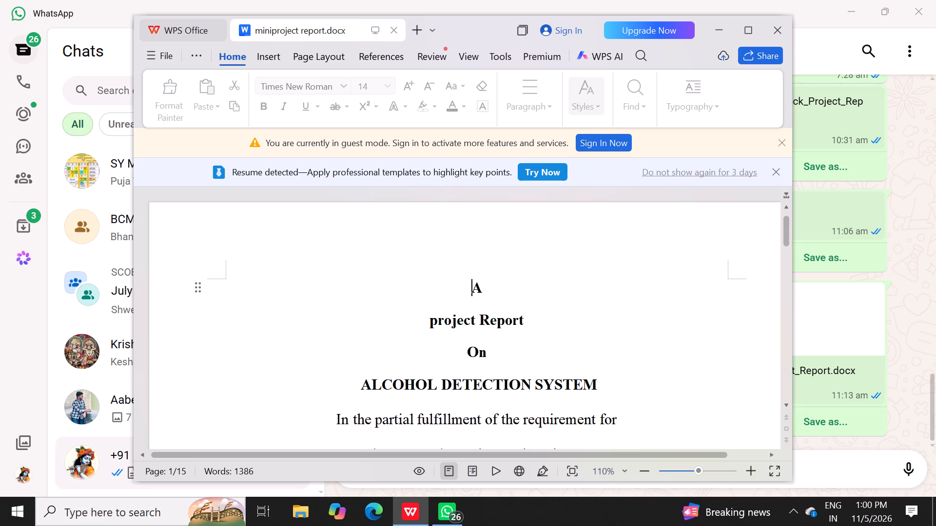
Delete the word "SYSTEM" from the end of the project title on the cover page.
click(599, 378)
key(BackSpace)
key(BackSpace)
key(BackSpace)
key(BackSpace)
key(BackSpace)
key(BackSpace)
key(BackSpace)
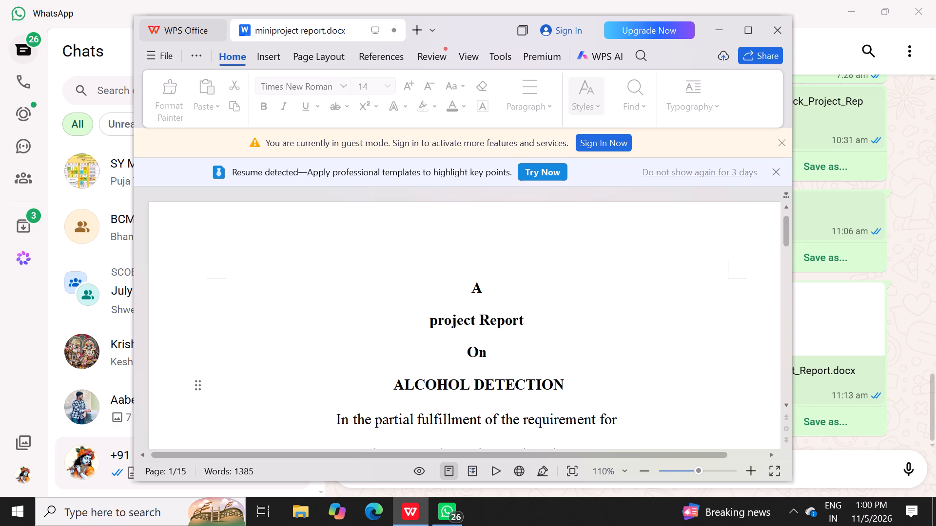
Replace the cover title text "ALCOHOL DETECTION" with "ESP-32 Based".
drag(380, 378, 577, 389)
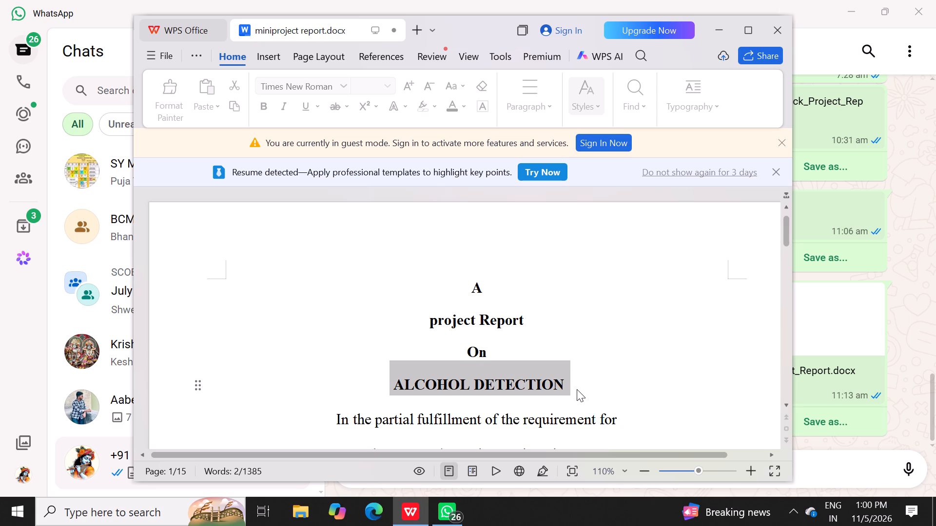
text(ES)
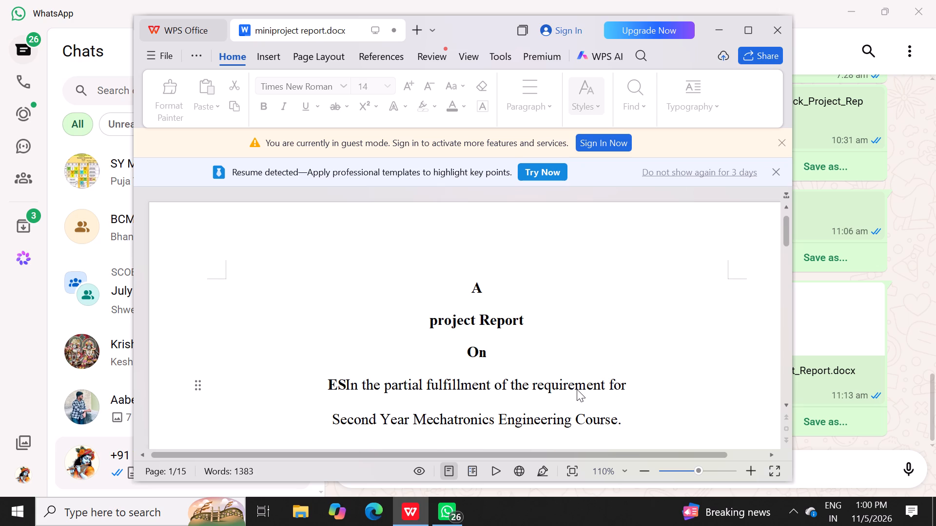
key(shift+o)
key(shift+BackSpace)
key(shift+p)
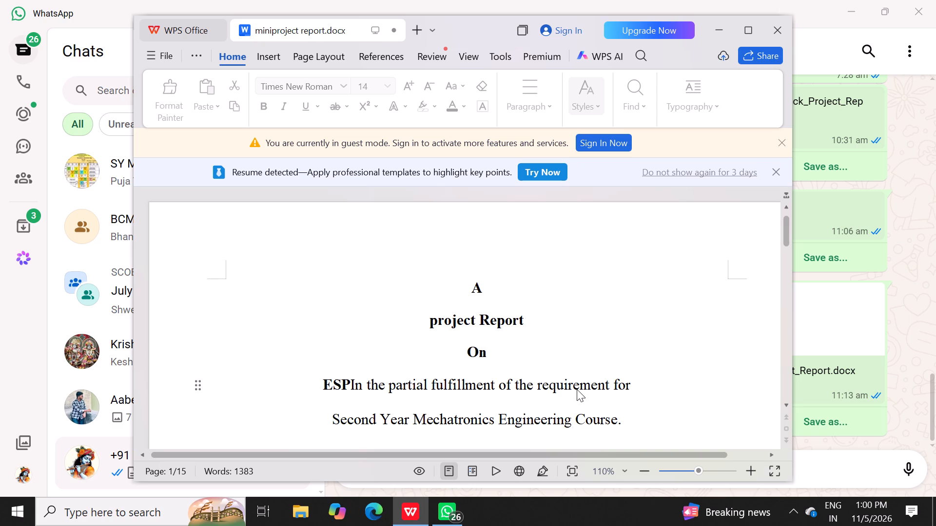
key(minus)
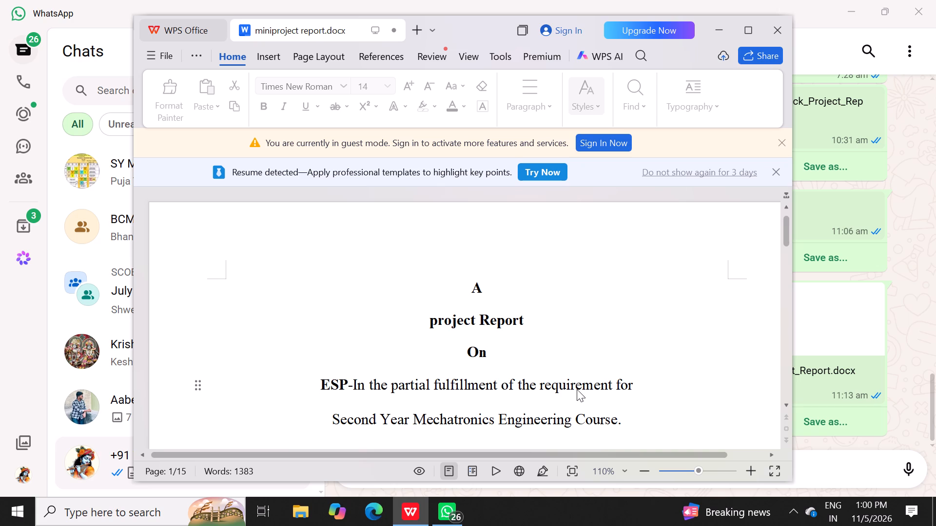
text(32)
key(space)
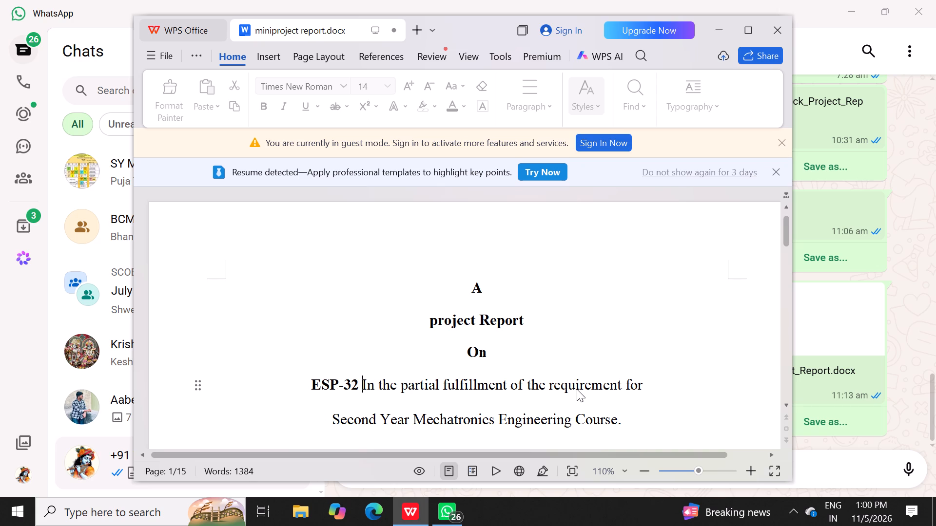
text(BAsed)
key(space)
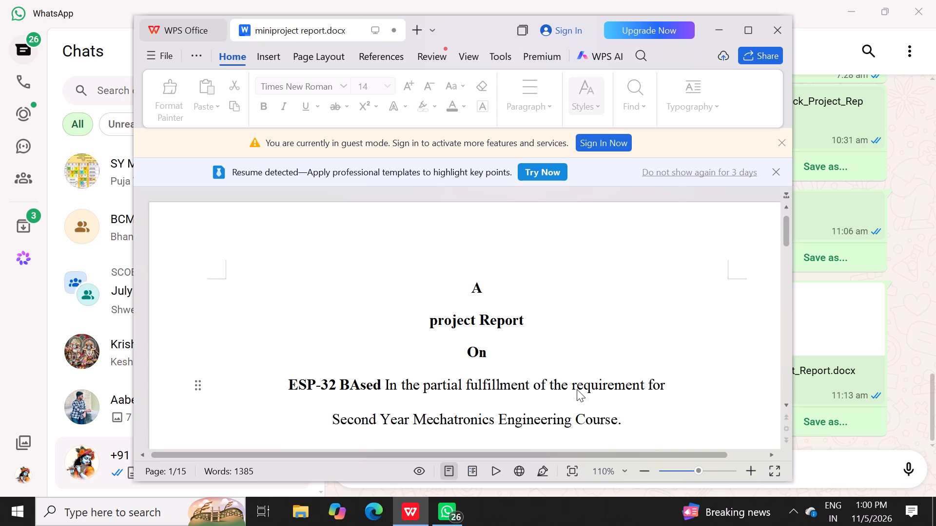
key(BackSpace)
key(BackSpace)
key(BackSpace)
key(BackSpace)
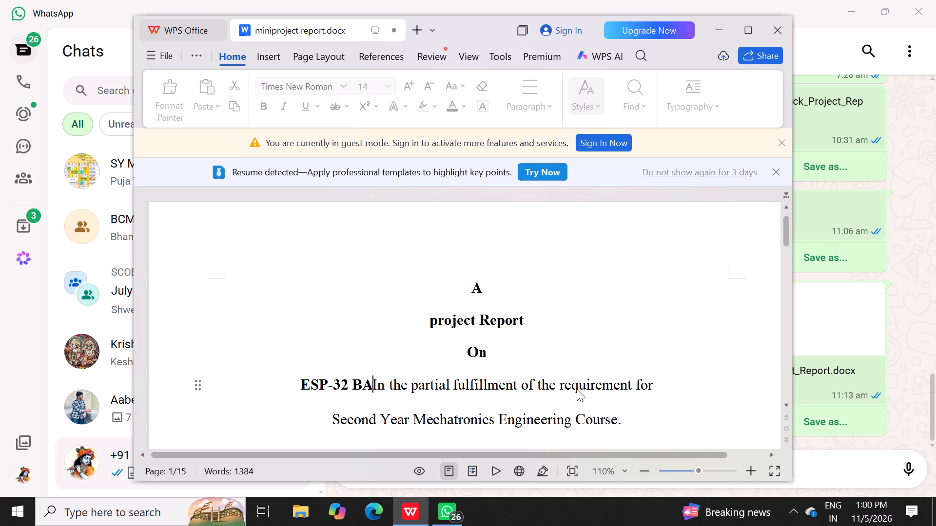
key(BackSpace)
text(ased)
key(space)
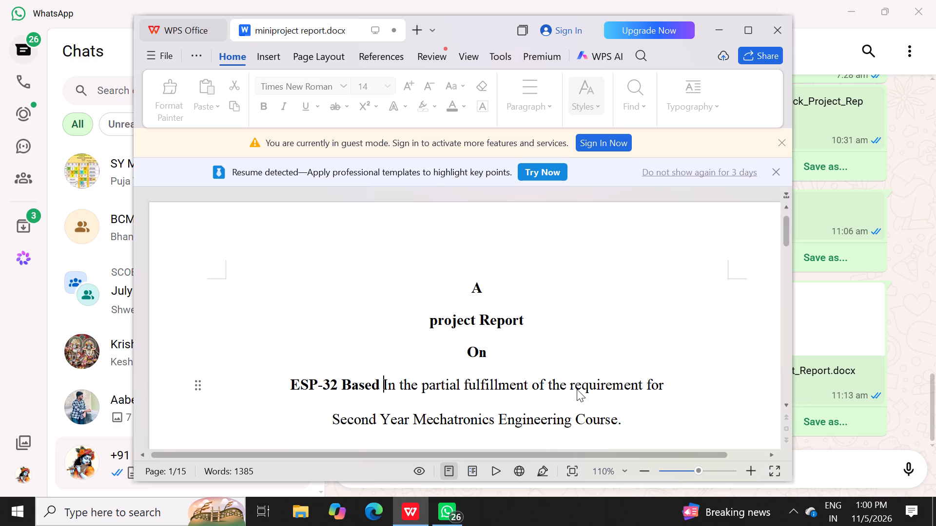
Continue the cover title after "ESP-32 Based" with the words "Wanter tank control System".
text(Wanter)
key(space)
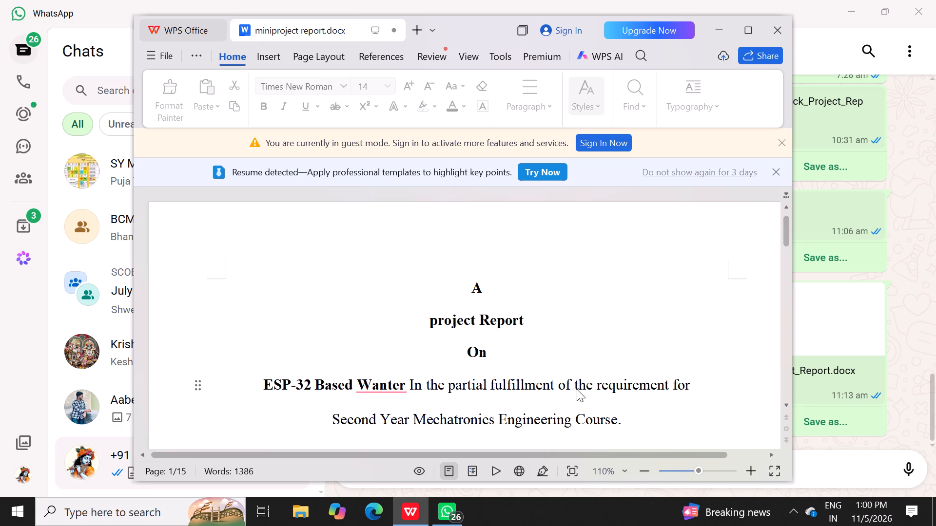
text(tank)
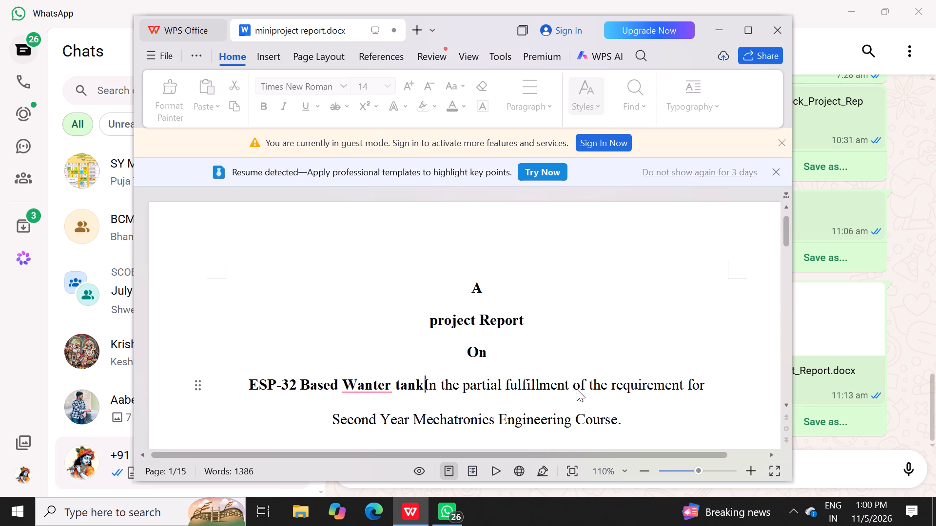
key(space)
text(cony)
key(BackSpace)
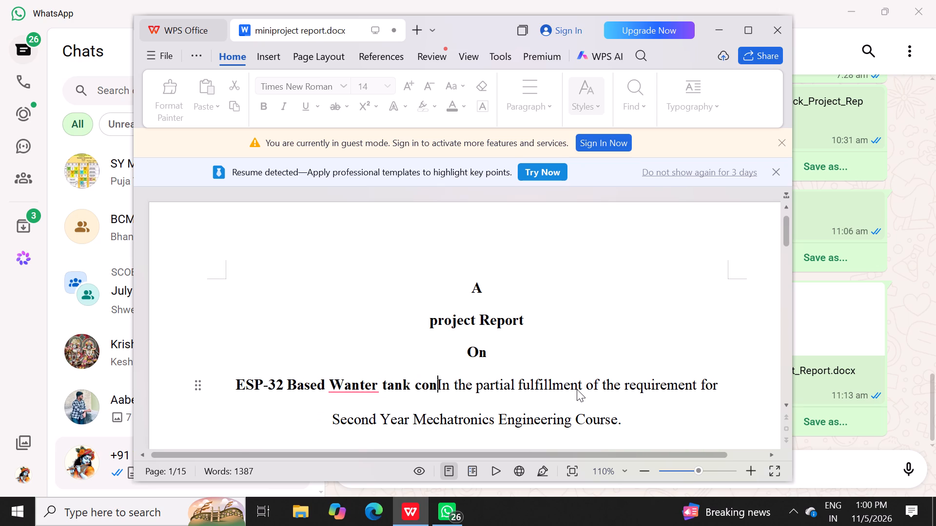
key(t)
key(r)
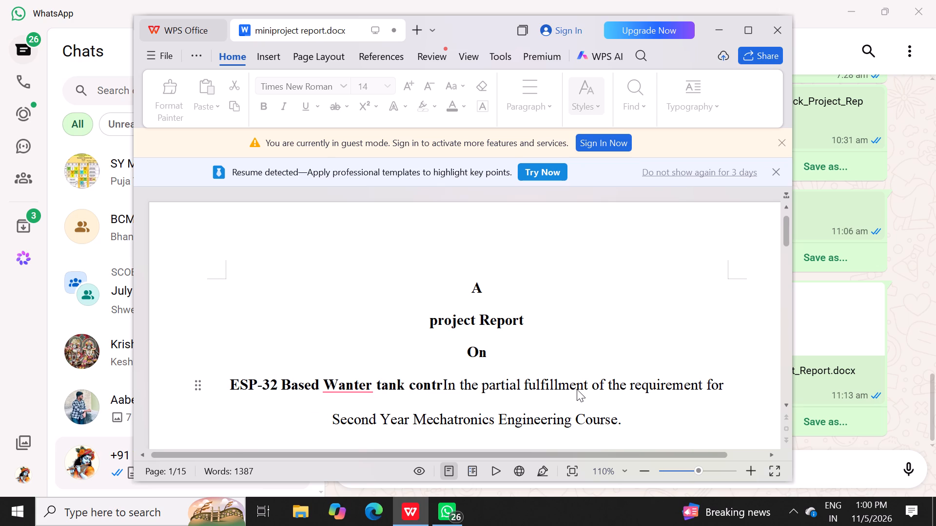
text(ol)
key(space)
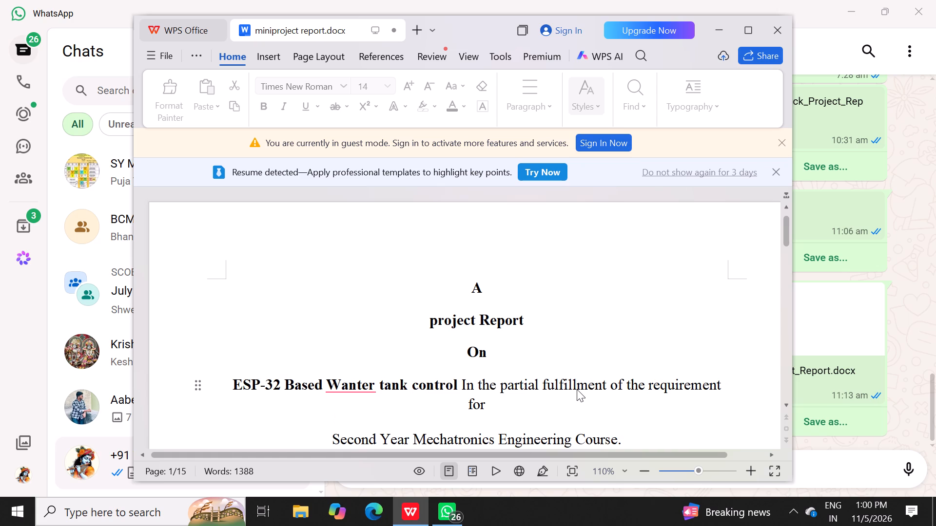
text(Sy)
text(stem)
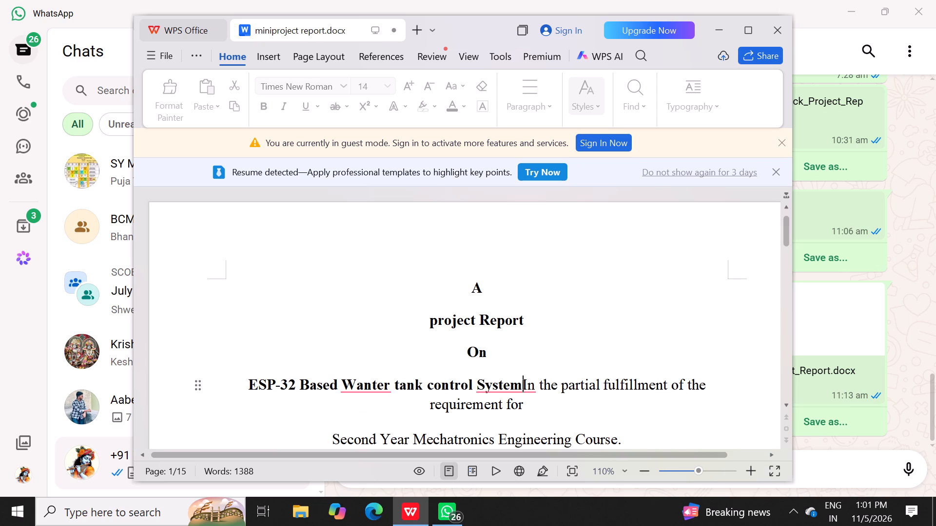
Correct the misspelled word "Wanter" to "Water" in the cover title.
click(371, 385)
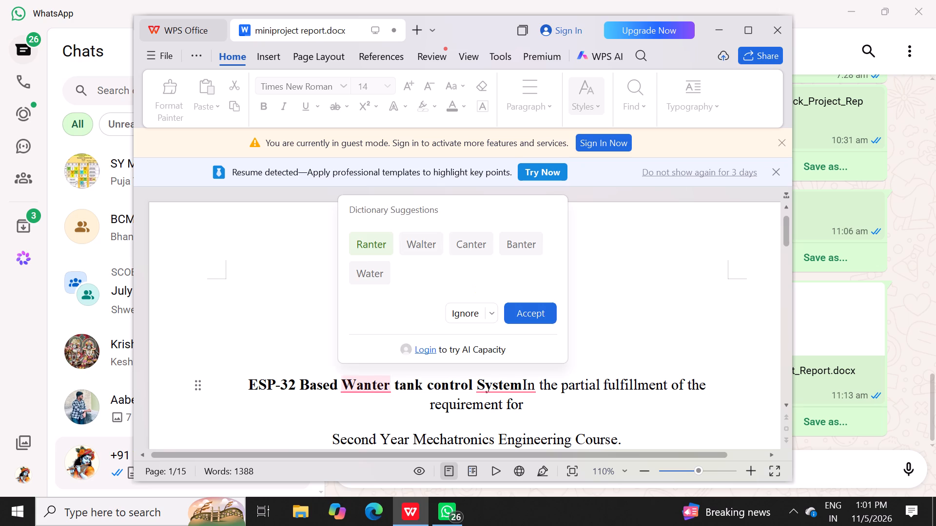
key(BackSpace)
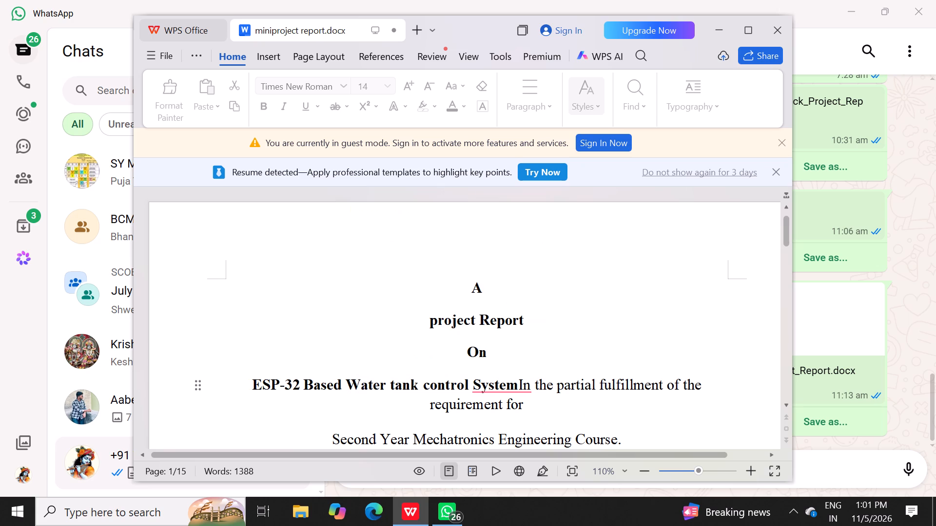
Insert a paragraph break after "System" so that "In the partial fulfillment" starts on its own line.
click(510, 382)
key(Right)
key(Return)
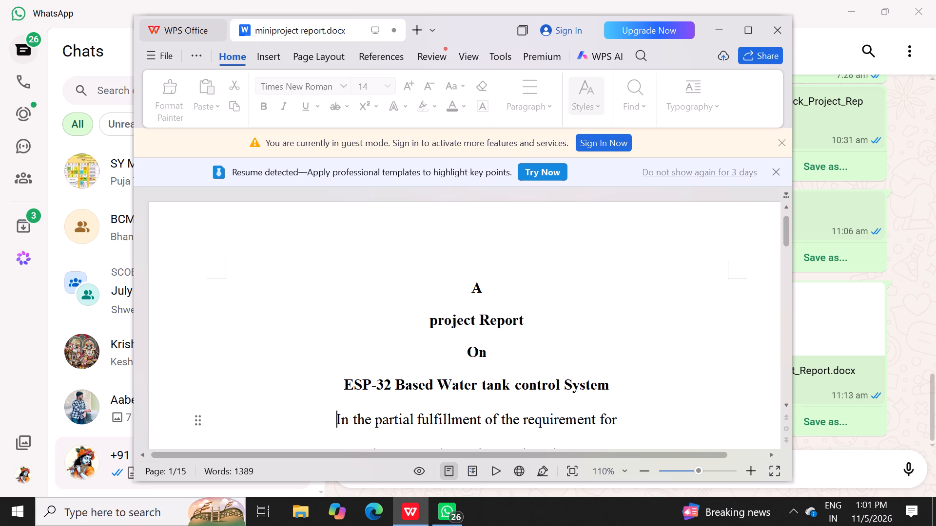
Correct "MECHRONICS" to "MECHATRONICS" in the department heading below the college logo.
scroll(510, 382, down, 9)
scroll(510, 382, up, 6)
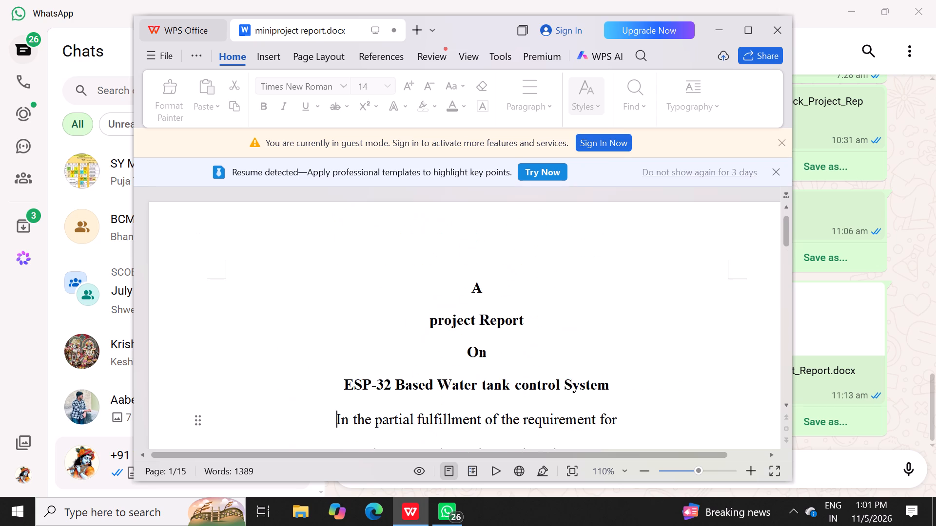
scroll(510, 382, up, 1)
scroll(510, 382, down, 4)
scroll(510, 382, up, 2)
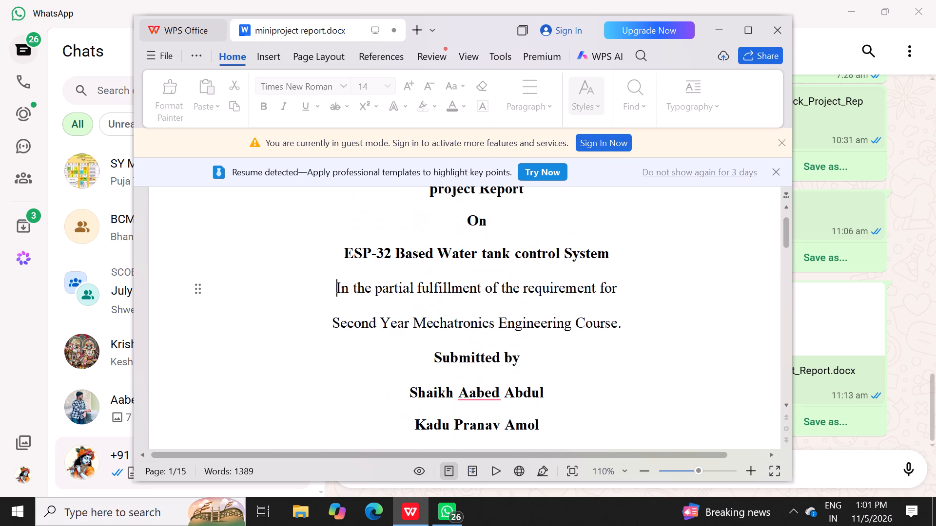
scroll(510, 382, down, 3)
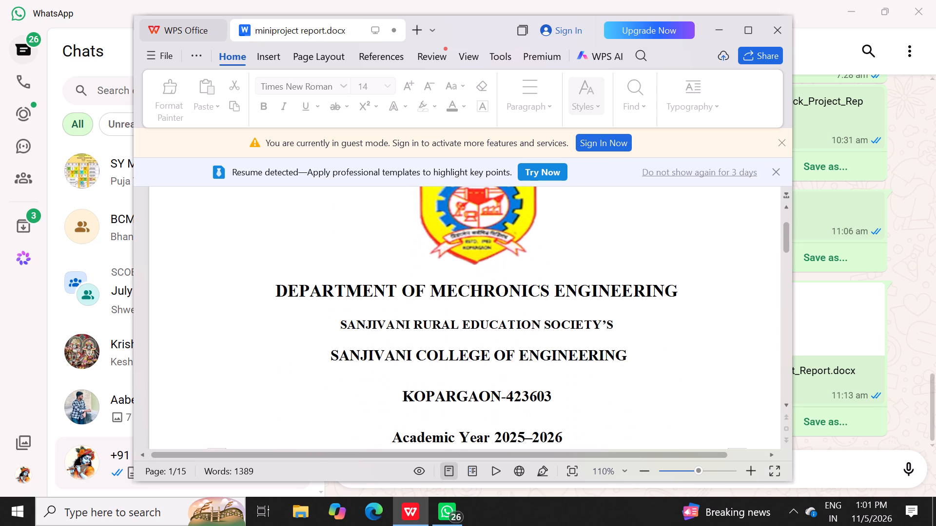
click(480, 293)
key(shift+a)
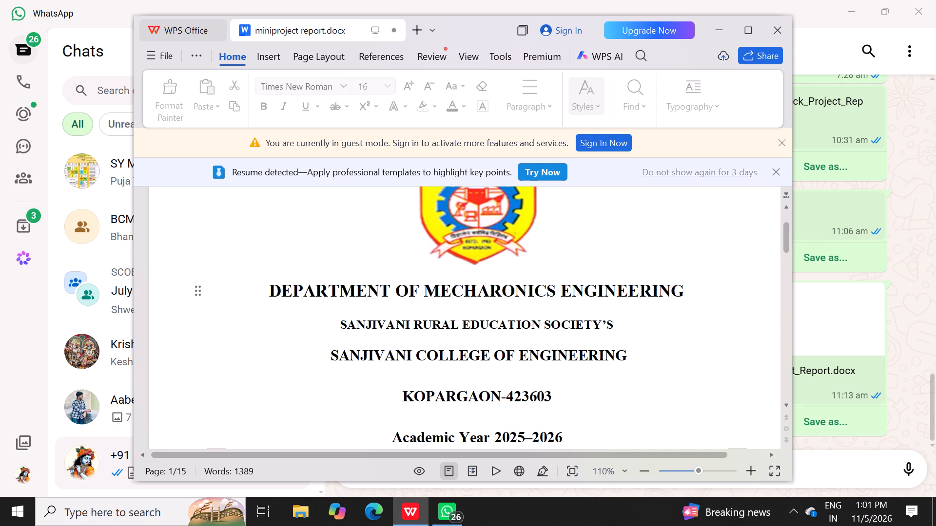
key(shift+t)
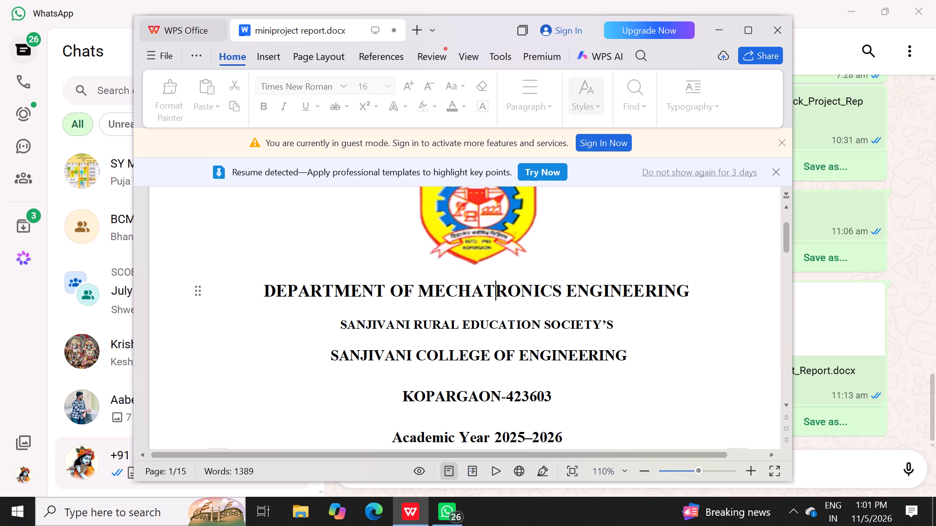
Enter the project guide's name, prefixed with "Prof.", above "(Community Project Guide)" on the certificate page.
scroll(480, 293, down, 1)
scroll(480, 293, up, 4)
scroll(480, 293, down, 2)
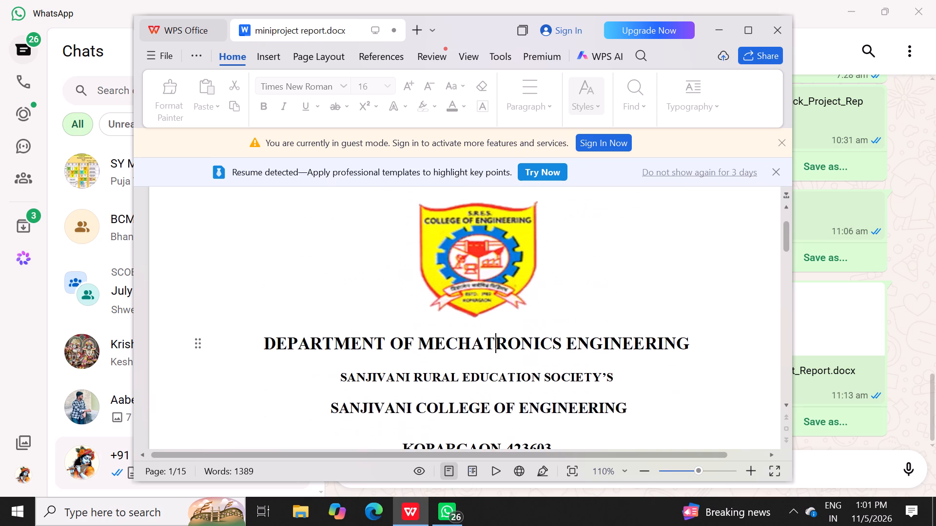
scroll(480, 293, down, 12)
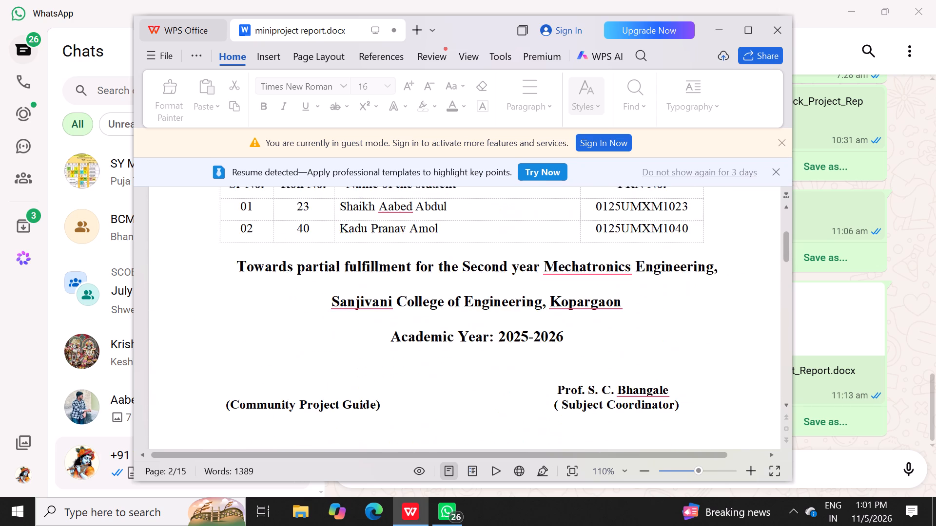
scroll(480, 293, up, 1)
scroll(480, 293, down, 3)
scroll(480, 293, up, 5)
scroll(480, 293, down, 1)
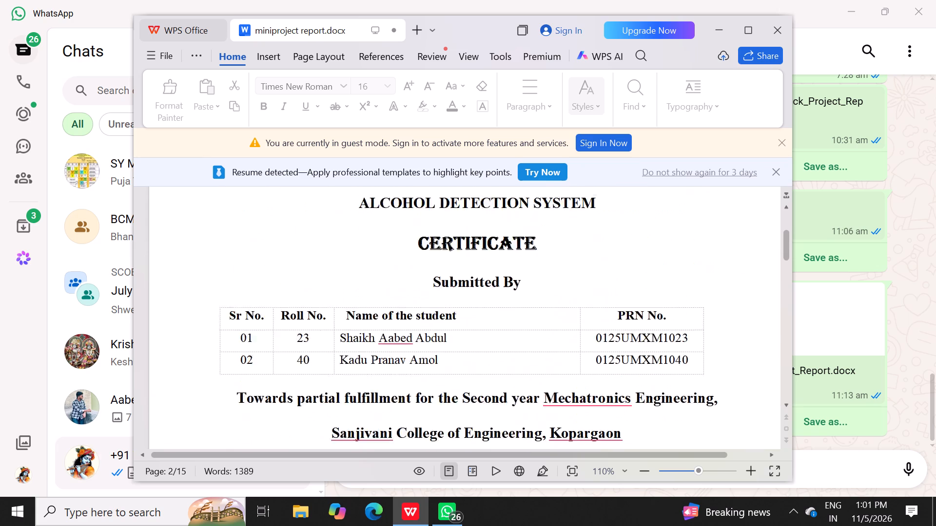
scroll(480, 293, down, 2)
scroll(480, 293, up, 1)
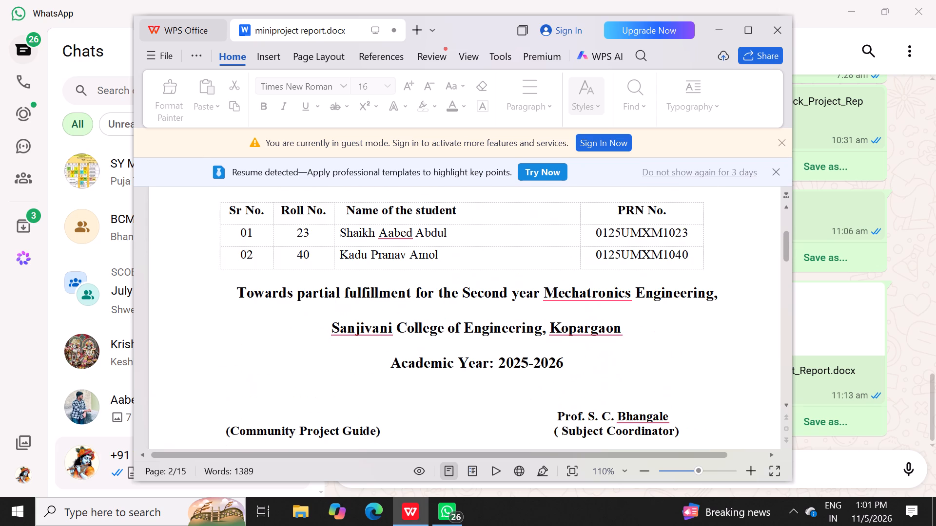
scroll(480, 293, down, 1)
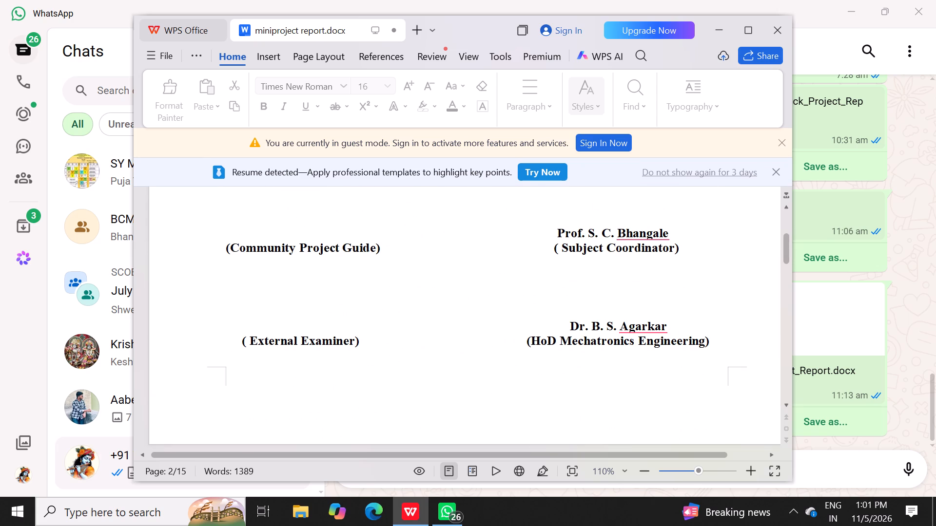
click(308, 233)
key(shift+p)
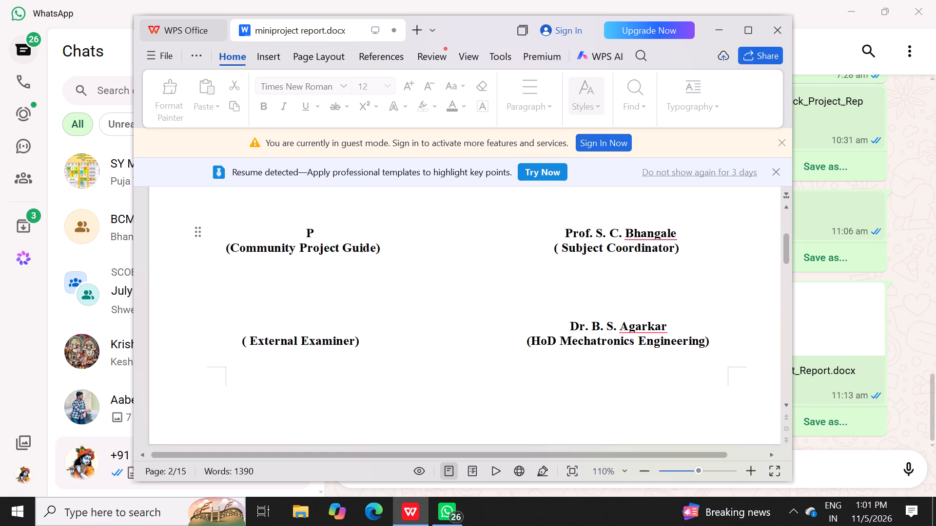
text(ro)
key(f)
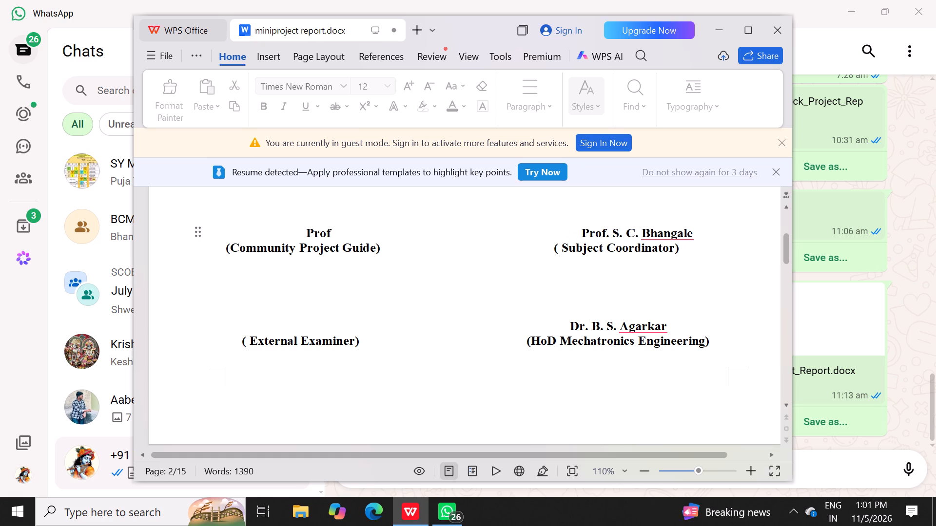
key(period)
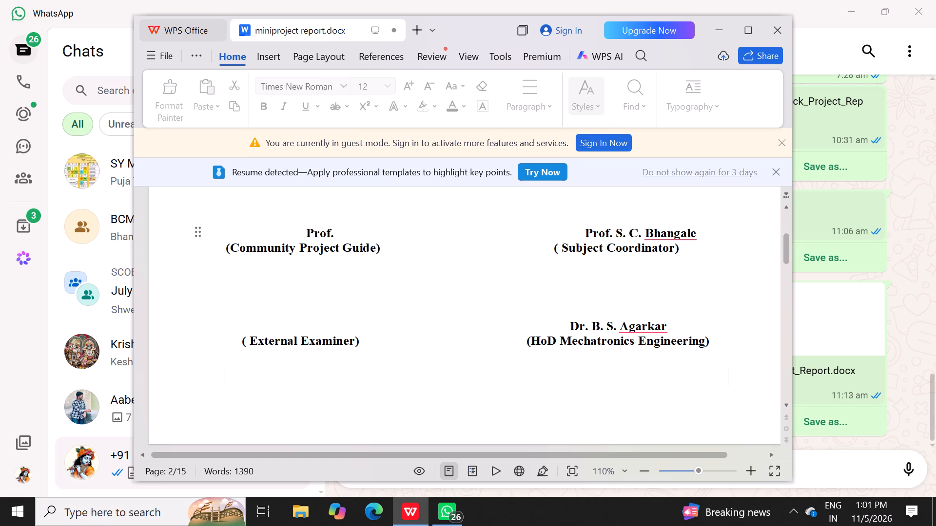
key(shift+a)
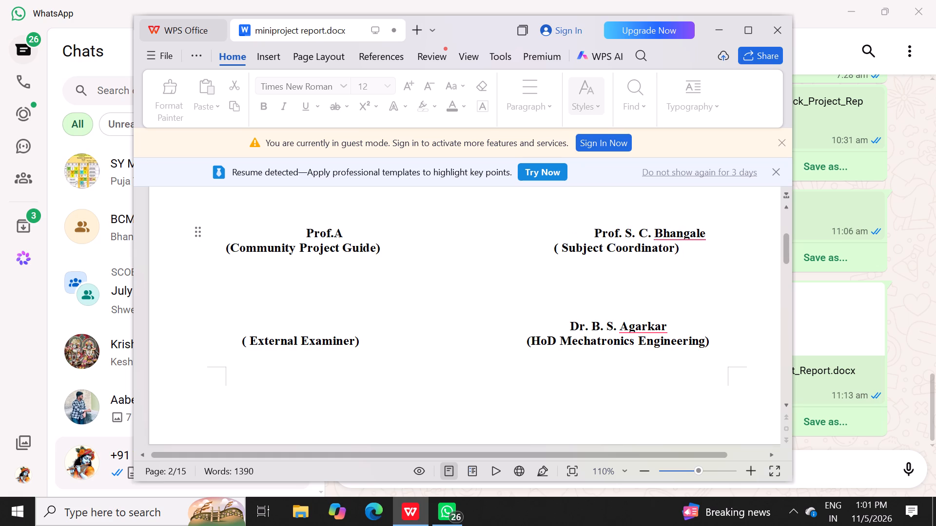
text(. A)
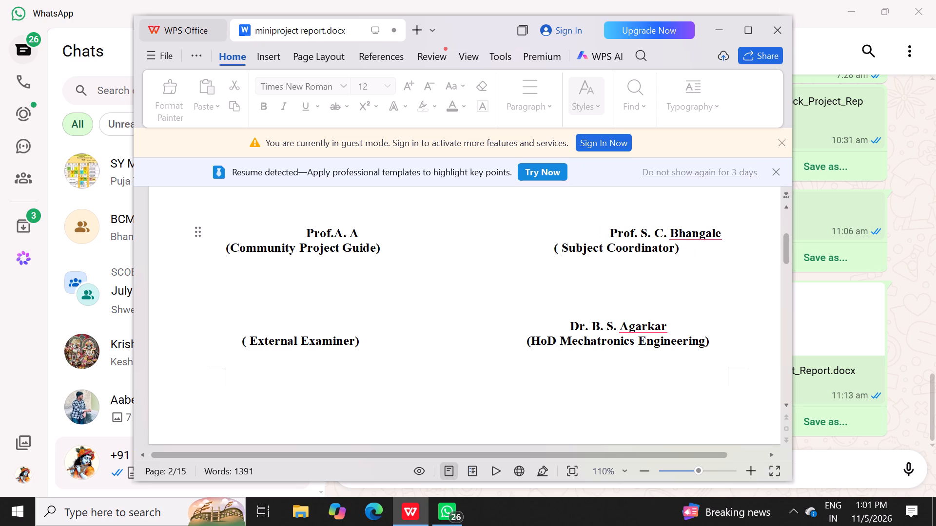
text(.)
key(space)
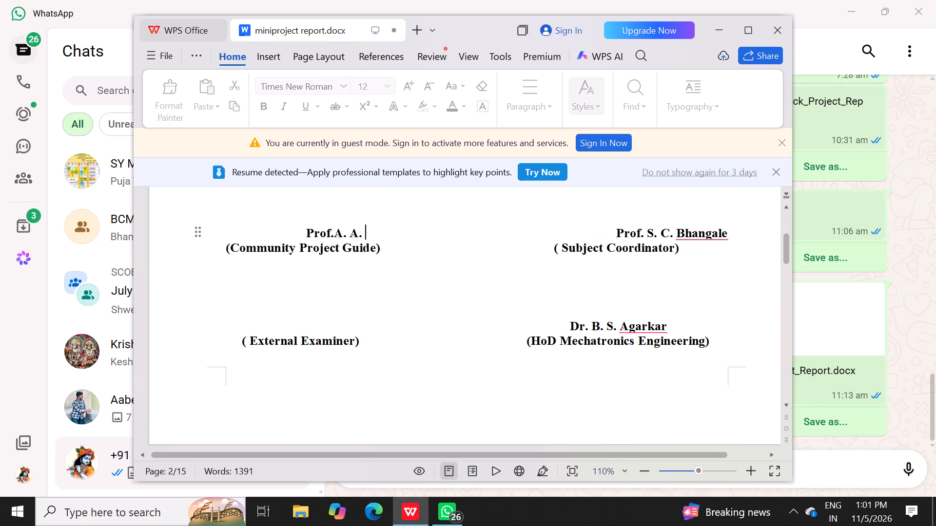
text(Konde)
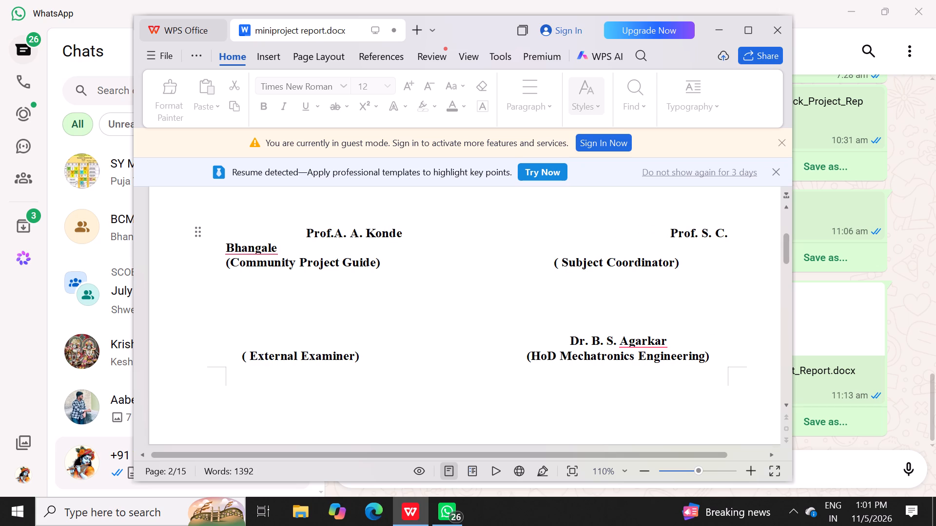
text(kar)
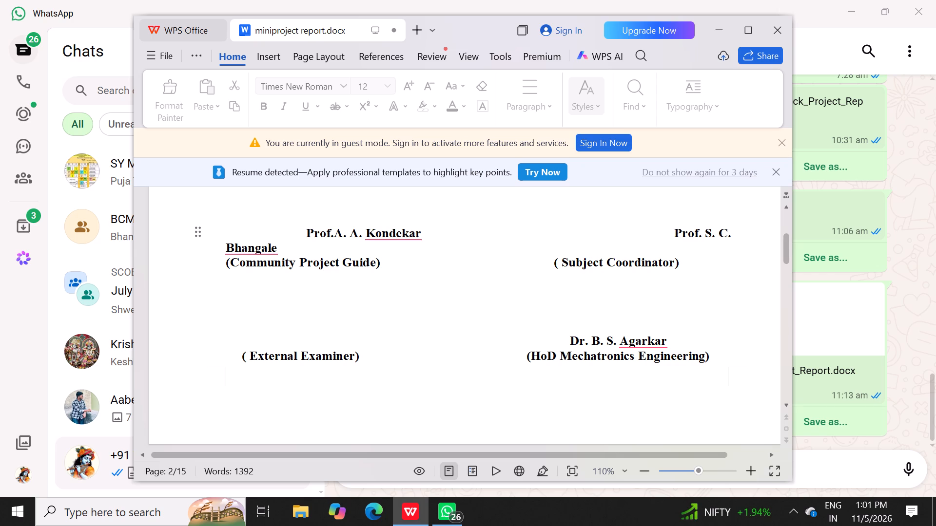
Delete the extra leading spaces before the guide's name so it sits above "(Community Project Guide)".
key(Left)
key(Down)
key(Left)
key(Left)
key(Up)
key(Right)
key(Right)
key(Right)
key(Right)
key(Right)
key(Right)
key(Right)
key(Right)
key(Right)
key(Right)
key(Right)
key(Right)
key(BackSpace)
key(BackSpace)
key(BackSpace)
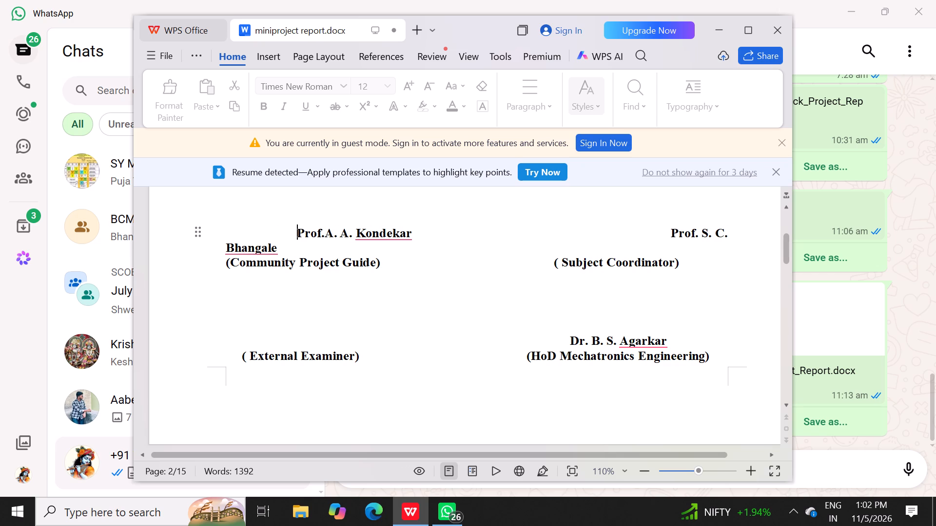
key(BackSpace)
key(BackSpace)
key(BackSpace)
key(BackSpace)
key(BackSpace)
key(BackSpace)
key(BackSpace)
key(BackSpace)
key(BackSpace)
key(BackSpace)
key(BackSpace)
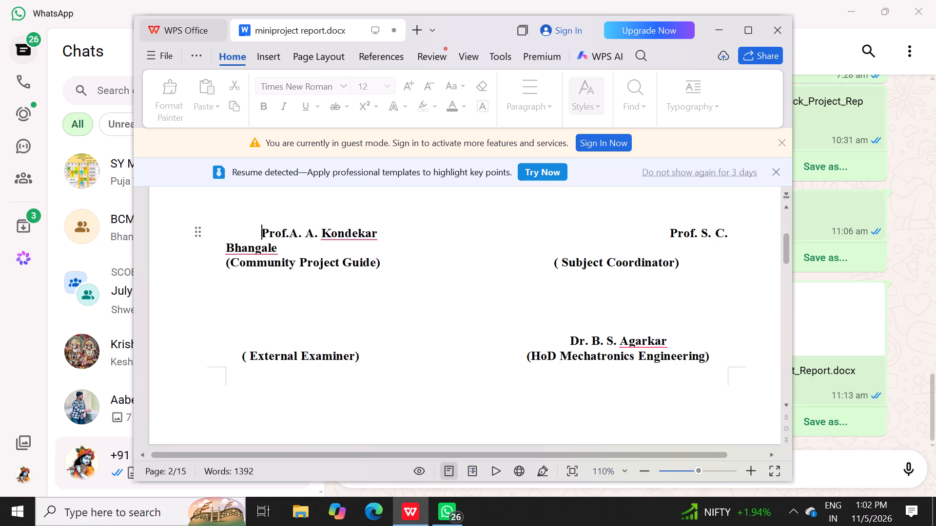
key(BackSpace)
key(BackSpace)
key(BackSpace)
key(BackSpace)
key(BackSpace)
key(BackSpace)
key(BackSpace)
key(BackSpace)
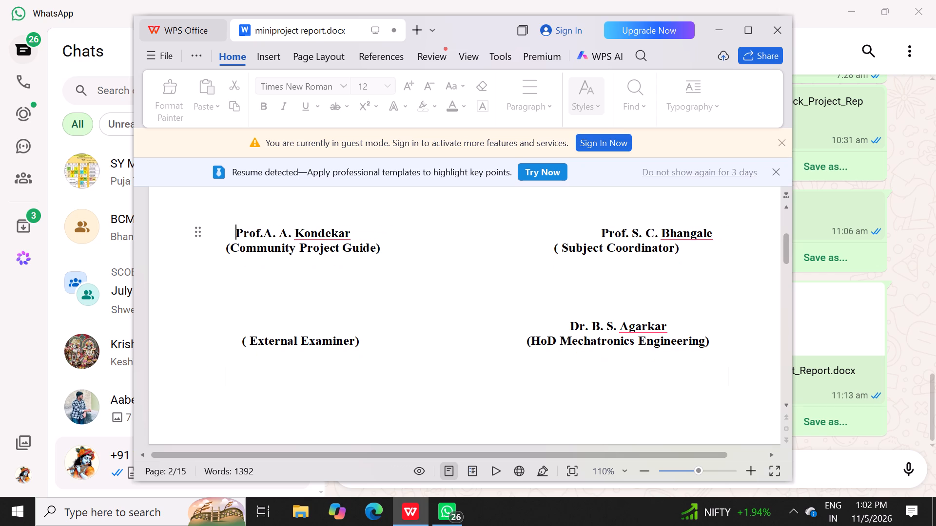
Reduce the gap between the two professors' names so the coordinator's name is centred above "( Subject Coordinator)".
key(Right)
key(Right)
key(Right)
key(Right)
key(Right)
key(Right)
key(Right)
key(Right)
key(Right)
key(Right)
key(Right)
key(Right)
key(Right)
key(Right)
key(Right)
key(Right)
key(Right)
key(Right)
key(Right)
key(Right)
key(BackSpace)
key(BackSpace)
key(BackSpace)
key(BackSpace)
key(BackSpace)
key(BackSpace)
key(BackSpace)
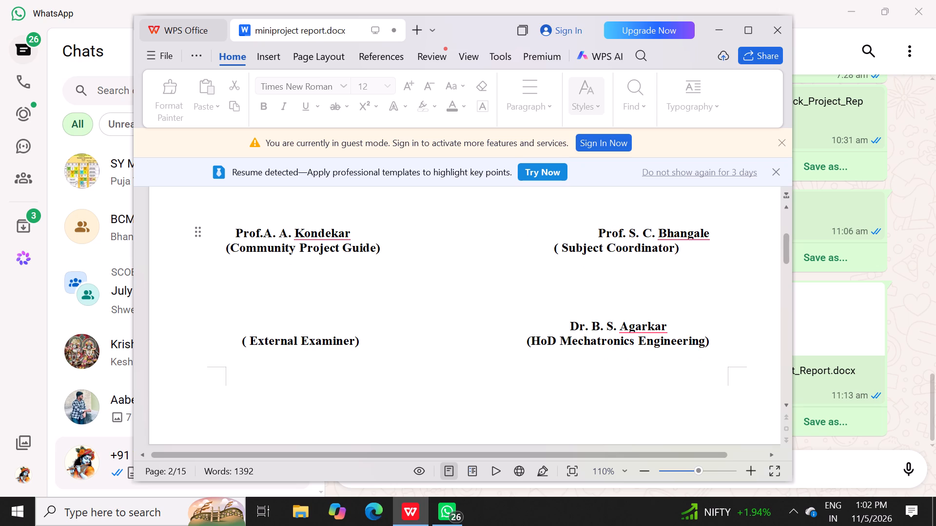
key(BackSpace)
key(BackSpace)
key(BackSpace)
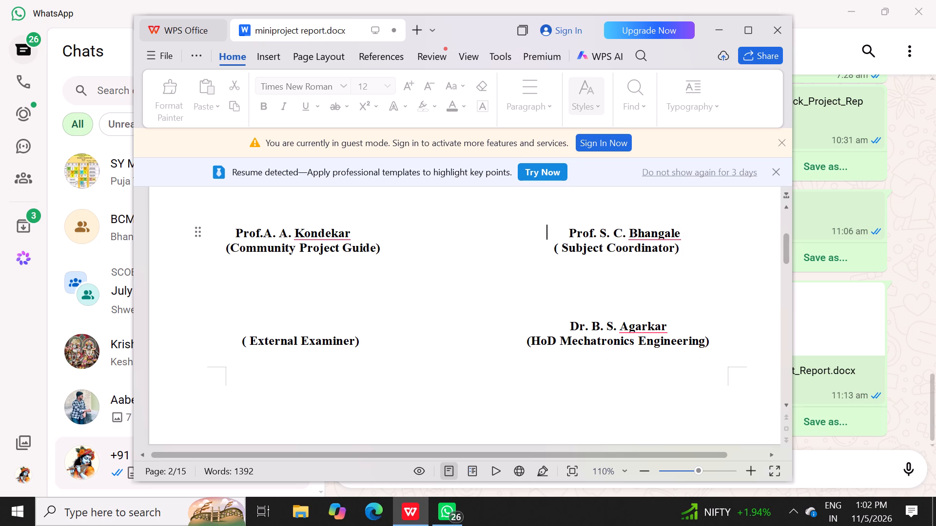
key(BackSpace)
key(BackSpace)
key(BackSpace)
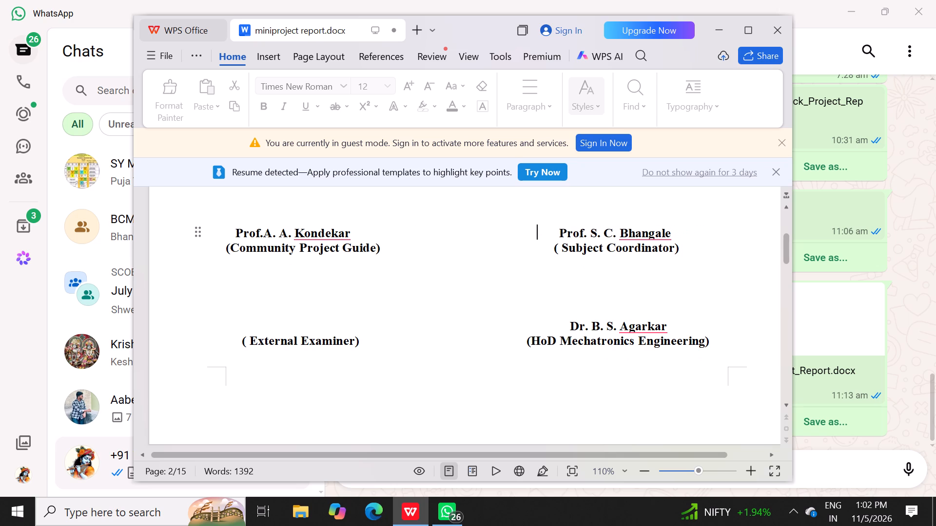
key(space)
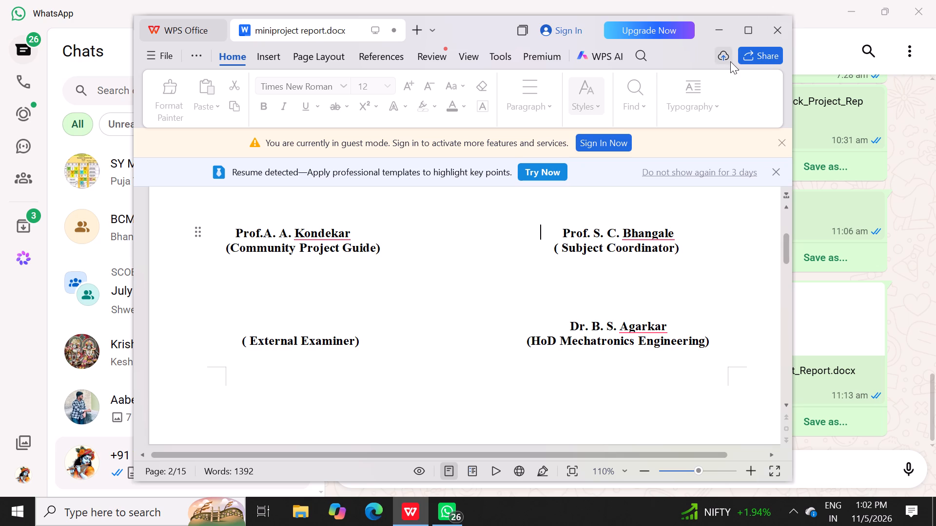
Maximize the document window and look through the declaration and acknowledgement pages.
click(749, 38)
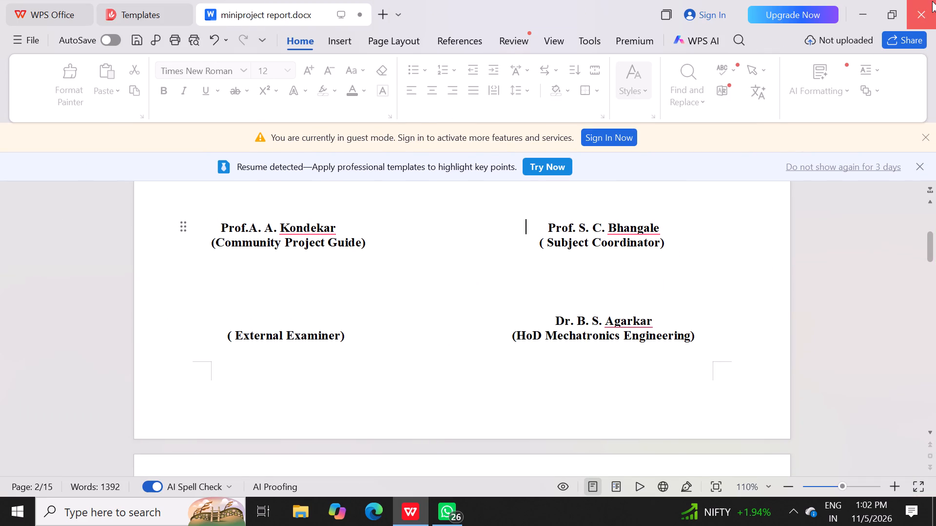
scroll(582, 256, down, 12)
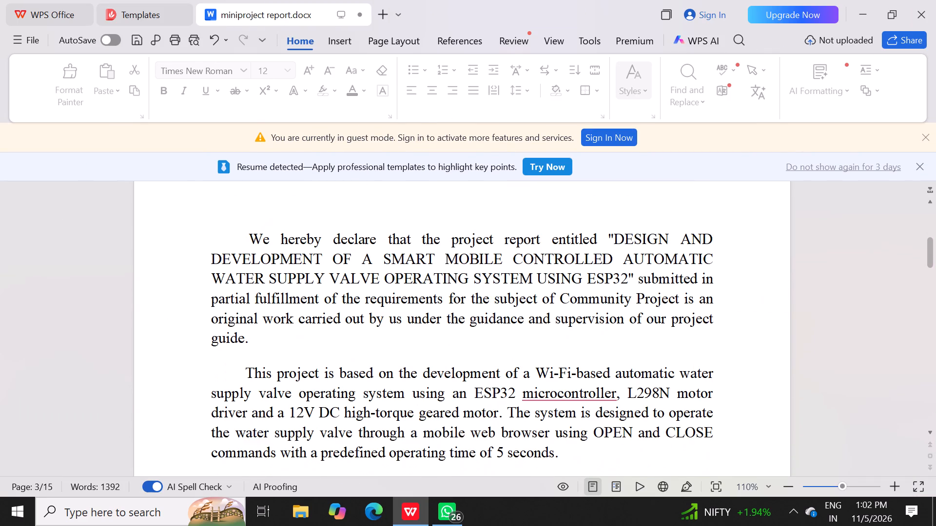
scroll(565, 275, down, 20)
scroll(565, 275, down, 17)
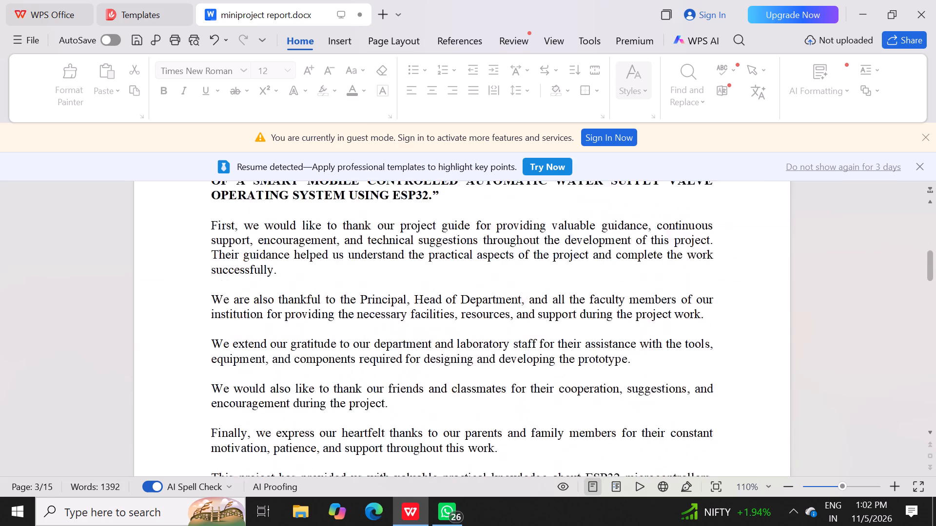
Delete the leftover "Sr No." text beneath the "Contents" heading on the contents page.
scroll(565, 275, down, 19)
scroll(565, 275, down, 9)
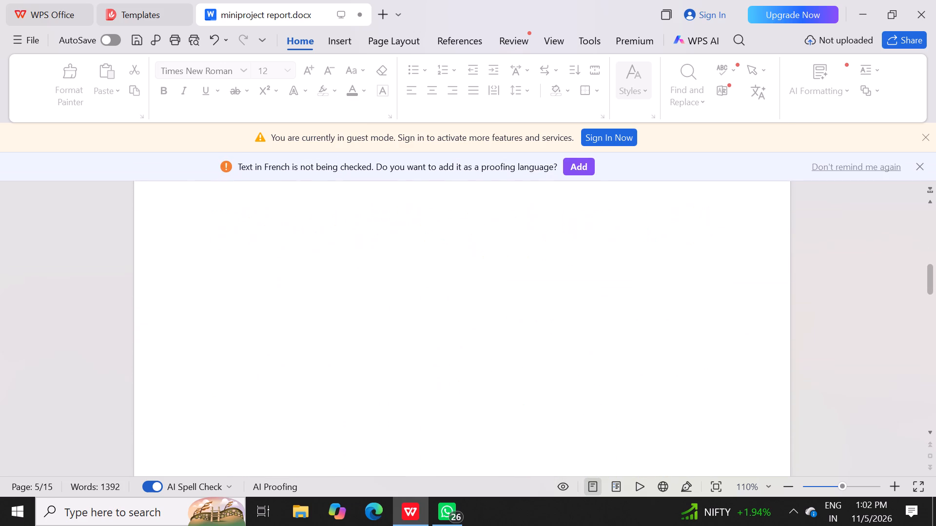
scroll(565, 275, up, 3)
scroll(565, 275, down, 2)
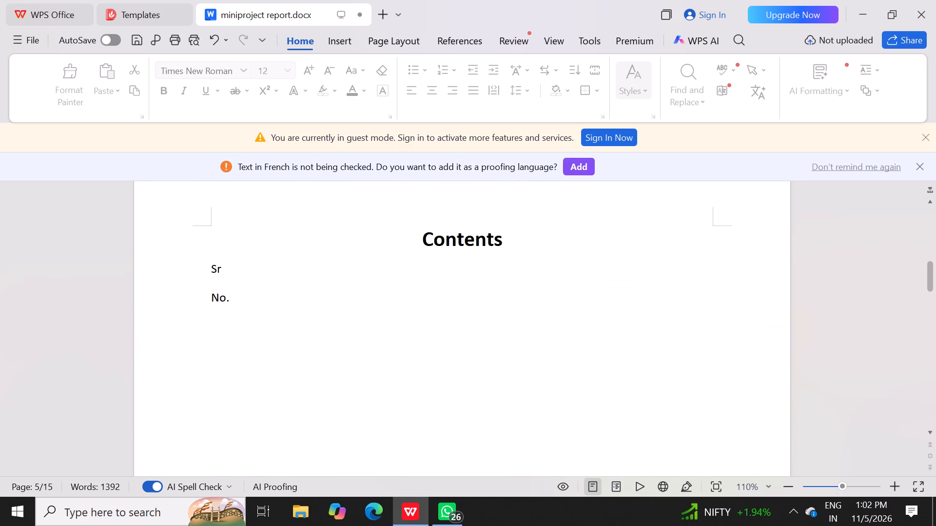
drag(207, 263, 226, 293)
key(BackSpace)
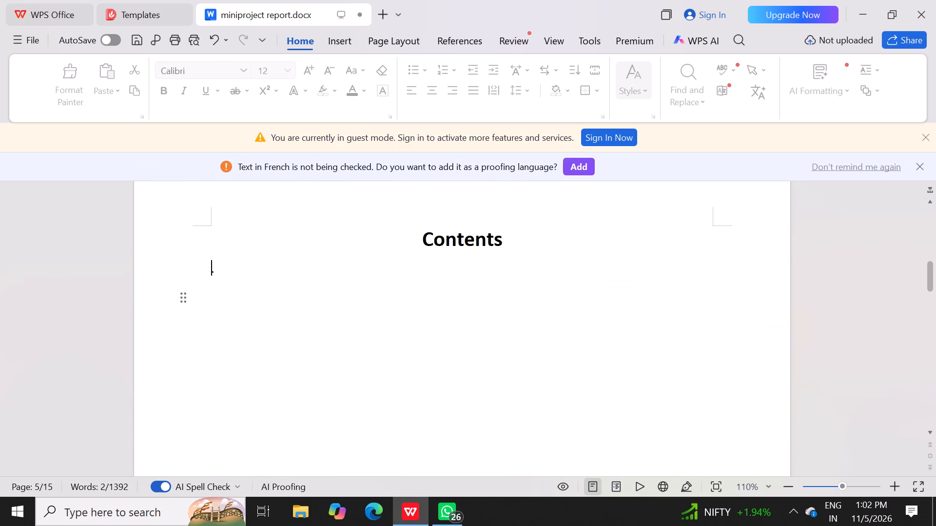
key(Right)
key(BackSpace)
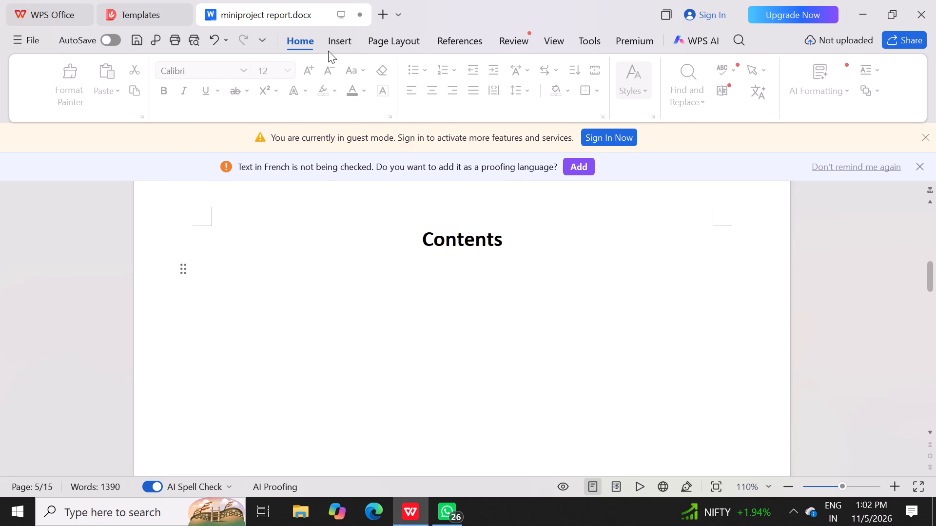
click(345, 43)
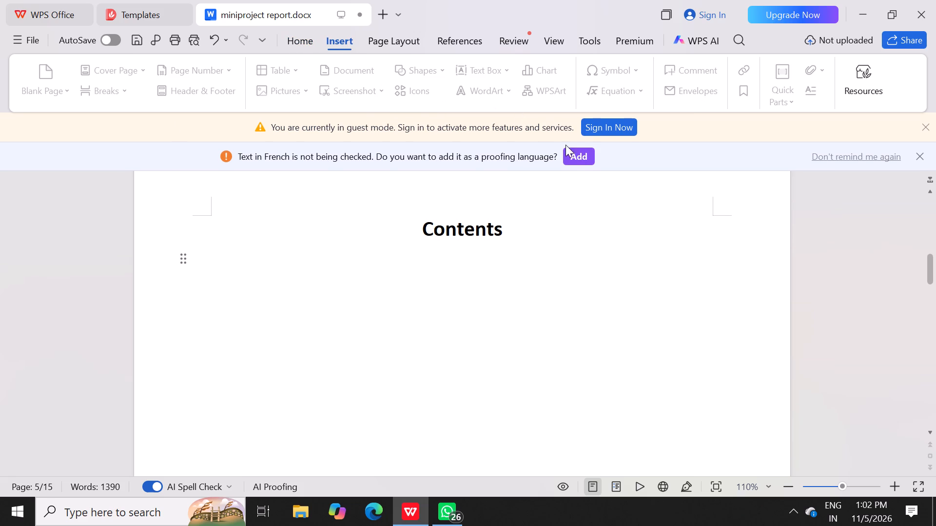
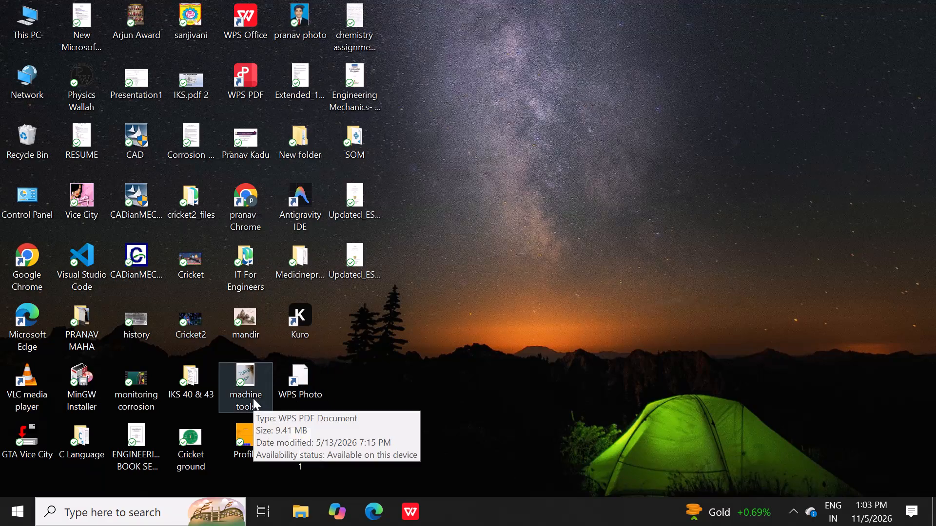
Open the recent "miniproject report" file from File Explorer in Microsoft Word.
click(290, 509)
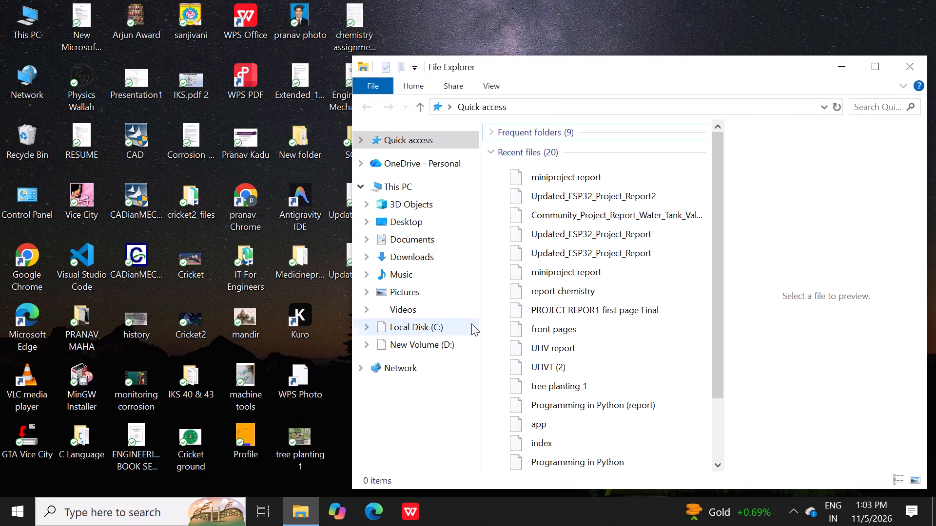
right_click(548, 181)
click(606, 238)
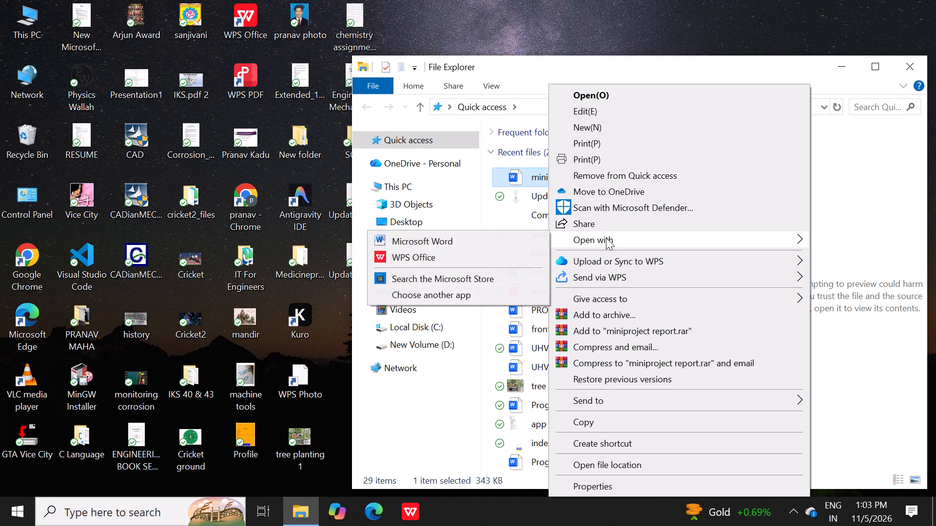
click(513, 239)
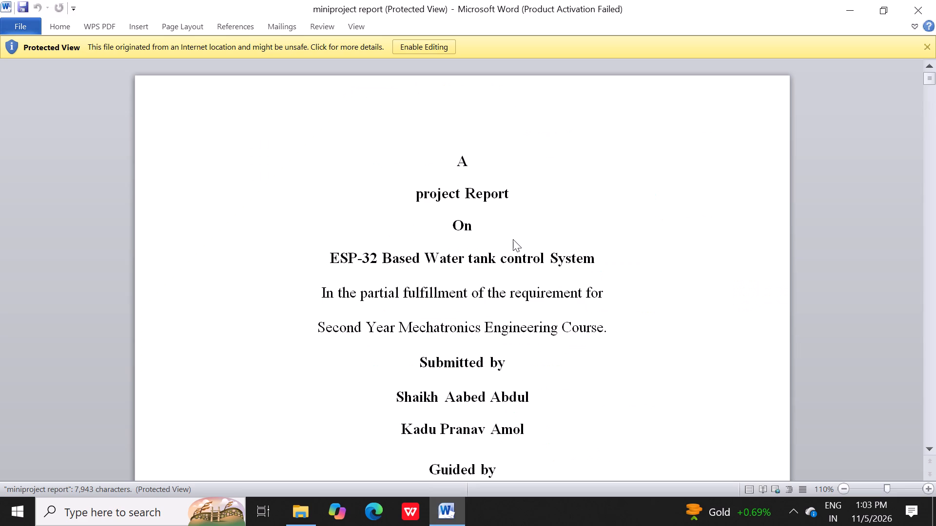
Dismiss the activation notice and look through the report from the cover page to the Contents page.
scroll(513, 235, down, 8)
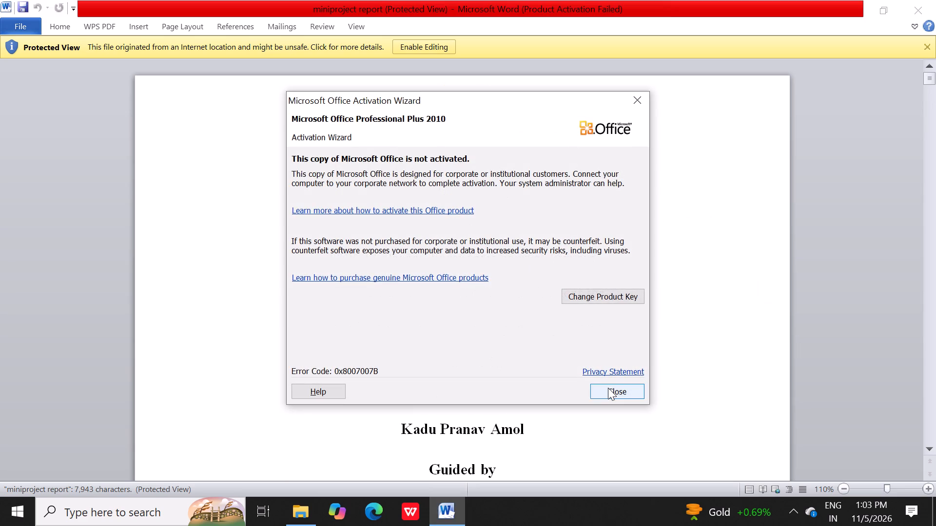
click(608, 388)
scroll(608, 388, down, 12)
scroll(608, 388, down, 20)
scroll(608, 388, down, 2)
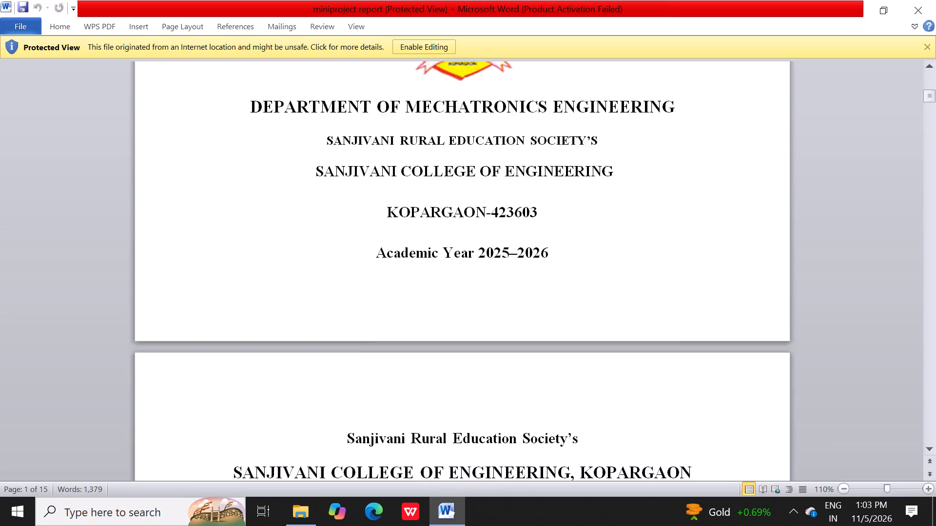
scroll(608, 388, down, 20)
scroll(608, 388, down, 14)
scroll(608, 388, up, 20)
scroll(608, 388, up, 15)
scroll(608, 388, down, 13)
scroll(608, 388, down, 14)
scroll(608, 388, down, 12)
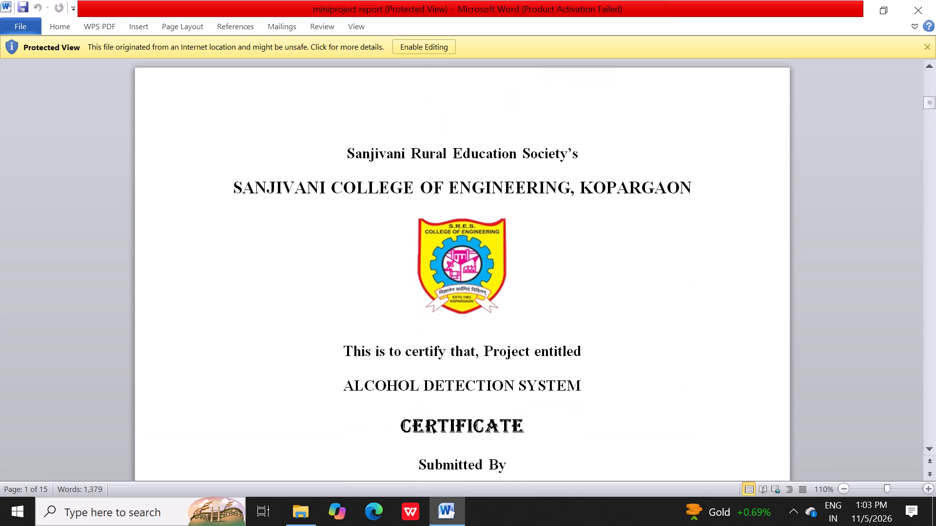
scroll(608, 388, down, 18)
scroll(608, 388, down, 12)
scroll(608, 388, down, 9)
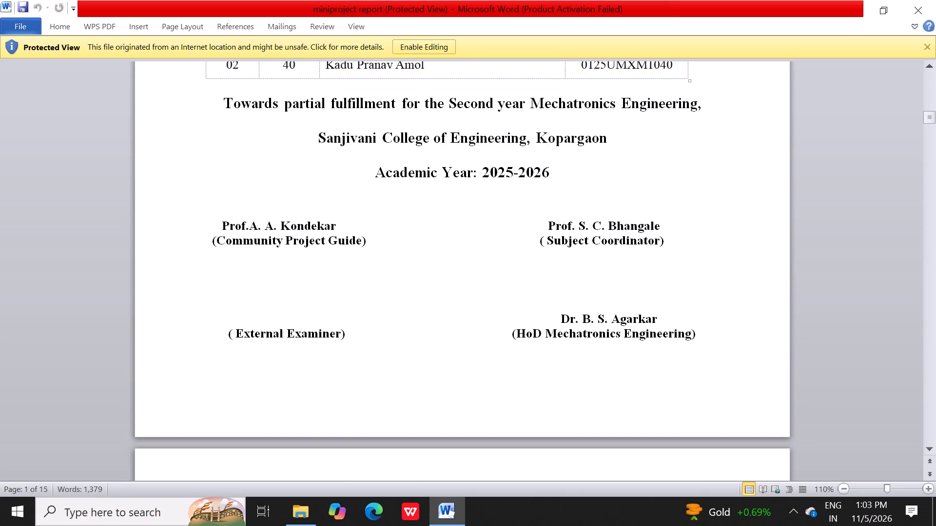
scroll(608, 388, down, 10)
scroll(608, 388, down, 20)
scroll(608, 388, down, 20)
scroll(608, 388, down, 1)
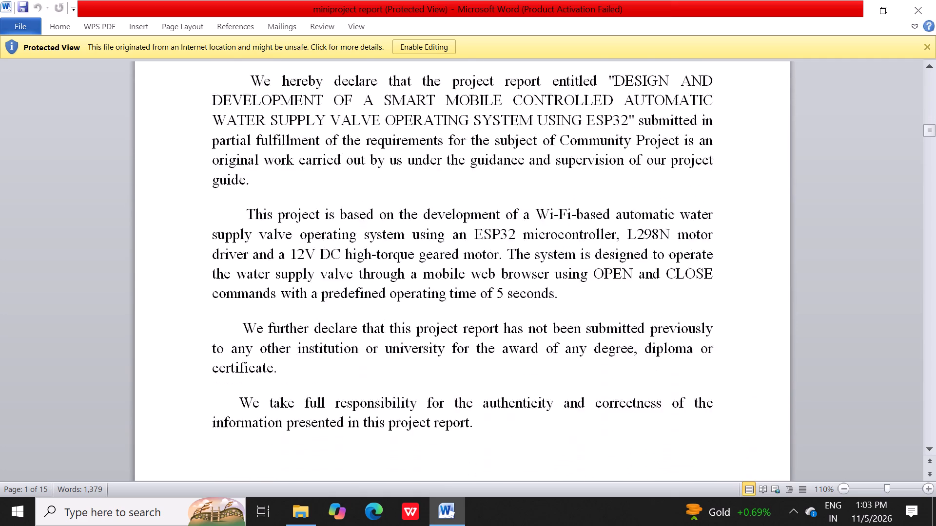
scroll(608, 388, down, 20)
scroll(608, 388, down, 20)
scroll(608, 388, down, 20)
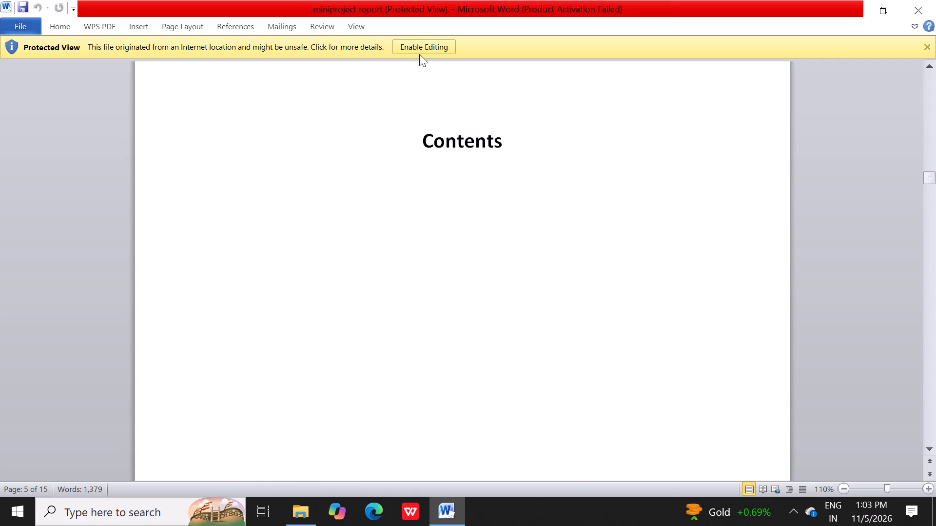
Enable editing of the protected miniproject report.
click(414, 43)
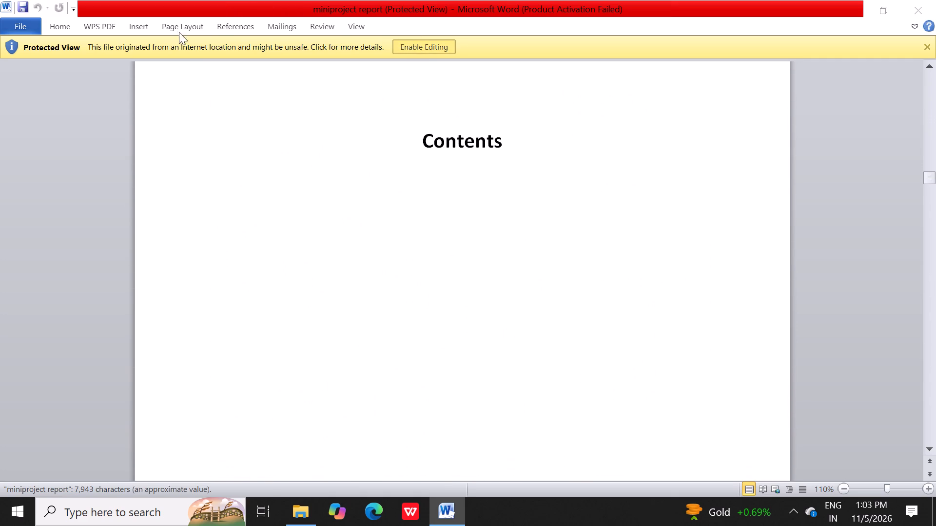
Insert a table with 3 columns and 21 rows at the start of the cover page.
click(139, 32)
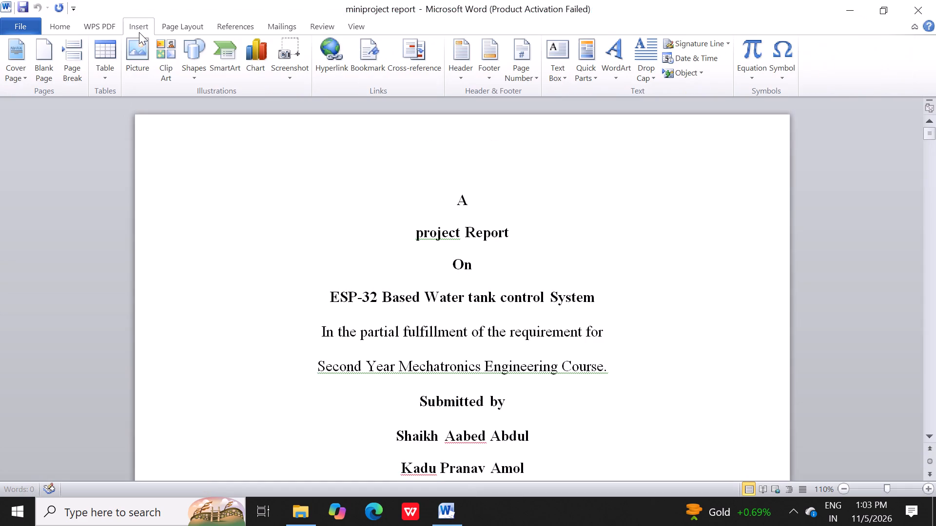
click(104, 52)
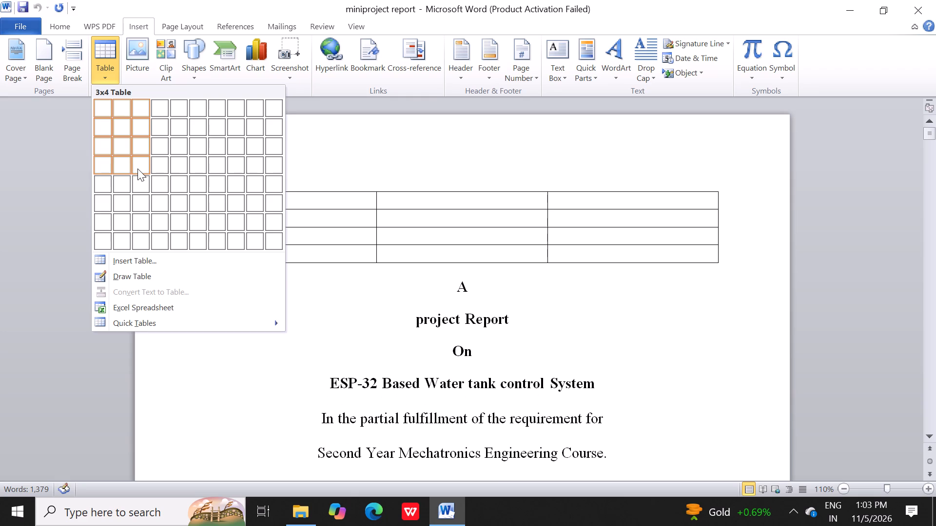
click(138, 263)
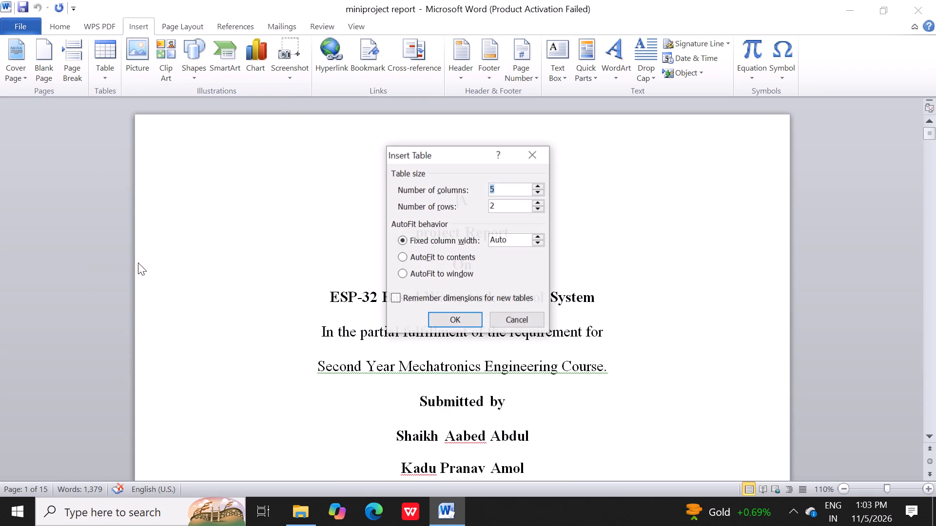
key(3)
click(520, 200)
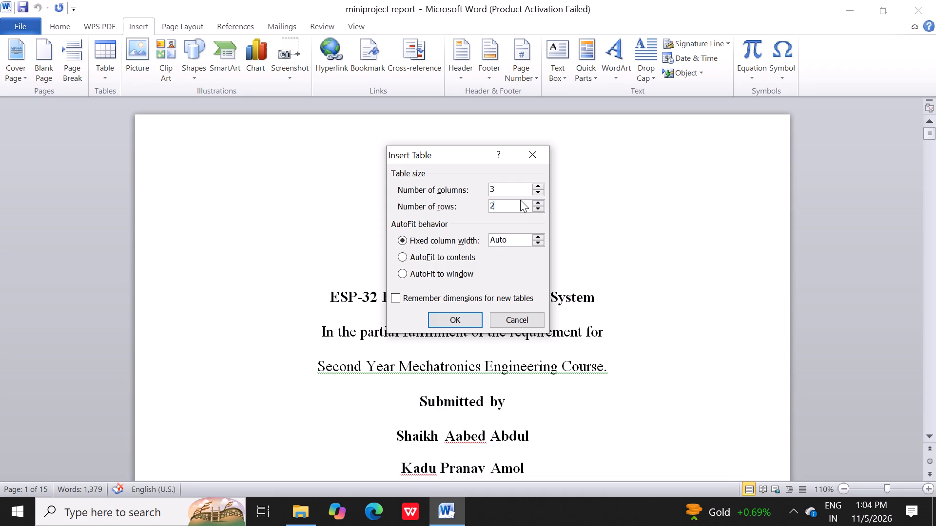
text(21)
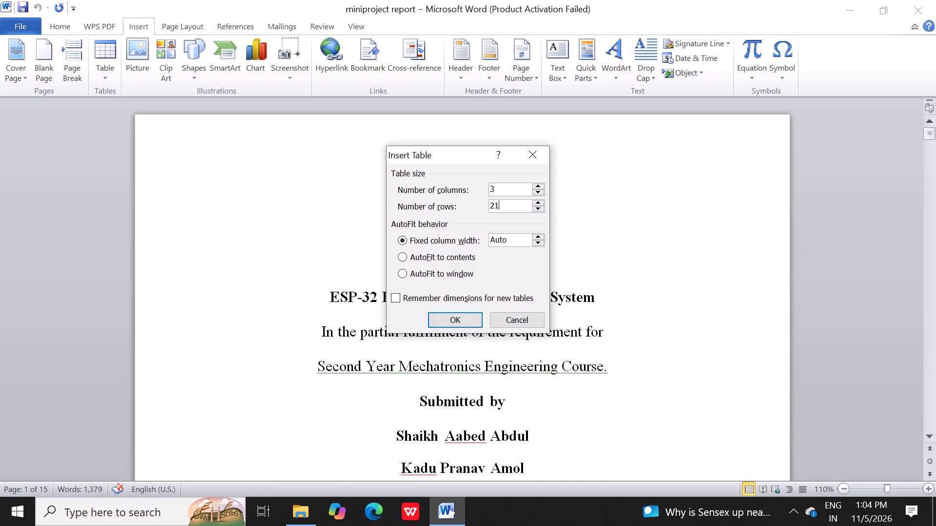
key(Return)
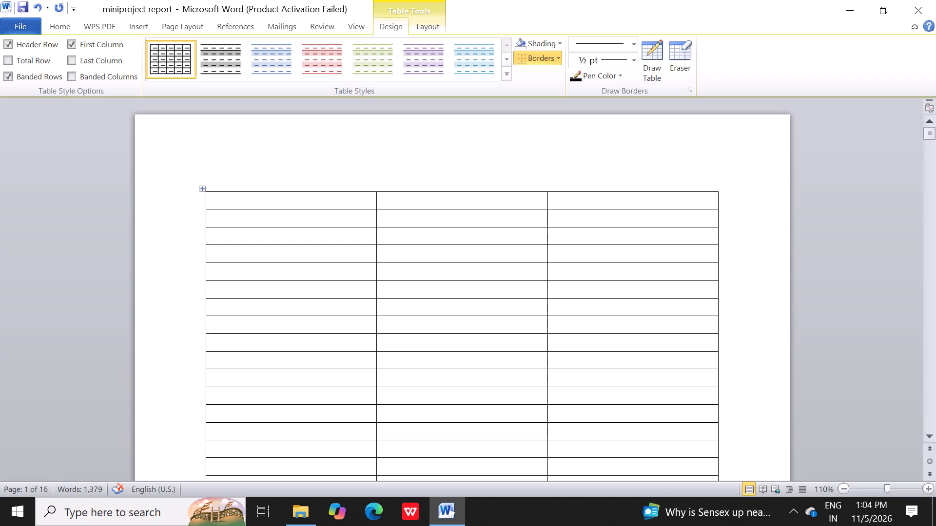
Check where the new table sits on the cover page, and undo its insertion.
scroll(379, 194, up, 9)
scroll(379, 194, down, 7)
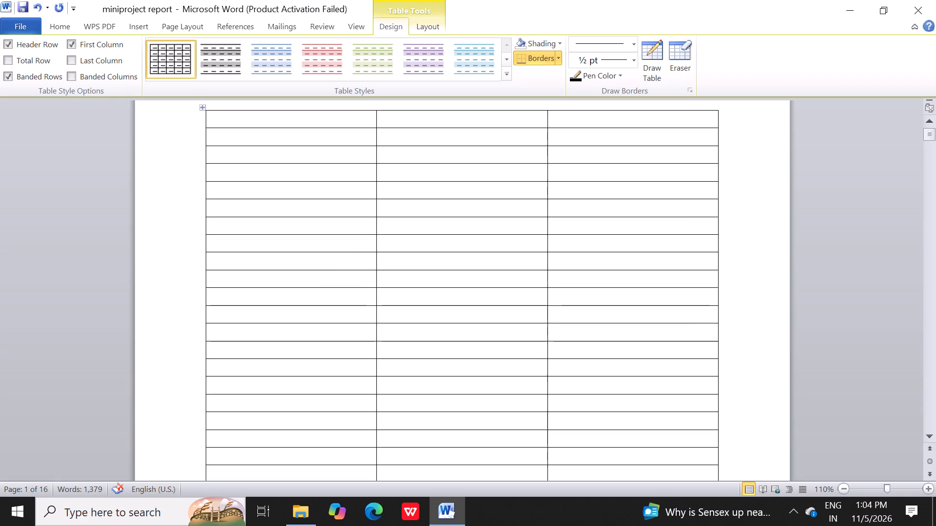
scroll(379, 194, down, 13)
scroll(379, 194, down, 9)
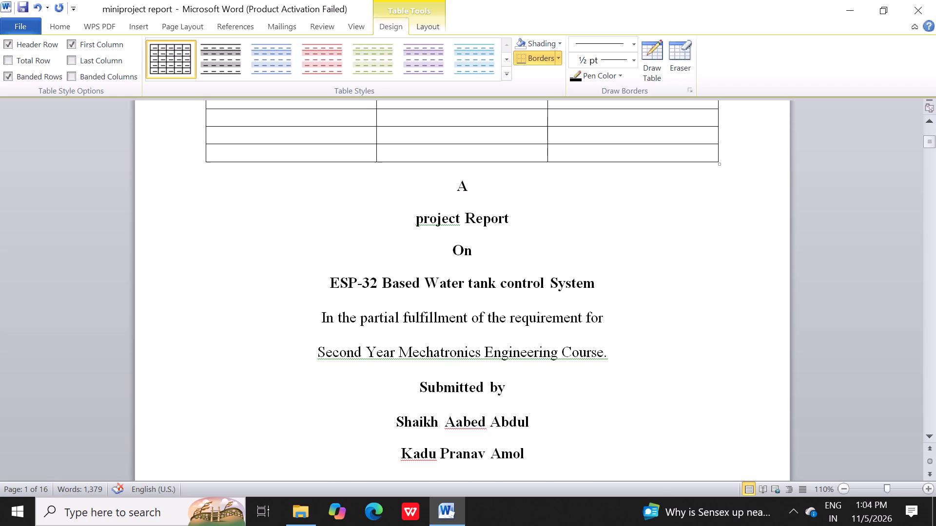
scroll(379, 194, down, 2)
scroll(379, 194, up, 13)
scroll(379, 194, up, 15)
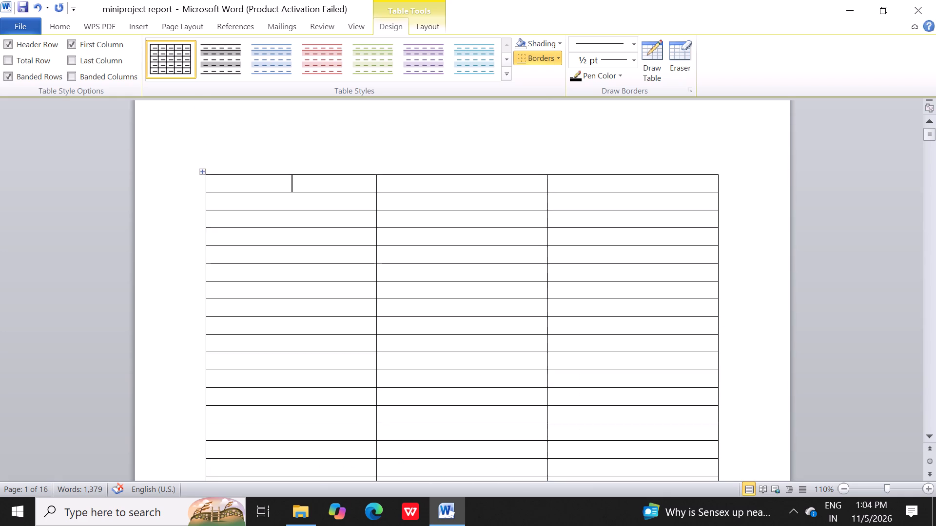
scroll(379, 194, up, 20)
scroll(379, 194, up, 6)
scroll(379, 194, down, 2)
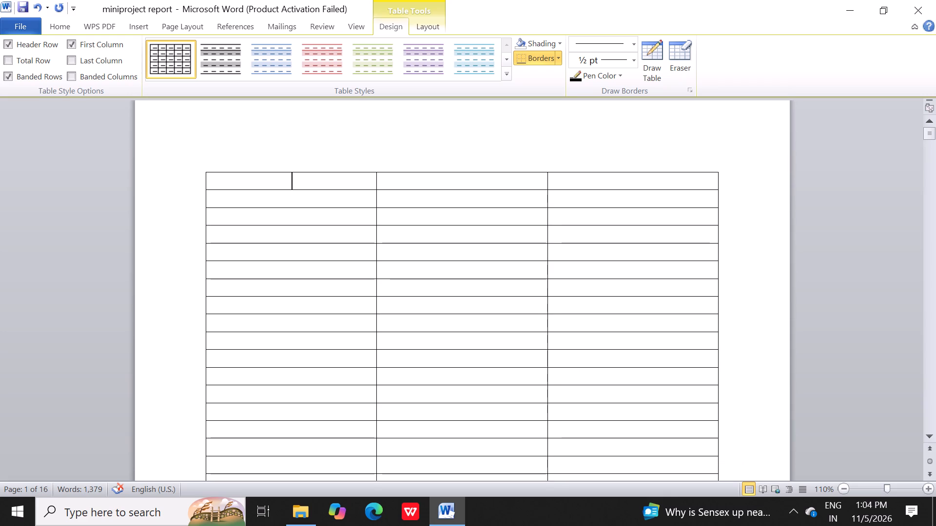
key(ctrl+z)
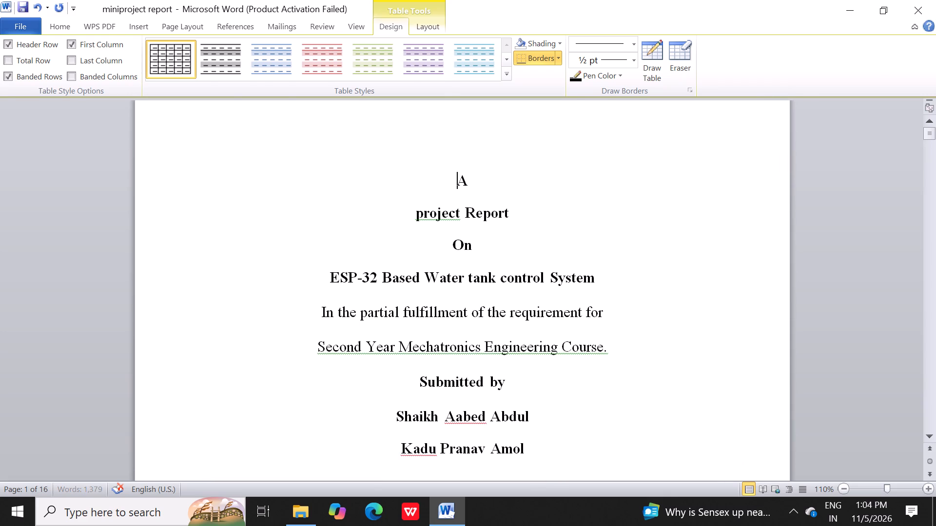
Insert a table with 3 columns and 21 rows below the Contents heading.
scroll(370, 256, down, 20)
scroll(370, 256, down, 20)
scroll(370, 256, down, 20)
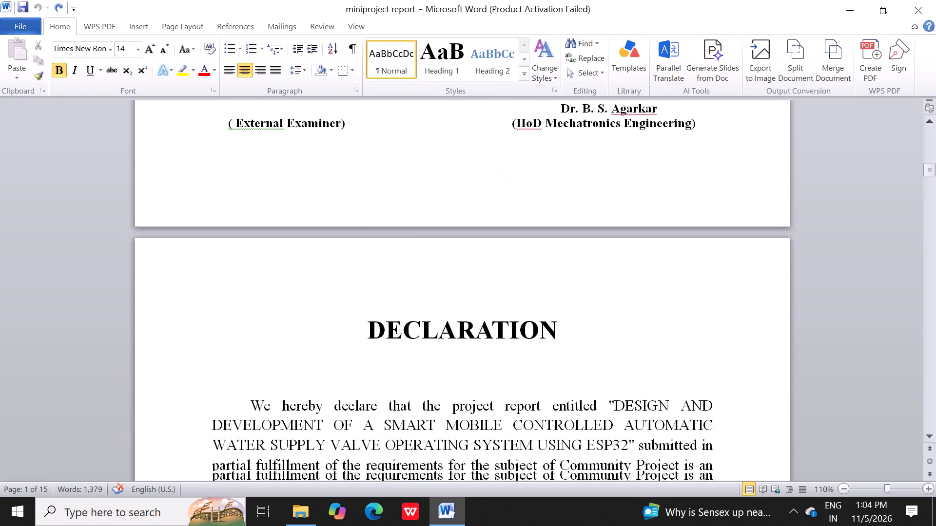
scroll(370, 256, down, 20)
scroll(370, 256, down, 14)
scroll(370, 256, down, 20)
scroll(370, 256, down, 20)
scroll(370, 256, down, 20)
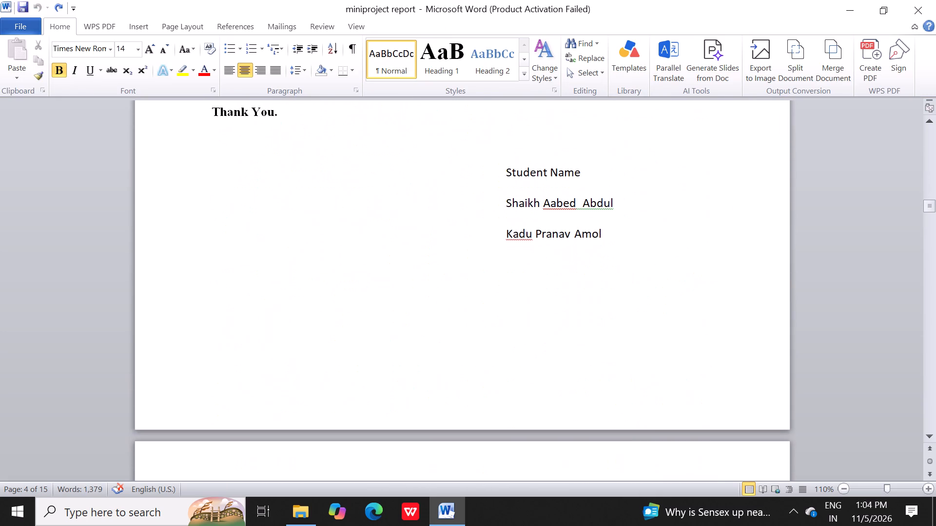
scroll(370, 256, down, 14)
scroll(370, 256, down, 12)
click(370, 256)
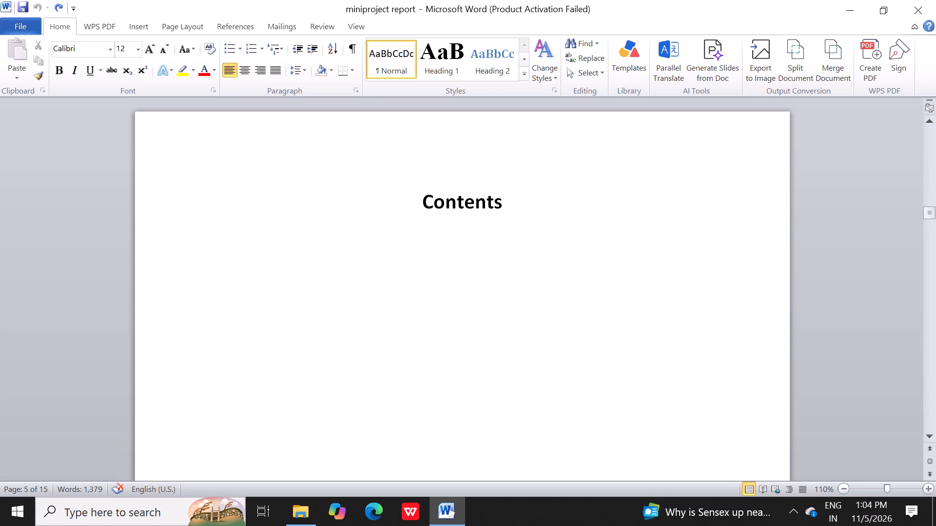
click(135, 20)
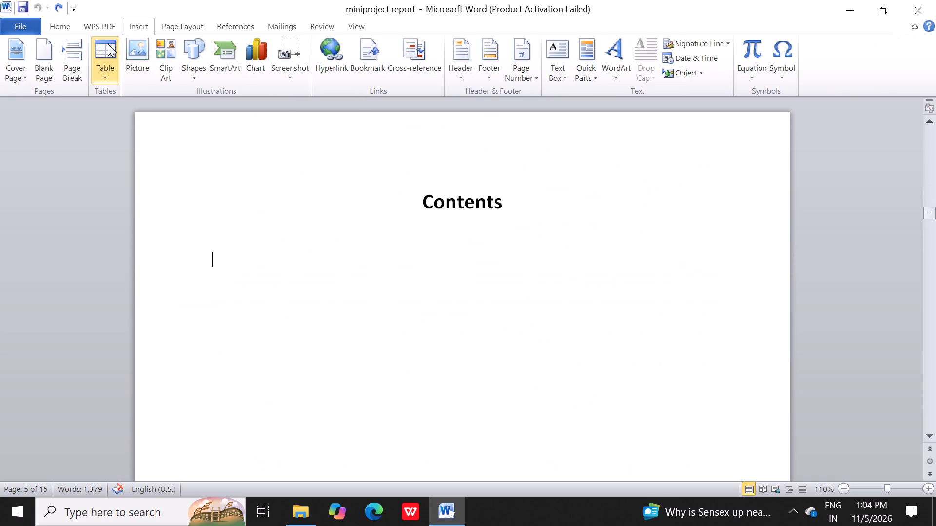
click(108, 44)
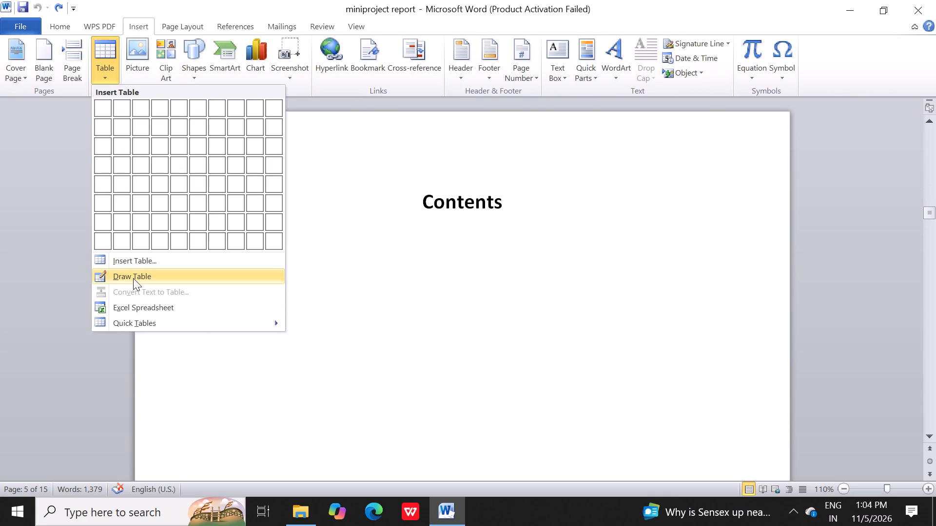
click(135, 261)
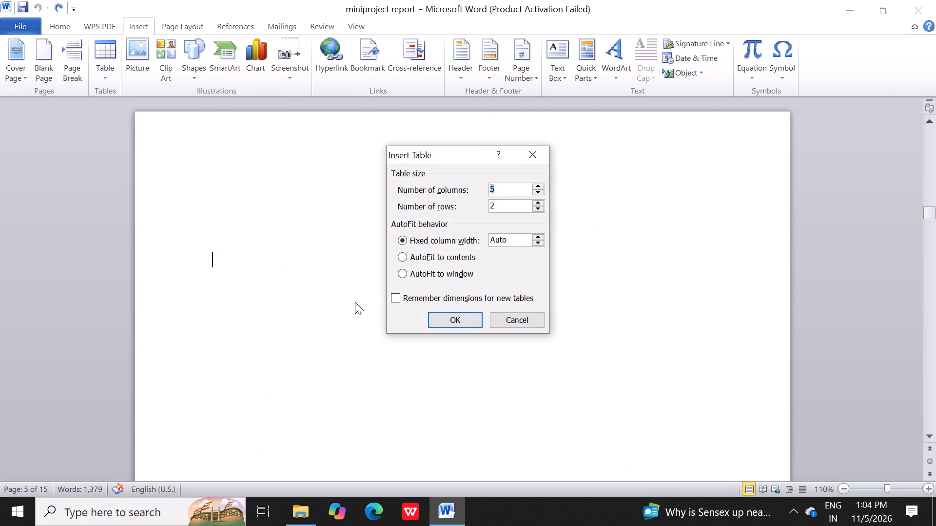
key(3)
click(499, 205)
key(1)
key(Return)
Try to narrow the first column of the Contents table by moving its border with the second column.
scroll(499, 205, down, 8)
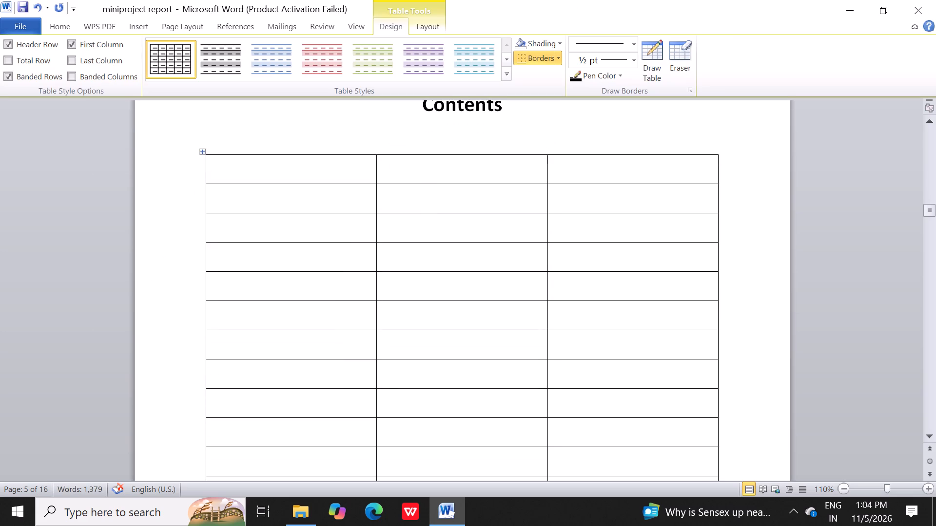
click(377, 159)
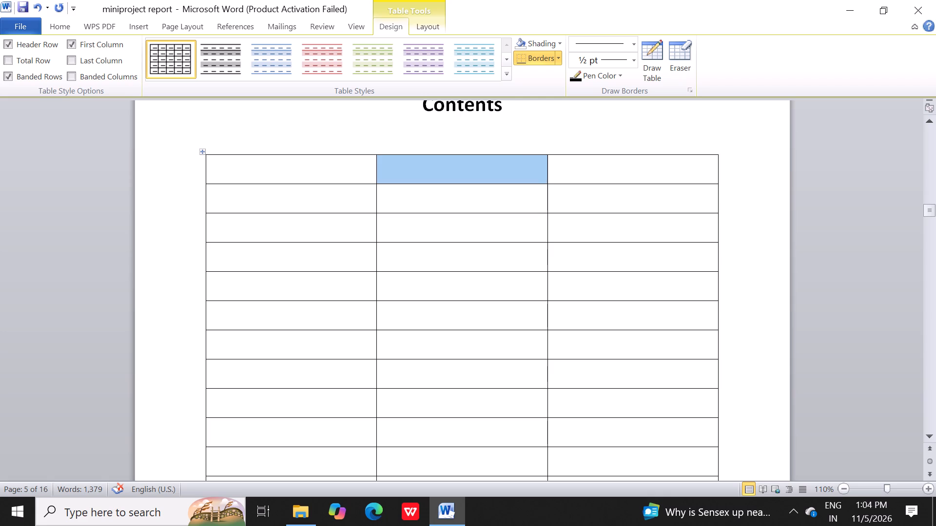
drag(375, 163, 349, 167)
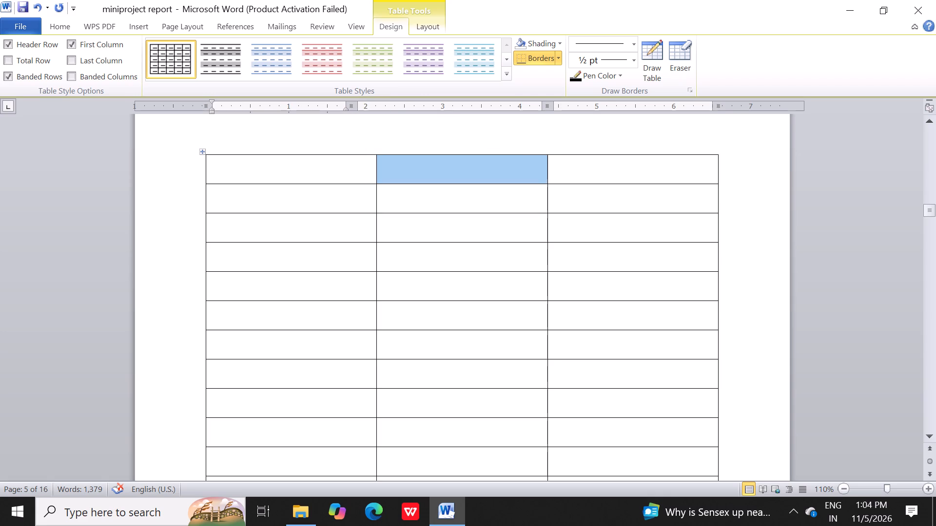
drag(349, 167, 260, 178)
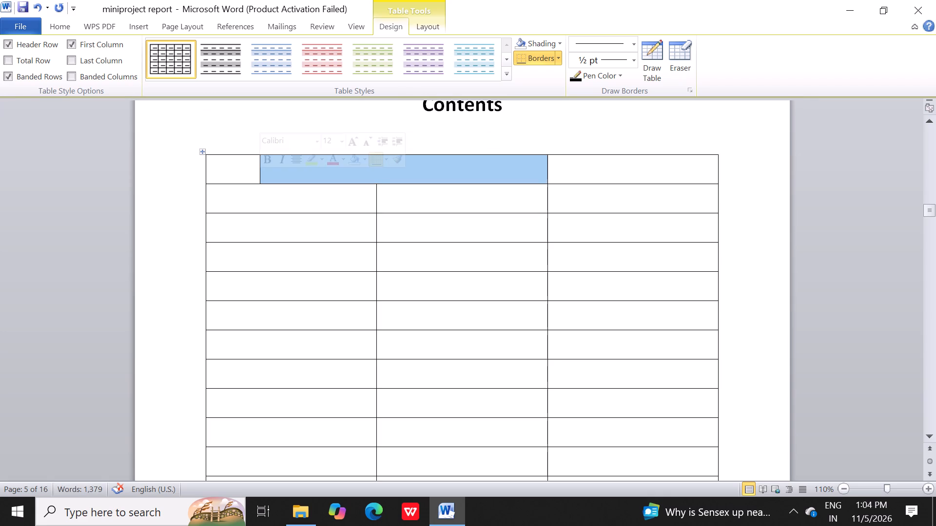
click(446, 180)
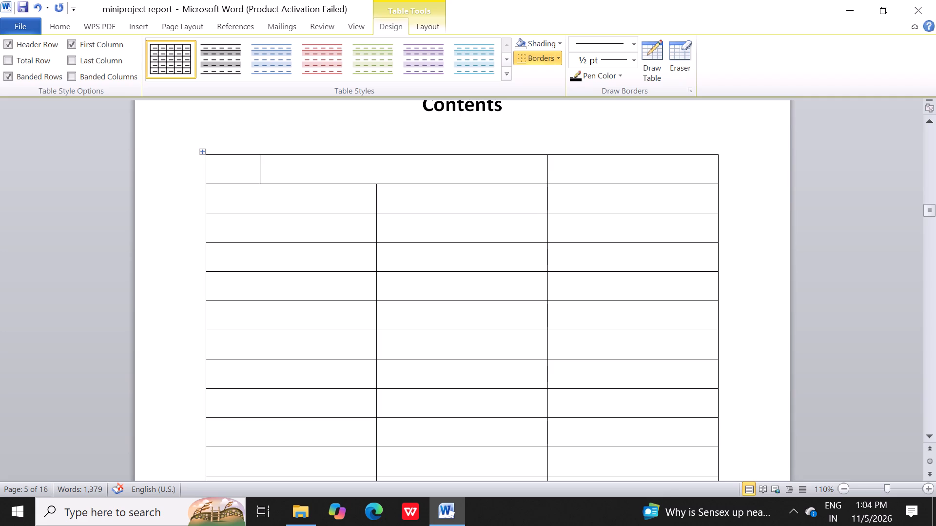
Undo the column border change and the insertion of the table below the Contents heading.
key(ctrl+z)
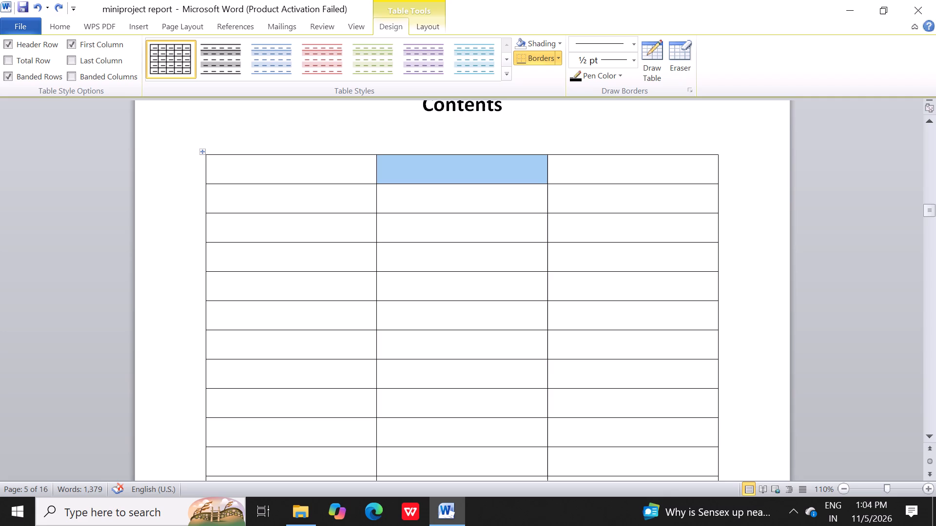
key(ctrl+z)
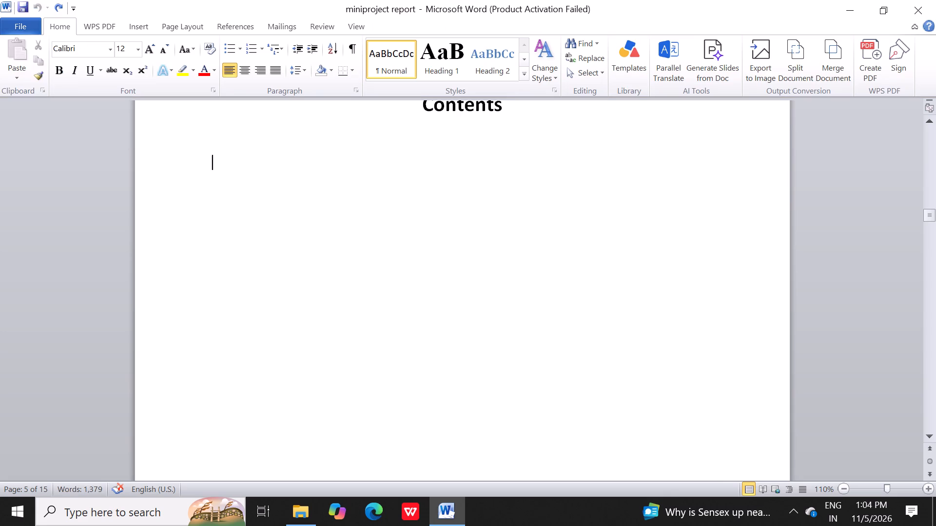
Insert a table with 3 columns and 21 rows below the Contents heading.
click(148, 29)
click(107, 65)
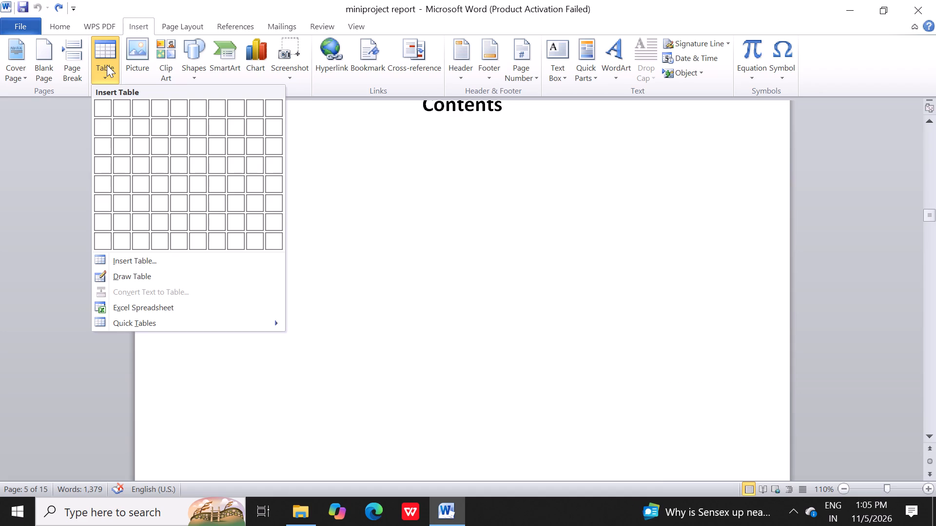
click(148, 261)
key(3)
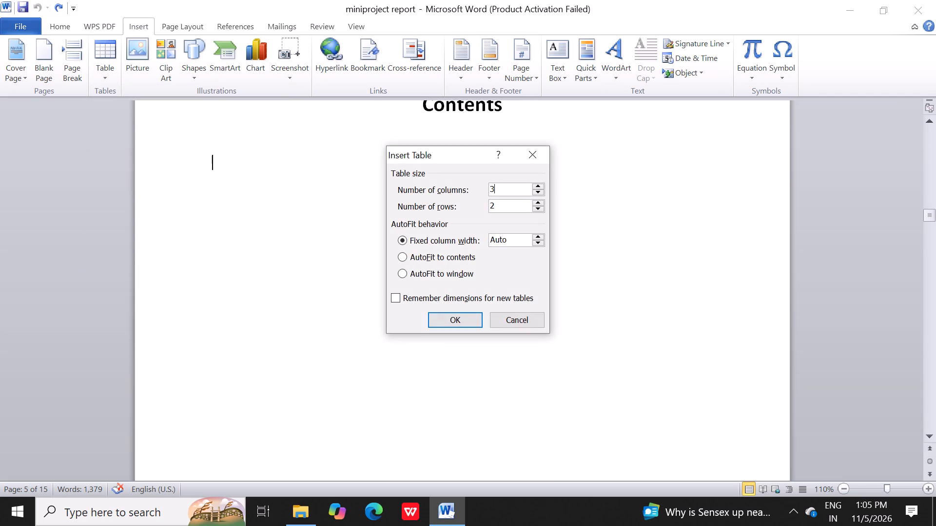
key(Down)
key(Down)
key(Up)
key(Up)
click(500, 207)
key(1)
key(Return)
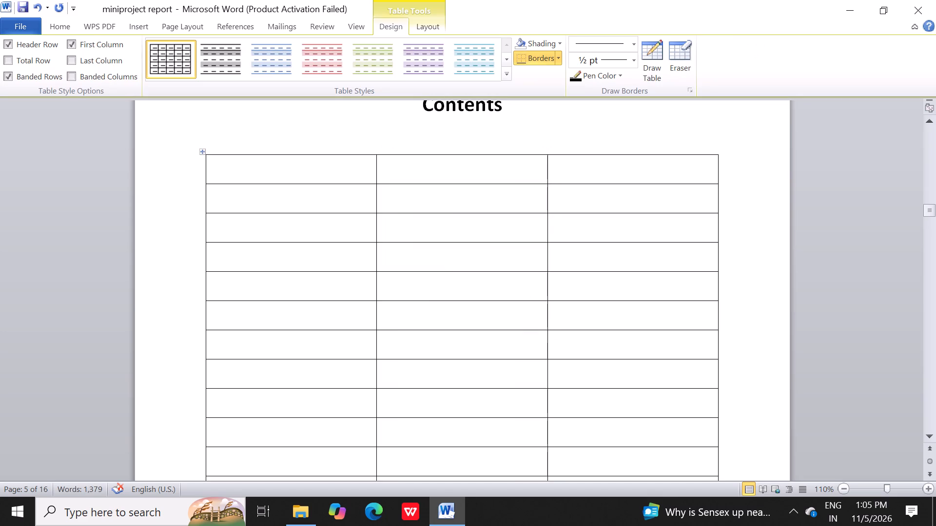
Narrow the Contents table's first column to about 0.9 inch and its third to about 1.1 inches, widening the middle column.
drag(376, 179, 271, 183)
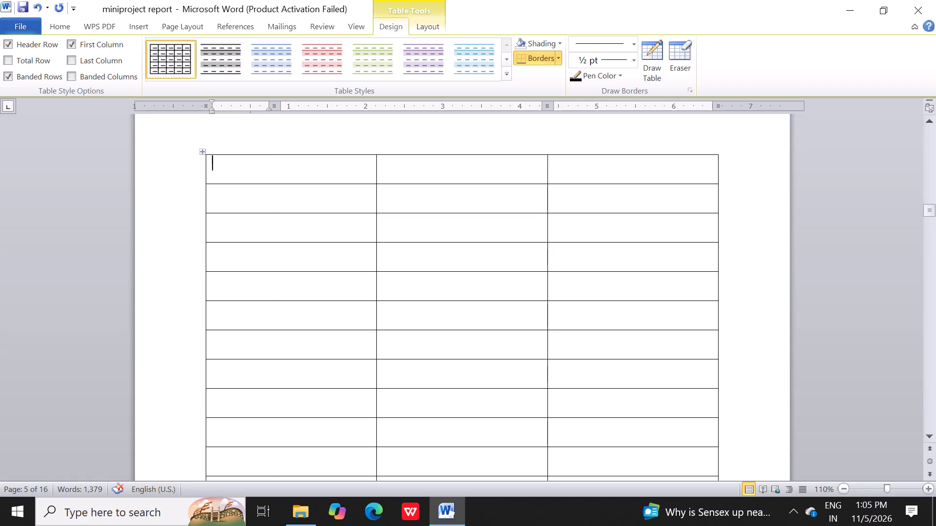
drag(271, 183, 273, 184)
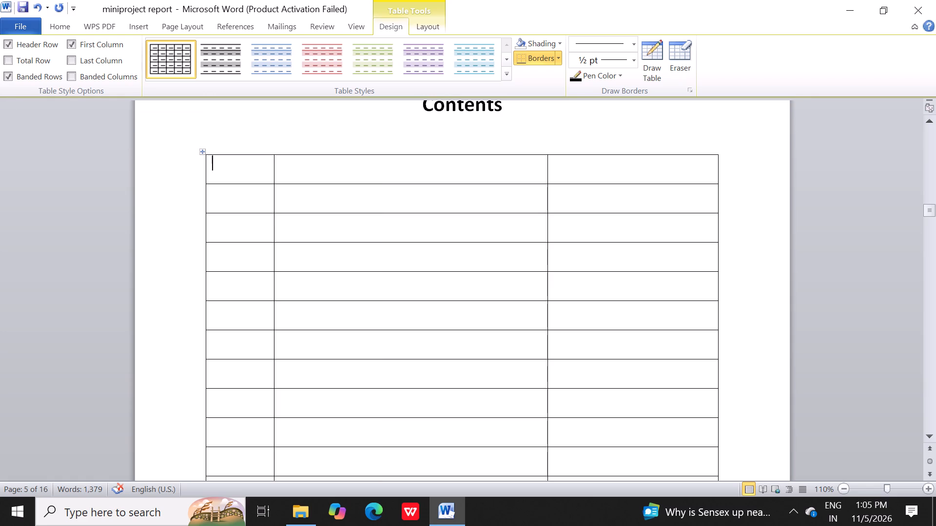
drag(547, 171, 667, 175)
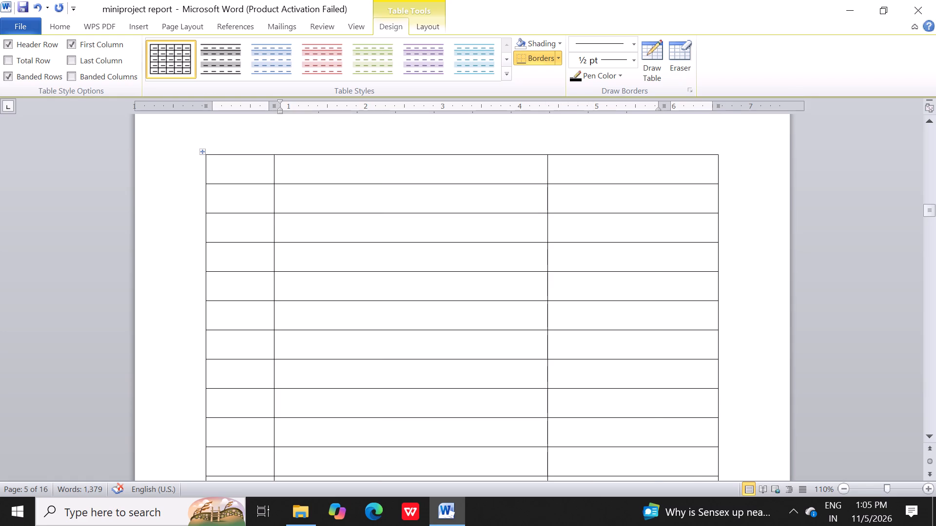
drag(667, 175, 636, 194)
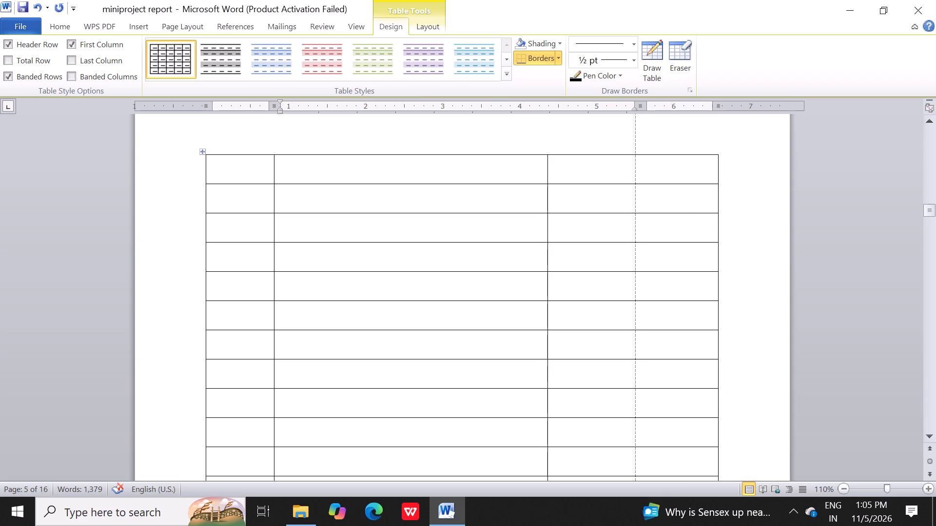
drag(636, 194, 636, 191)
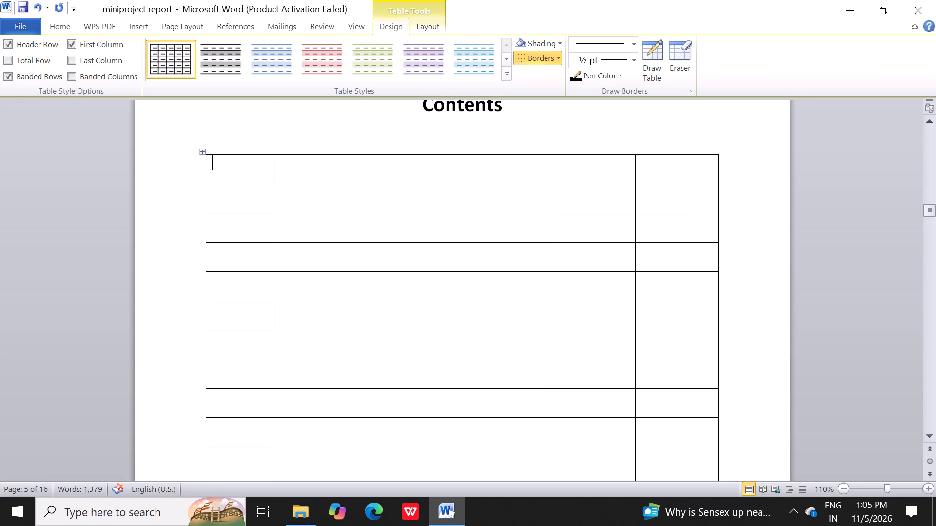
Enter the header "Description" centred in the table's middle column and "Page" in the third column.
click(441, 176)
click(55, 30)
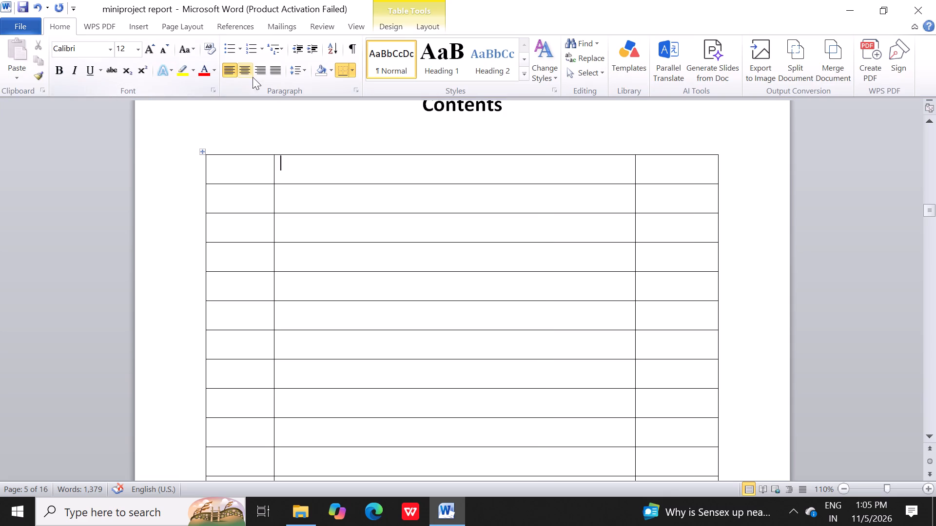
click(247, 74)
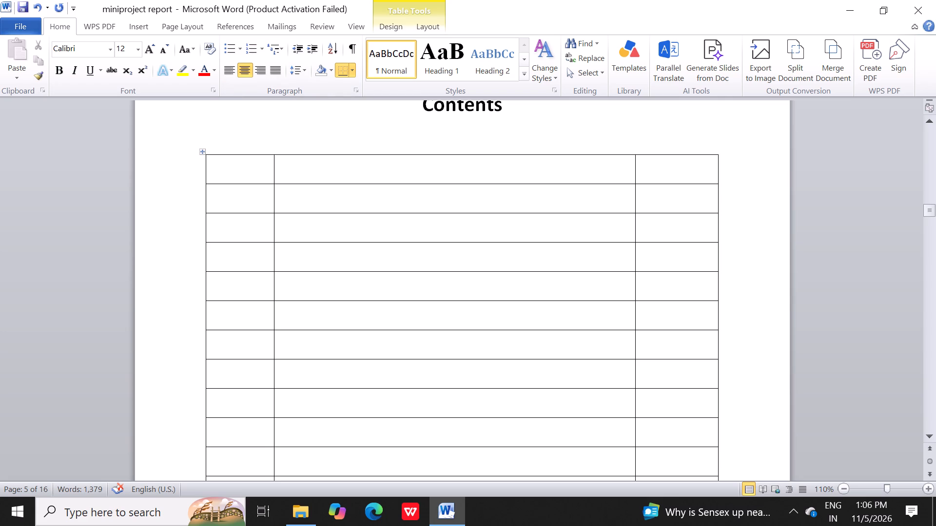
text(De)
text(scription)
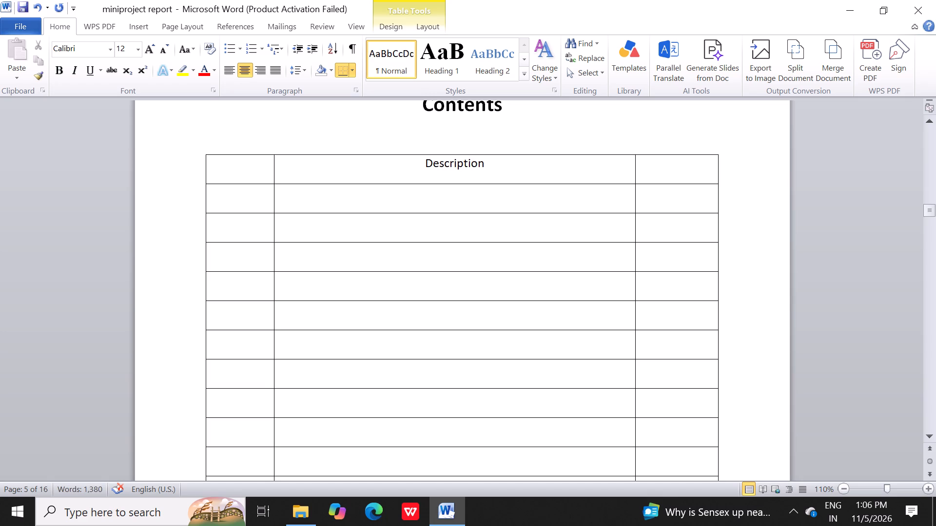
key(Right)
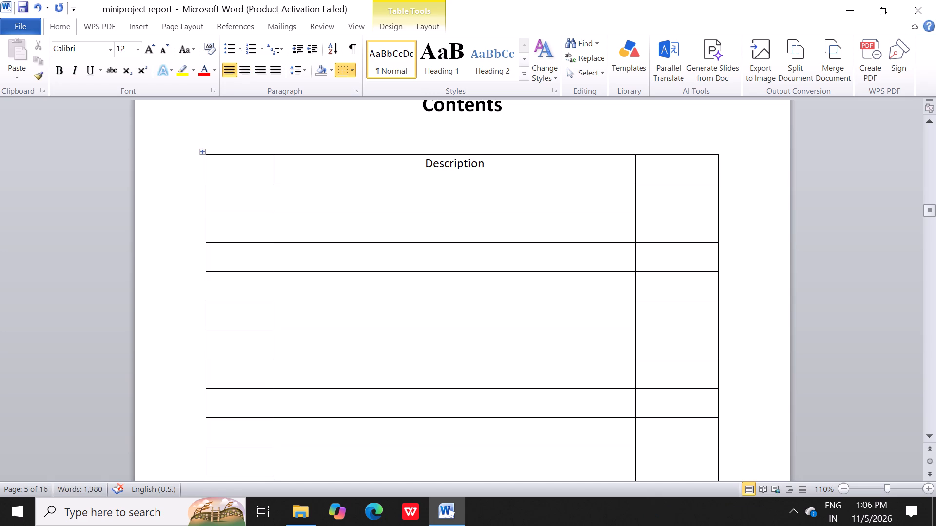
text(Page)
Enter "Title Sheet" as the first entry under the Description header.
key(Right)
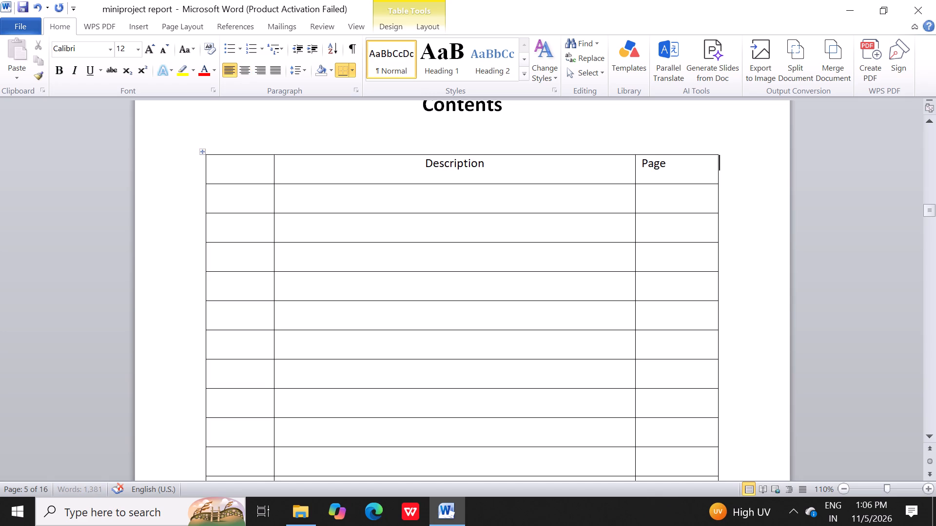
key(Right)
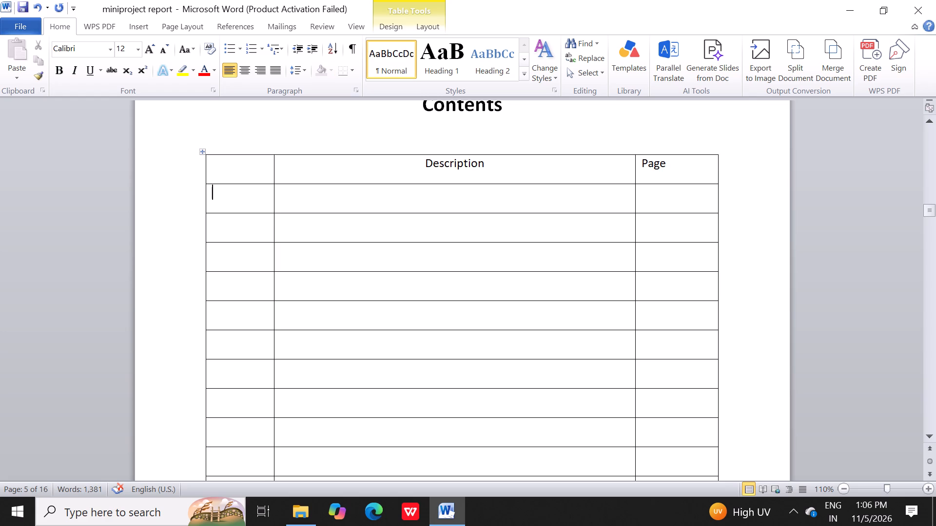
key(Down)
key(Up)
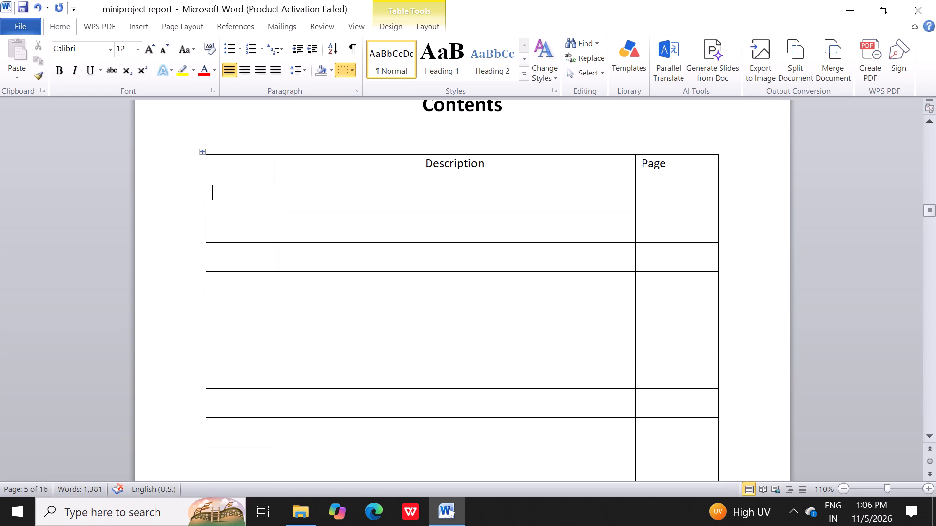
key(Right)
key(shift+t)
text(itlw)
key(BackSpace)
text(e)
key(space)
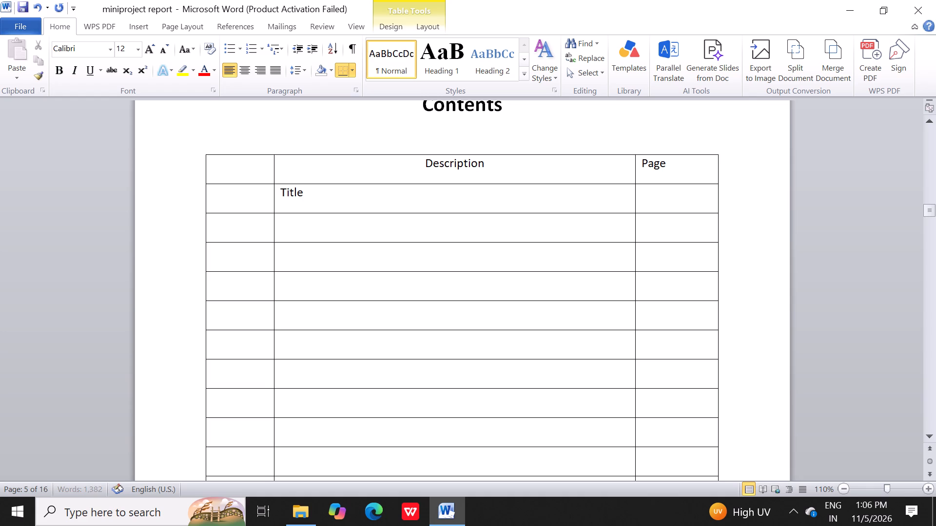
text(Sheer)
key(BackSpace)
key(t)
Enter "Certificate" and "Declaration" in the two Description cells below Title Sheet.
key(Down)
text(Certif)
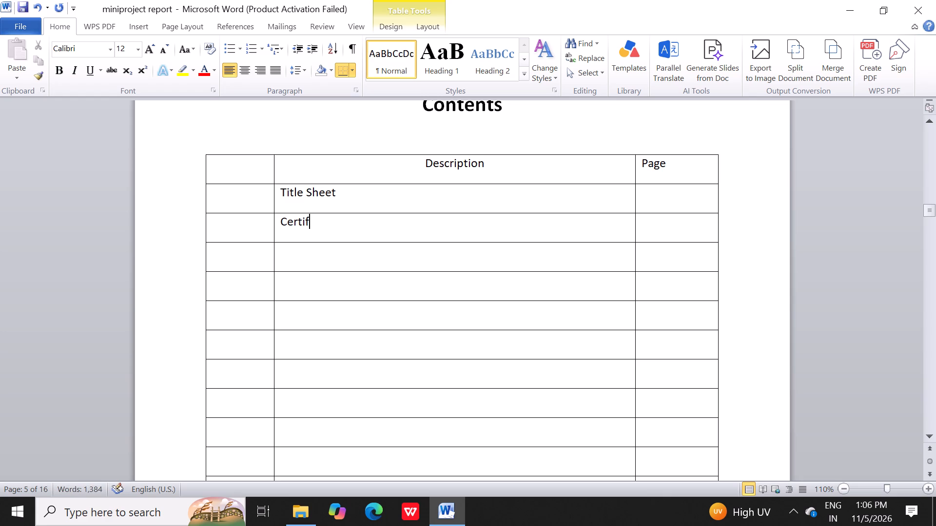
text(icate)
key(Down)
text(De)
text(claration)
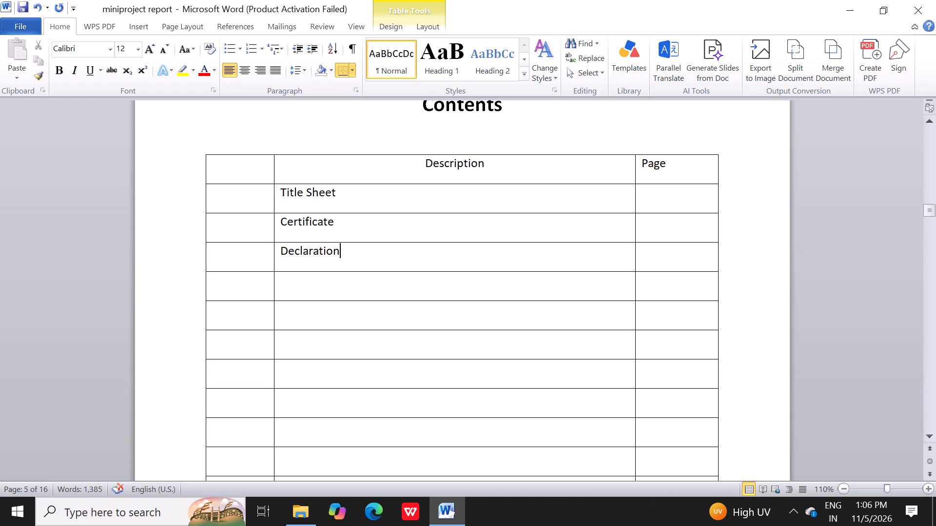
Enter "Acknowledgement" in the Description cell below Declaration.
key(Down)
text(Acko)
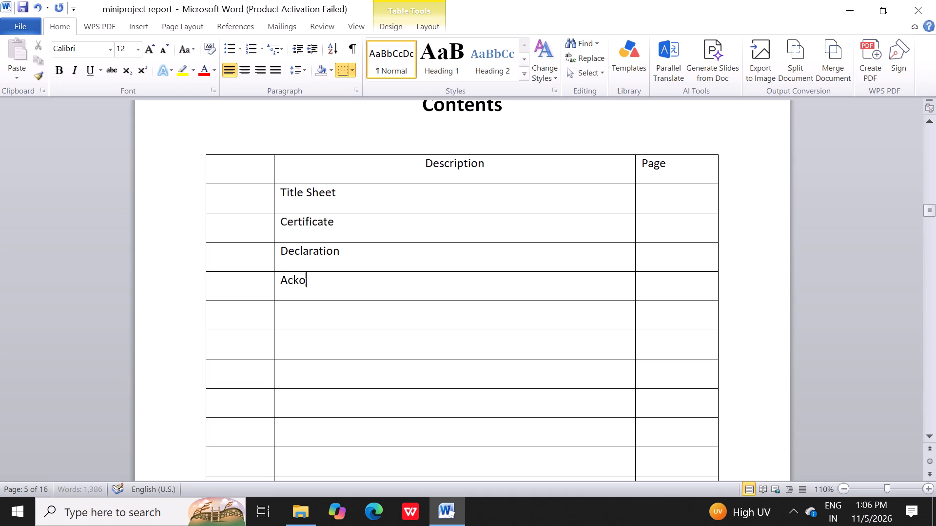
key(BackSpace)
text(now)
text(led)
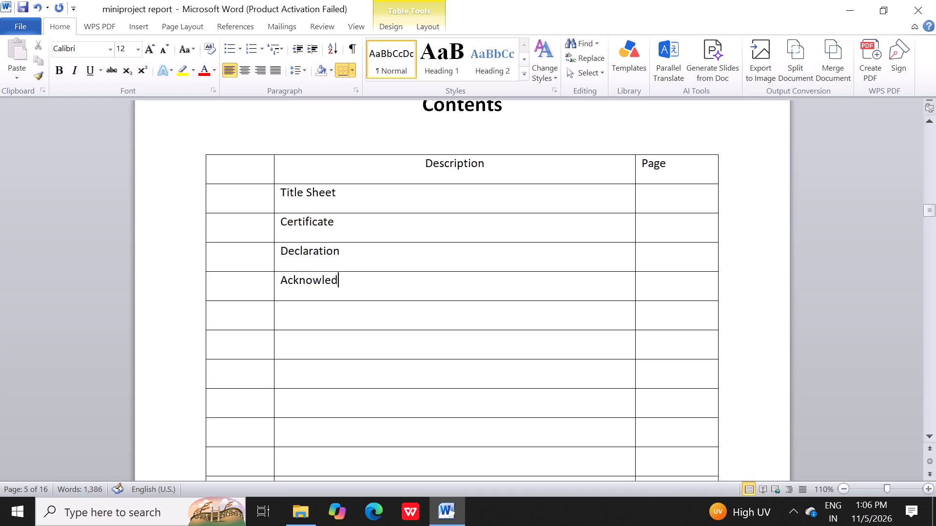
text(gr)
key(BackSpace)
key(e)
key(m)
text(ent)
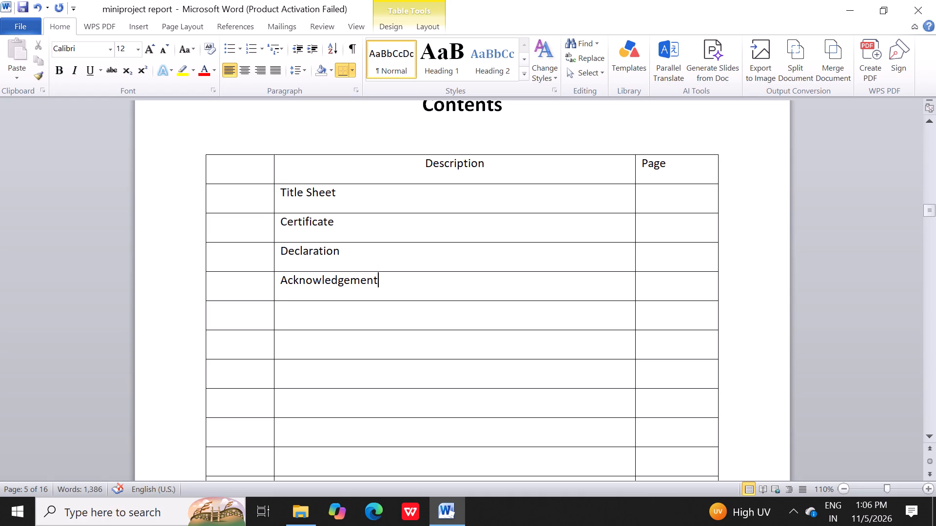
key(Down)
Enter "Contents" in the Description cell below Acknowledgement.
text(contents)
key(Down)
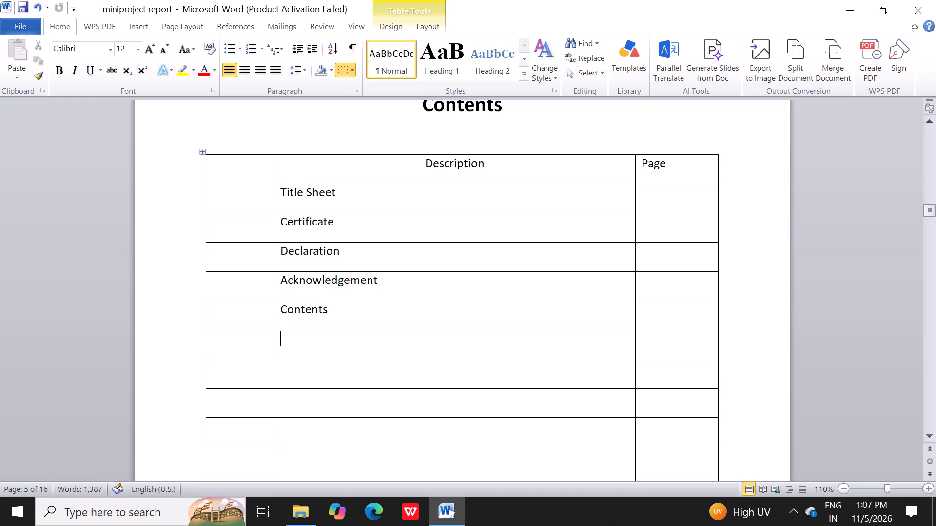
Enter "List of tables & figures" in the Description cell below Contents.
text(list of)
key(space)
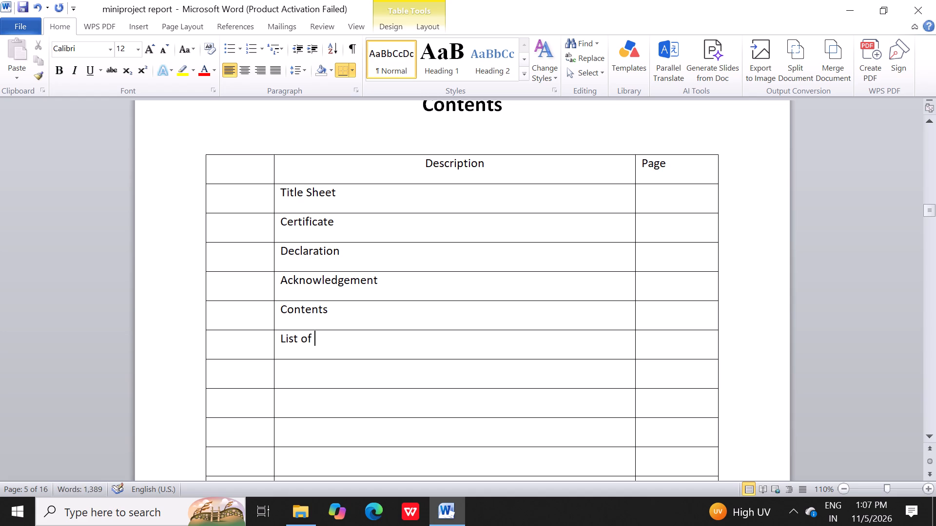
text(table)
key(space)
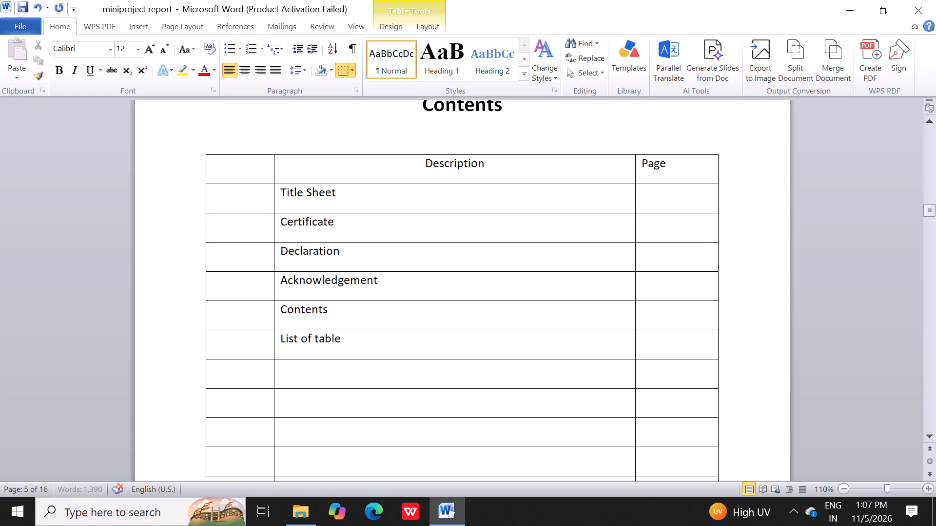
text(&)
key(space)
text(figa)
key(BackSpace)
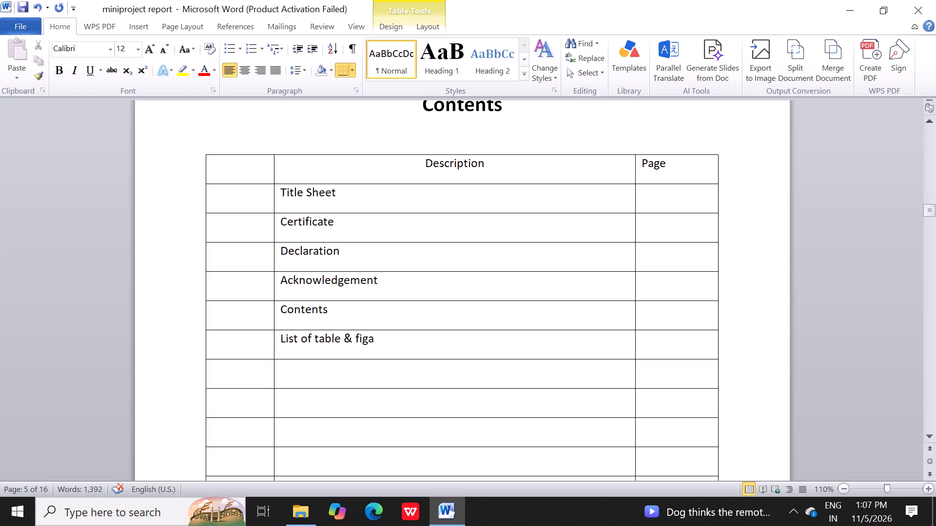
text(ur)
key(r)
key(BackSpace)
text(es)
key(Left)
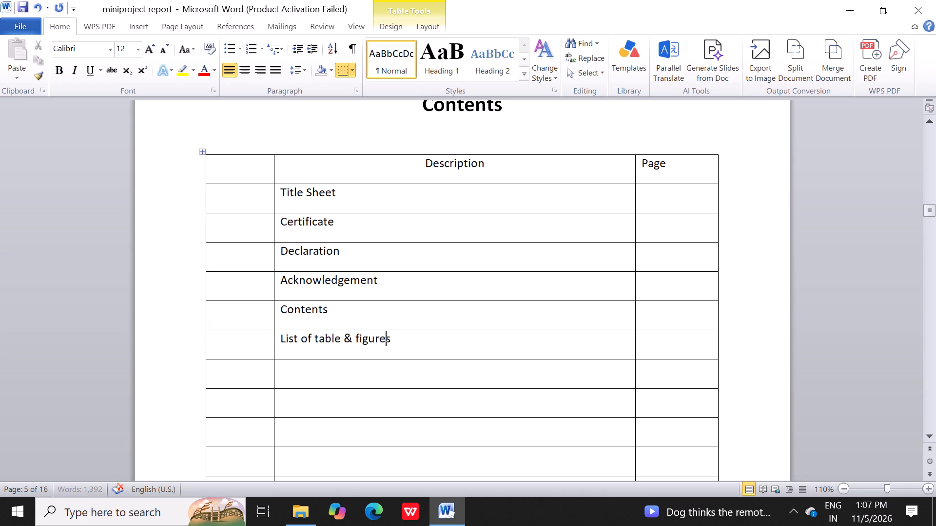
key(Left)
key(Left)
key(Left)
key(Left)
key(Left)
key(Left)
key(Left)
key(Left)
key(Left)
key(s)
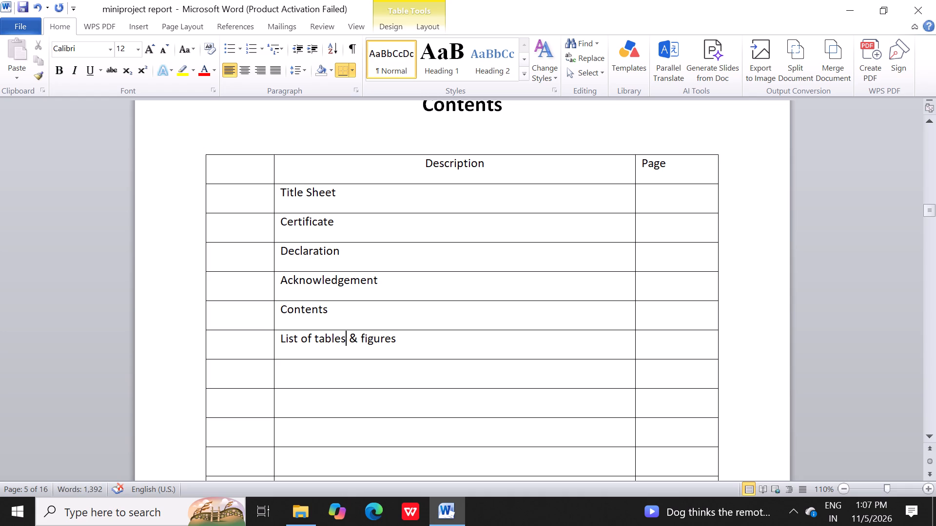
key(Down)
Enter "Abstract" and "Introduction" in the two Description cells below List of tables & figures.
text(Abstract)
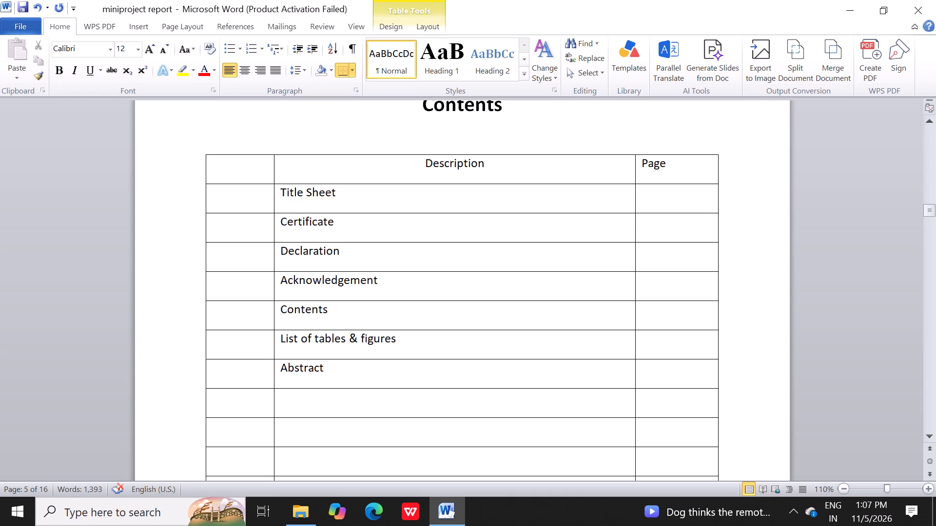
key(Return)
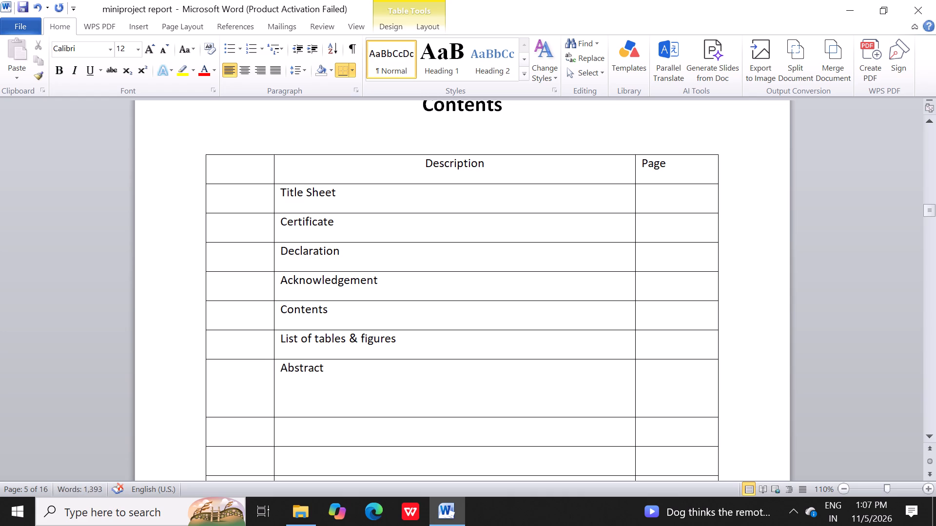
key(BackSpace)
key(Down)
key(i)
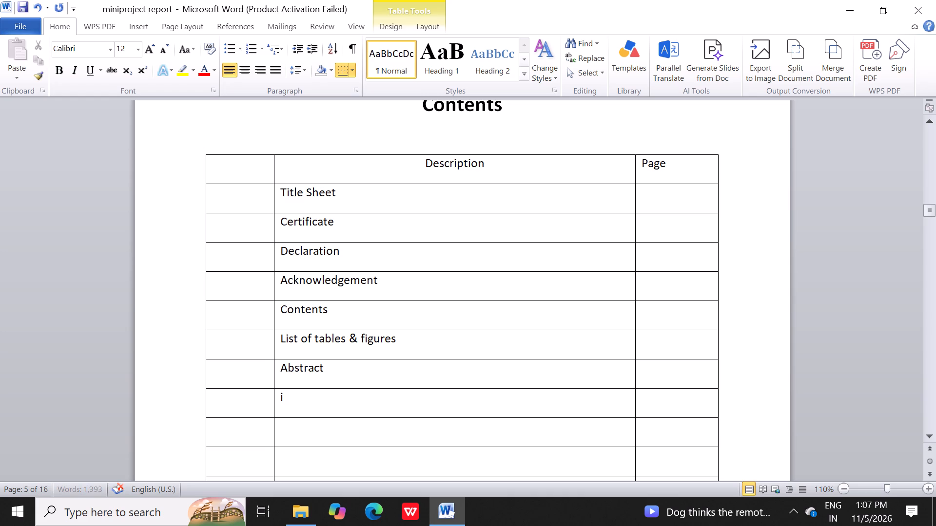
text(ntroduction)
key(Down)
Enter "Literature survey" in the Description cell below Introduction.
text(le)
text(terature)
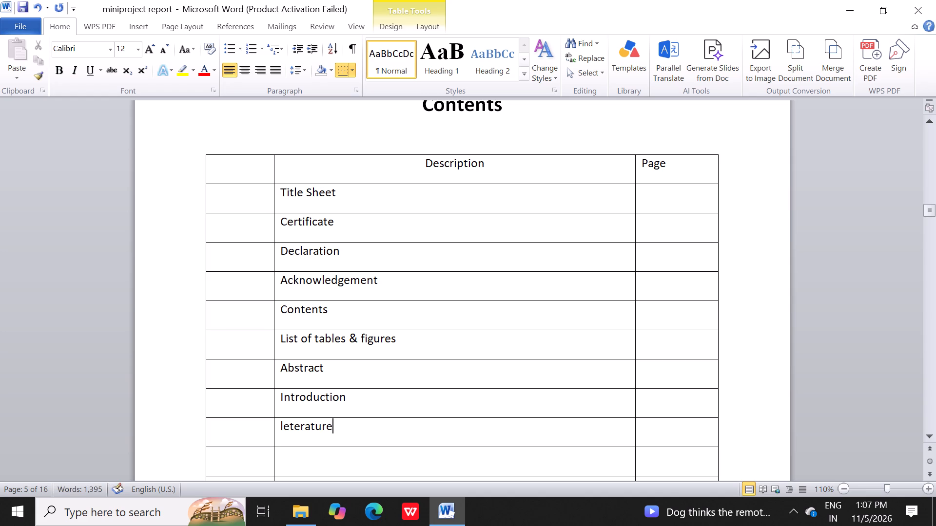
key(Left)
key(Left)
key(Left)
key(Left)
key(Left)
key(Left)
key(Left)
key(Left)
key(Left)
key(Right)
key(BackSpace)
key(i)
key(Right)
key(Right)
key(Right)
key(Right)
key(Right)
key(Right)
key(Right)
key(Right)
key(Right)
key(Right)
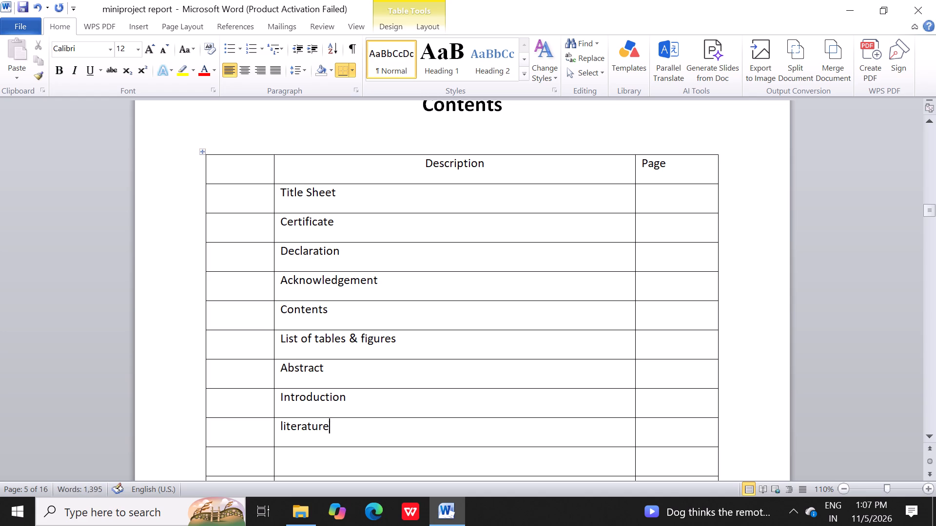
key(Left)
key(Left)
key(space)
text(survey)
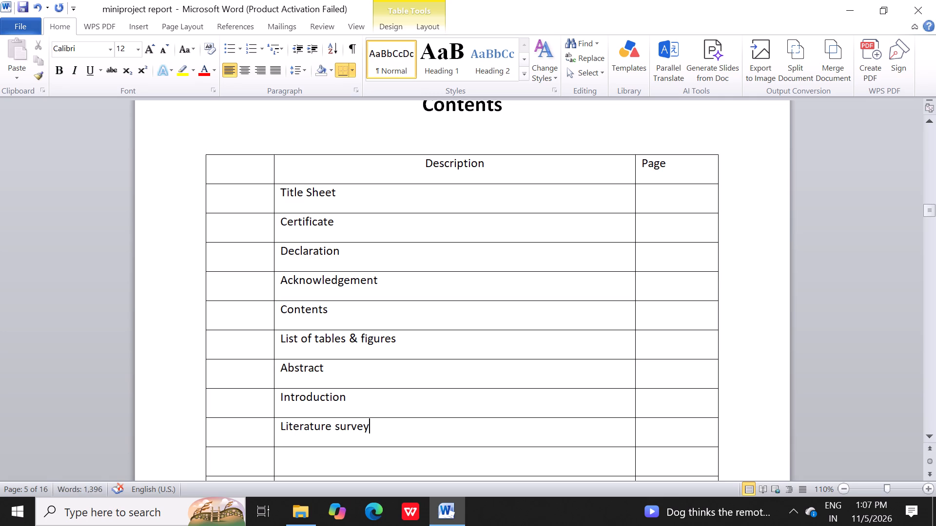
key(Return)
key(BackSpace)
key(Down)
Enter "Methodology & circuit diagrams" in the Description cell below Literature survey.
text(meth)
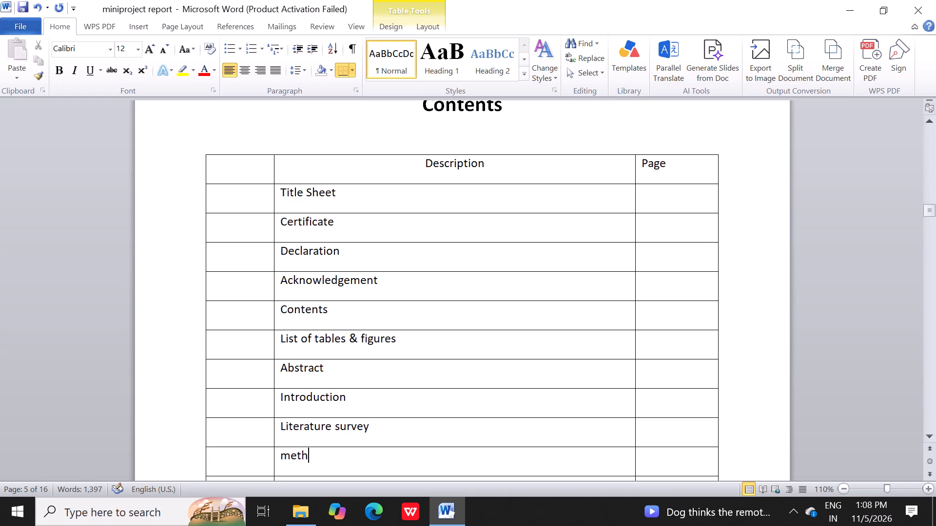
text(odology)
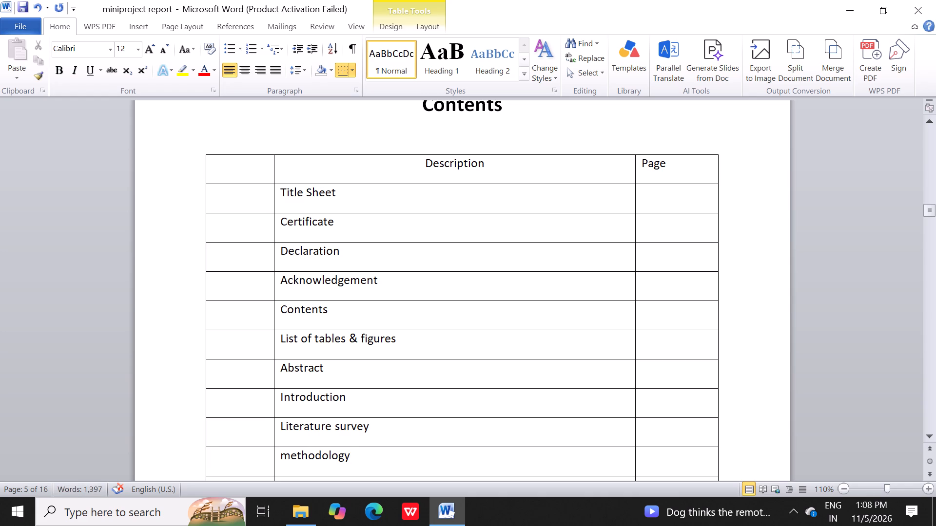
key(space)
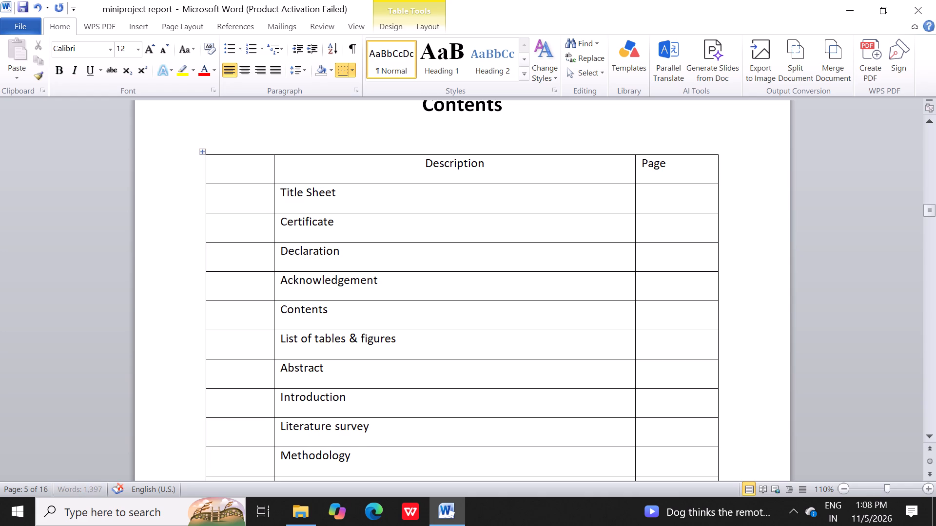
key(shift+ampersand)
key(space)
key(c)
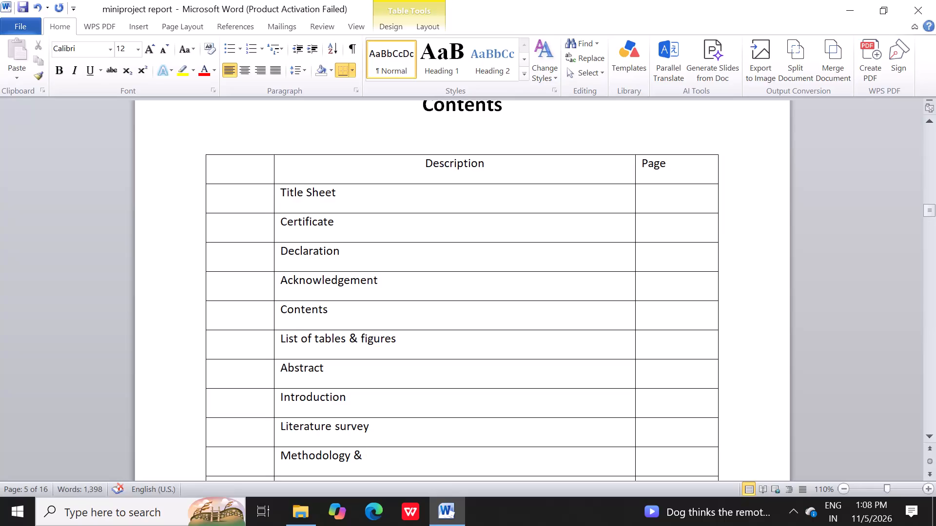
text(ie)
key(BackSpace)
key(r)
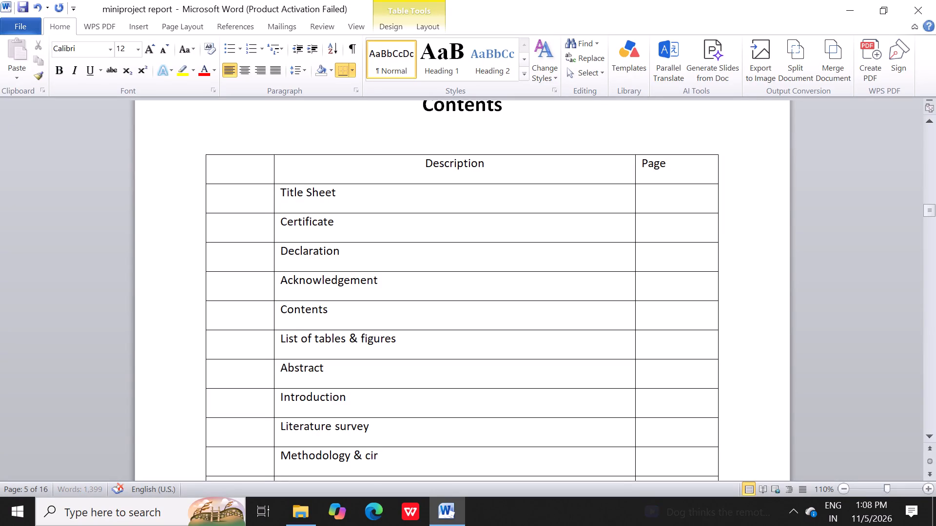
text(cuit diagrams)
key(Down)
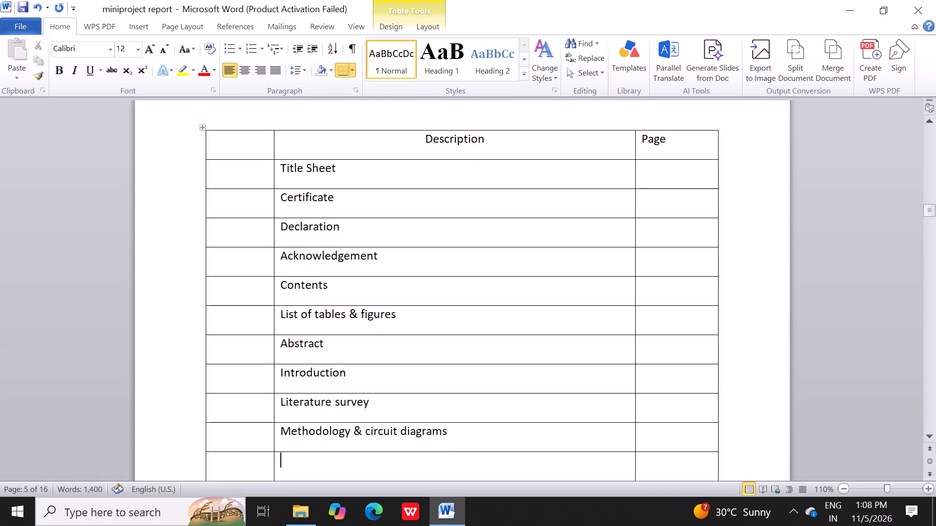
Enter "Components used" in the Description cell below Methodology & circuit diagrams.
text(com)
key(bracketleft)
key(Insert)
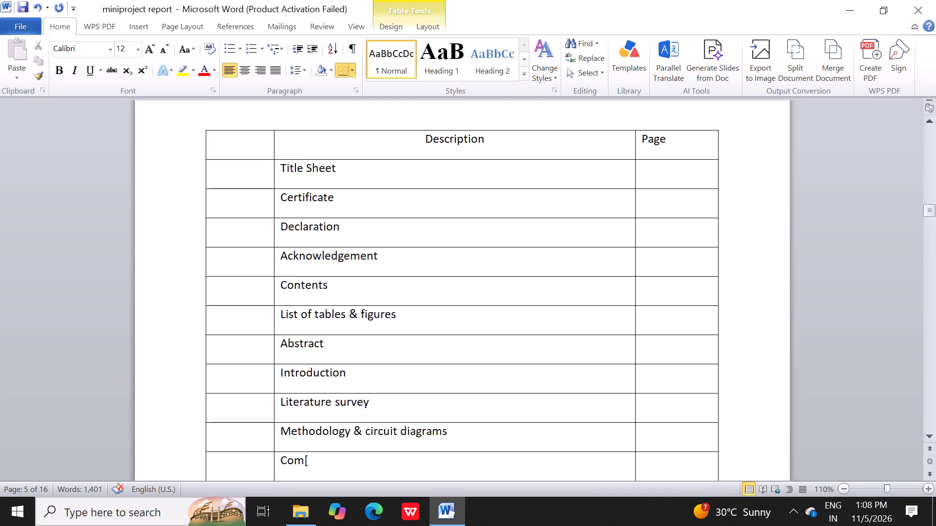
key(BackSpace)
text(ponents)
key(space)
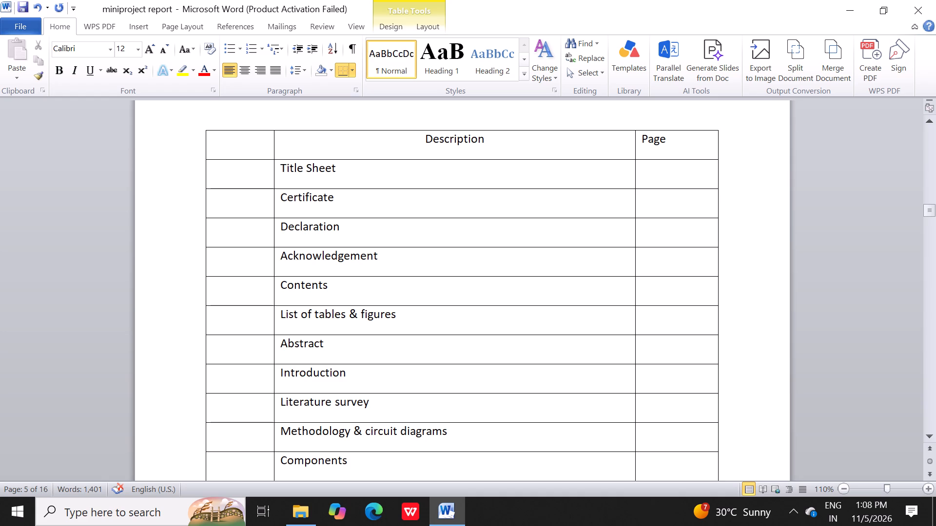
text(used)
key(space)
key(Down)
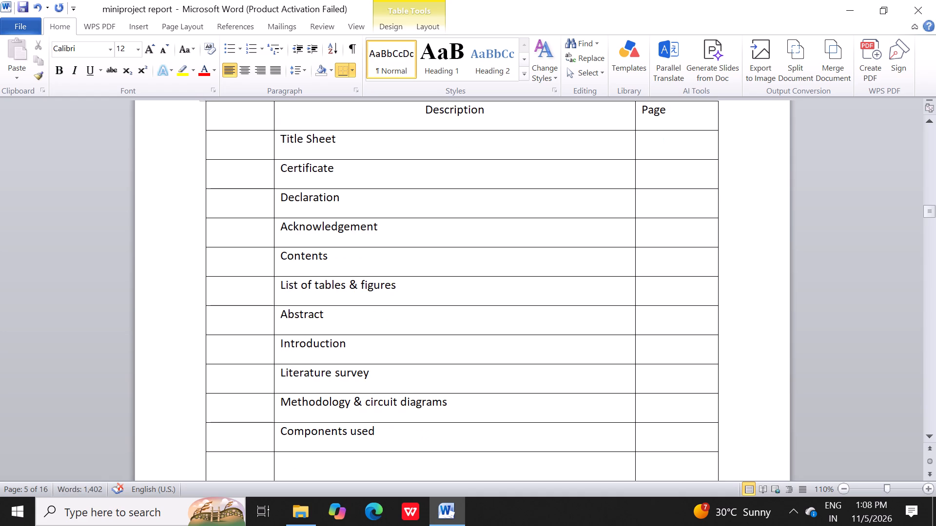
Enter "Experimental procedure & testing trials" in the Description cell below Components used.
text(experimental)
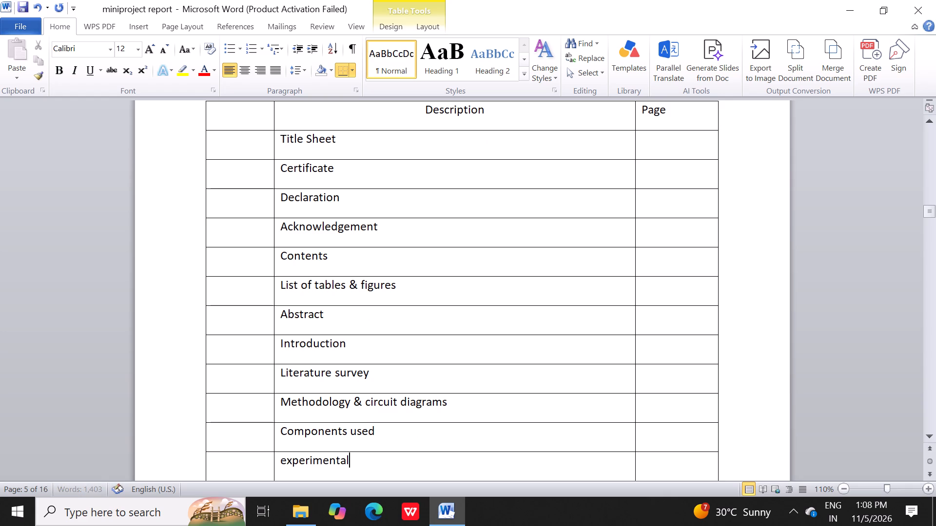
key(space)
text(pro)
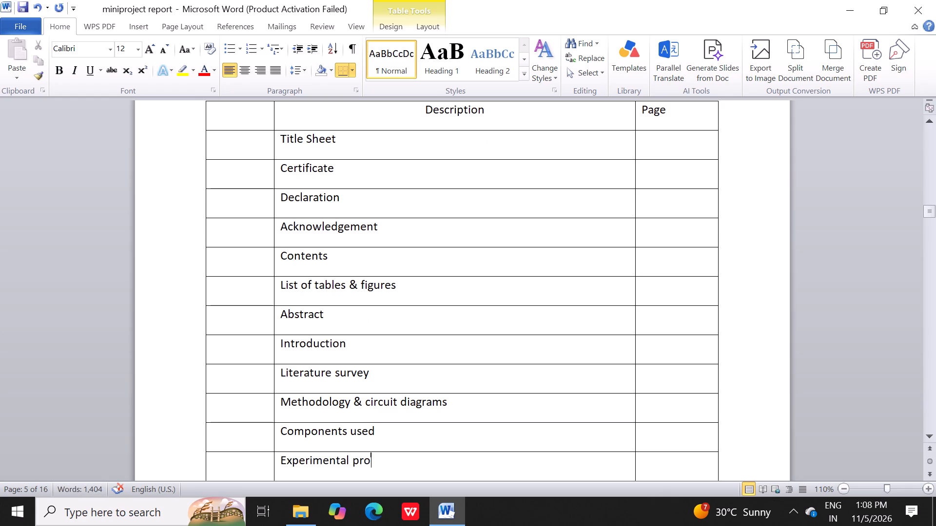
text(cedure)
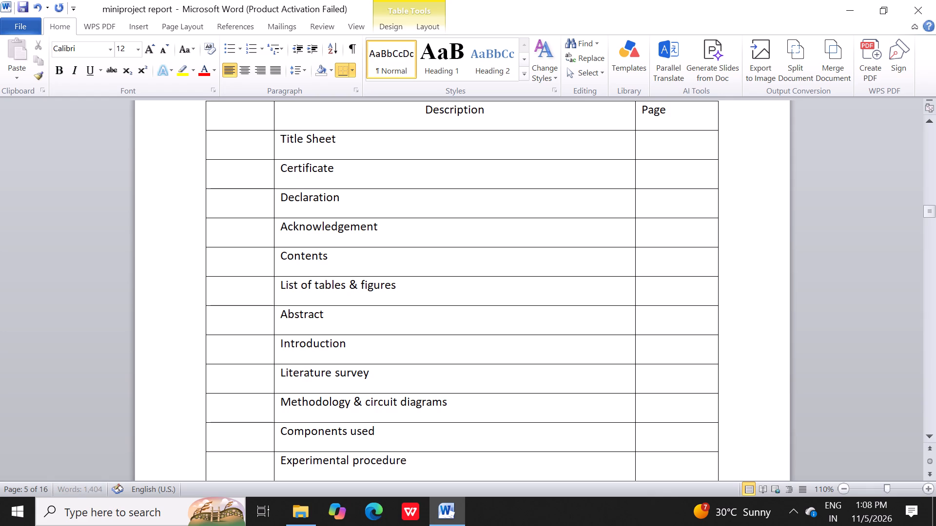
key(space)
text(&)
key(space)
text(testing)
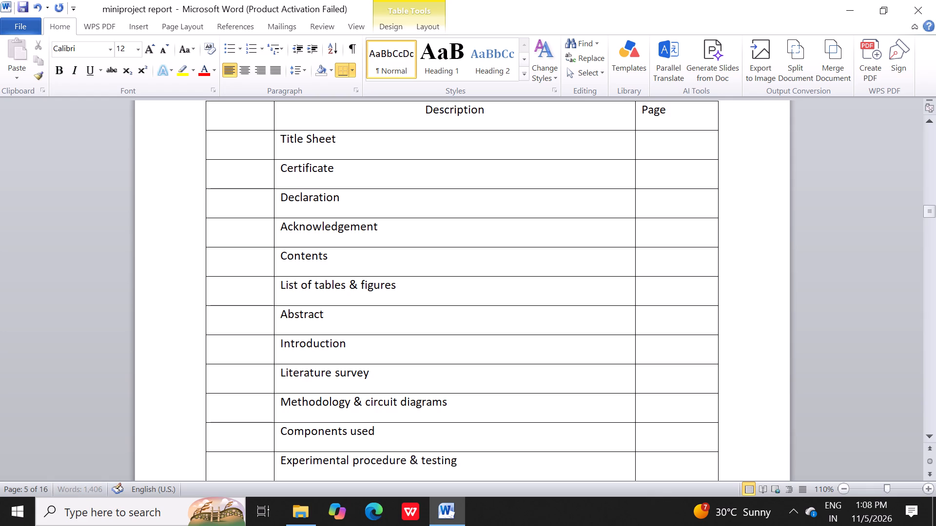
key(space)
text(trials)
key(Down)
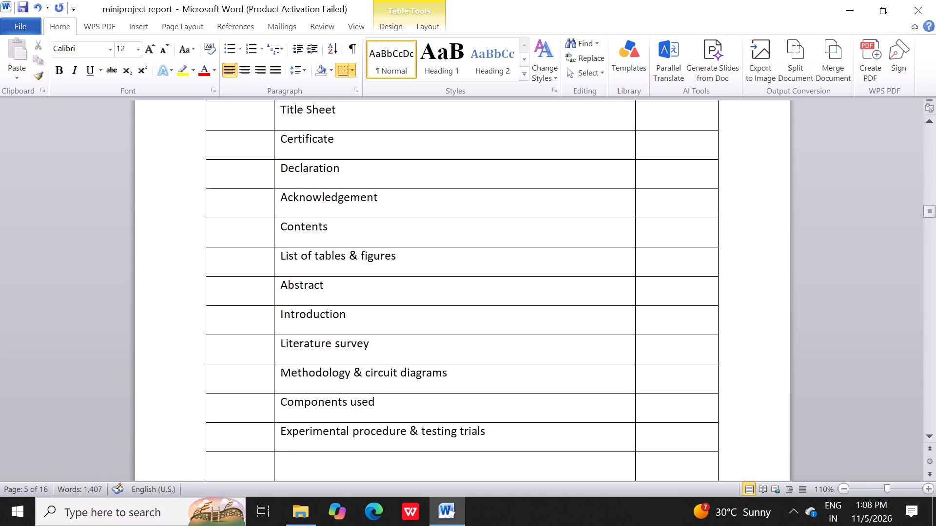
Enter "Result & discussion" in the Description cell below Experimental procedure & testing trials.
text(resulr)
key(BackSpace)
text(t)
key(space)
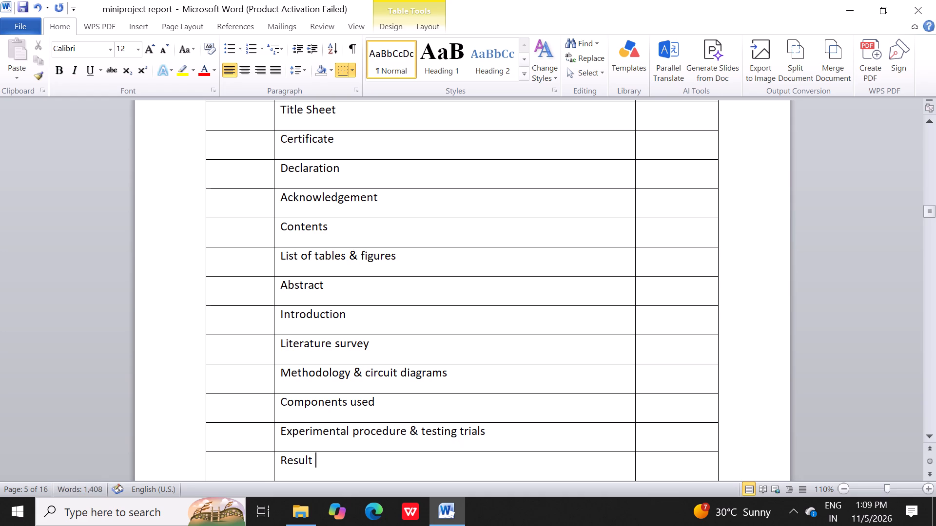
text(&)
key(space)
text(dis)
text(cusso)
key(BackSpace)
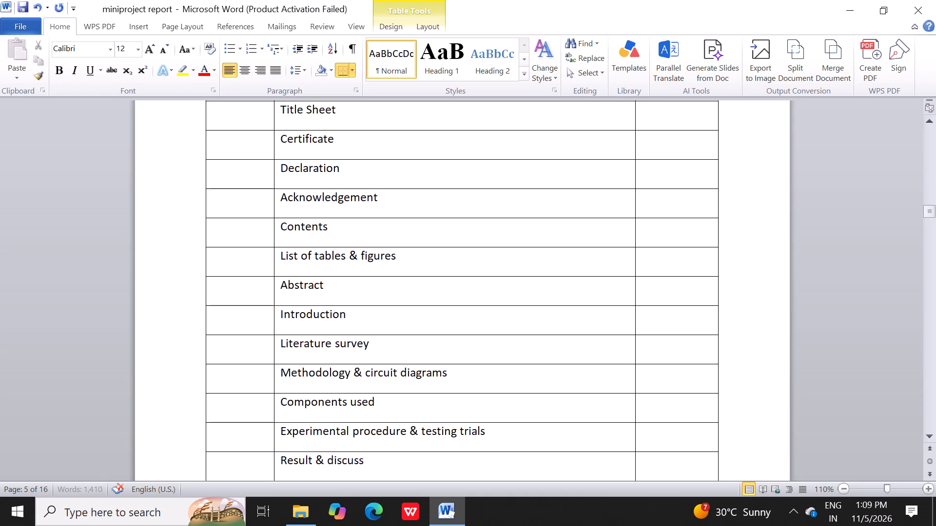
text(ion)
key(Down)
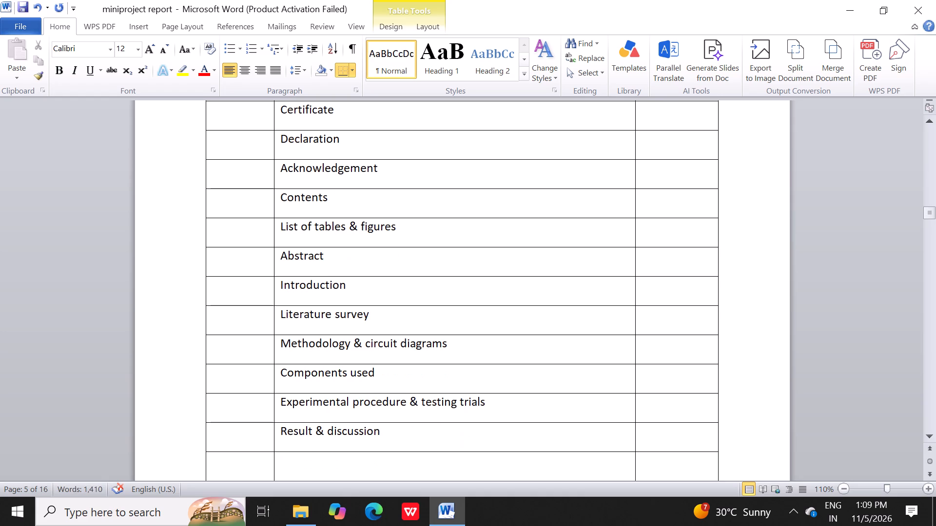
Enter "Limitations & future scope" in the Description cell below Result & discussion.
text(limitation and)
key(space)
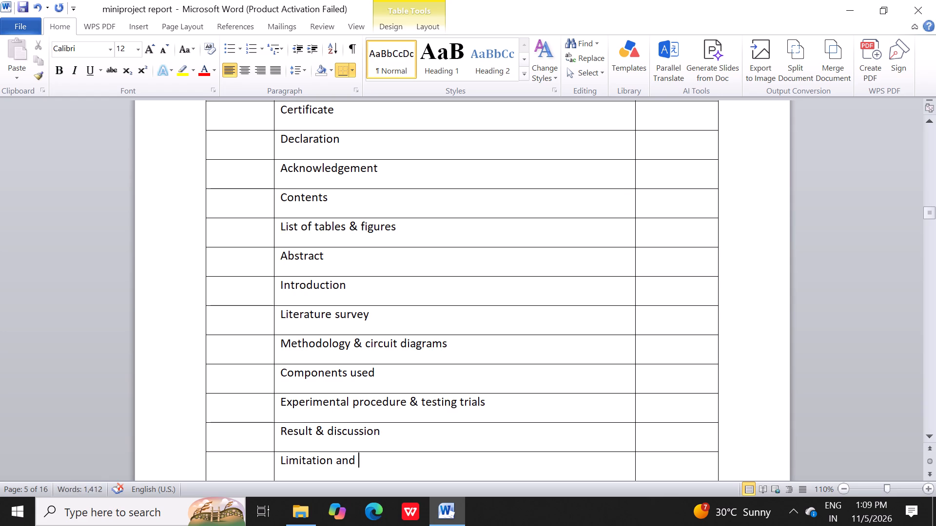
key(BackSpace)
key(BackSpace)
key(BackSpace)
key(BackSpace)
key(BackSpace)
key(s)
key(space)
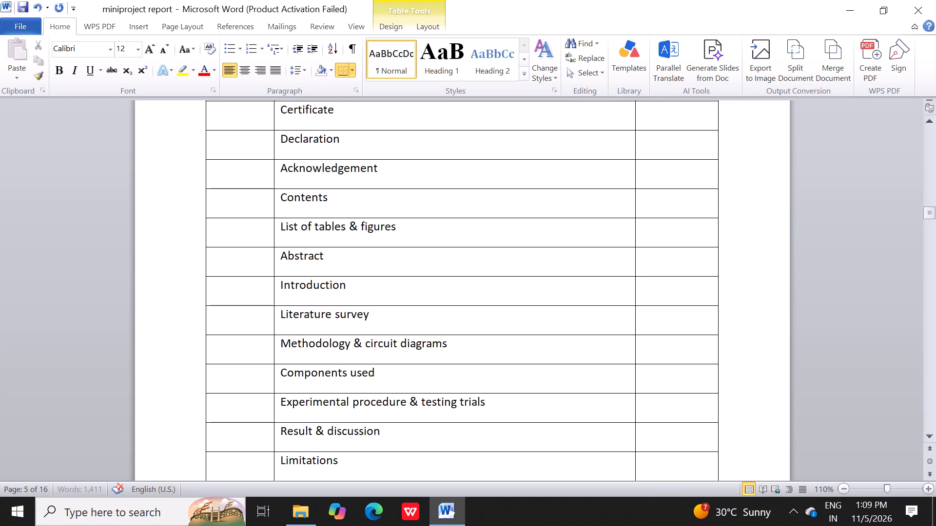
text(7)
key(BackSpace)
key(shift+ampersand)
key(space)
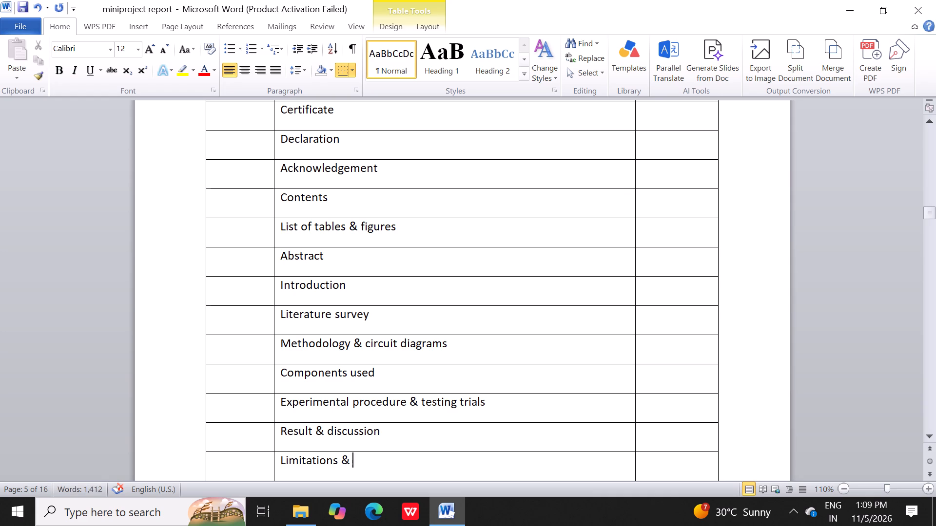
text(future)
key(space)
text(scope)
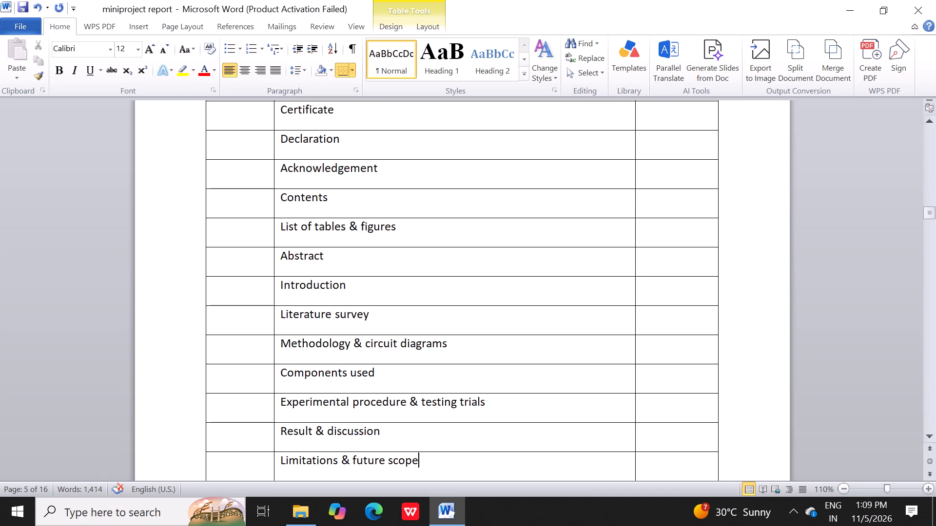
key(Down)
Enter "Conclusion" in the Description cell below Limitations & future scope.
text(concluc)
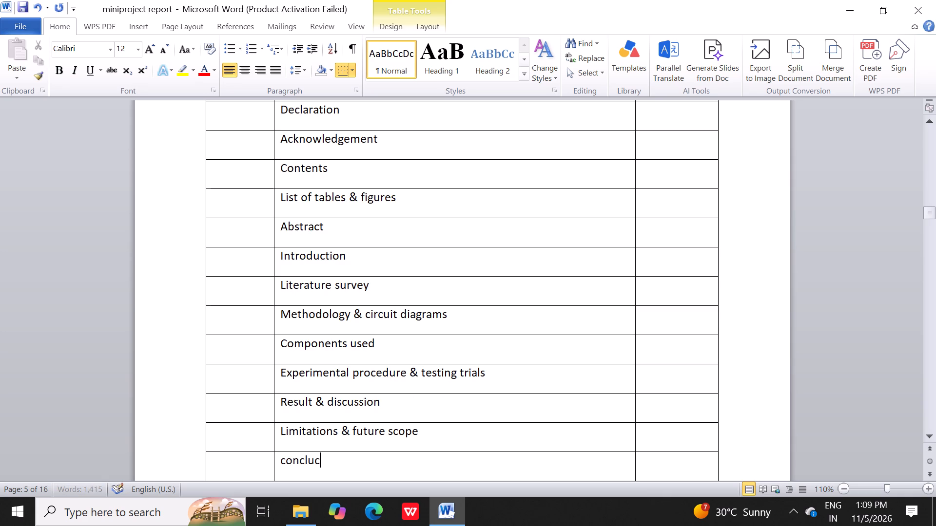
key(BackSpace)
text(sion)
key(Return)
key(BackSpace)
key(Down)
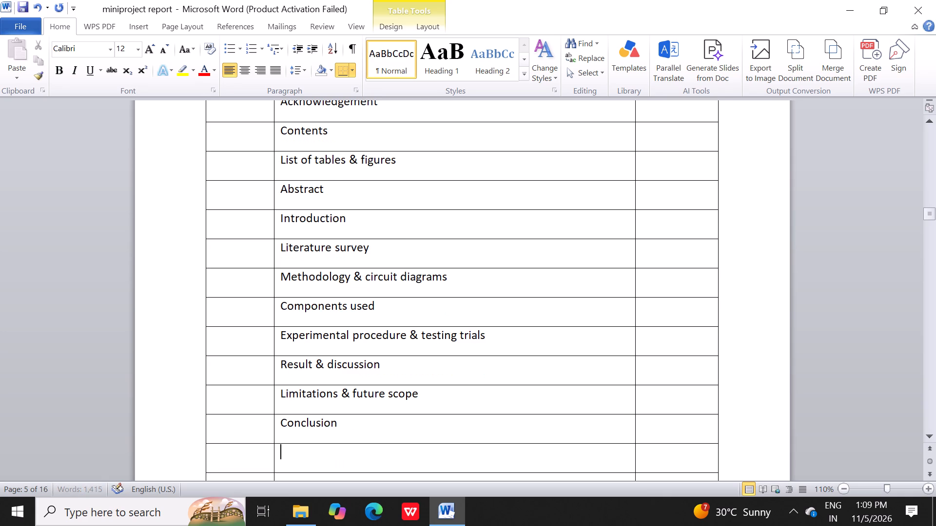
Enter "Refrences" in the Description cell below Conclusion.
text(ref)
text(re)
text(nce)
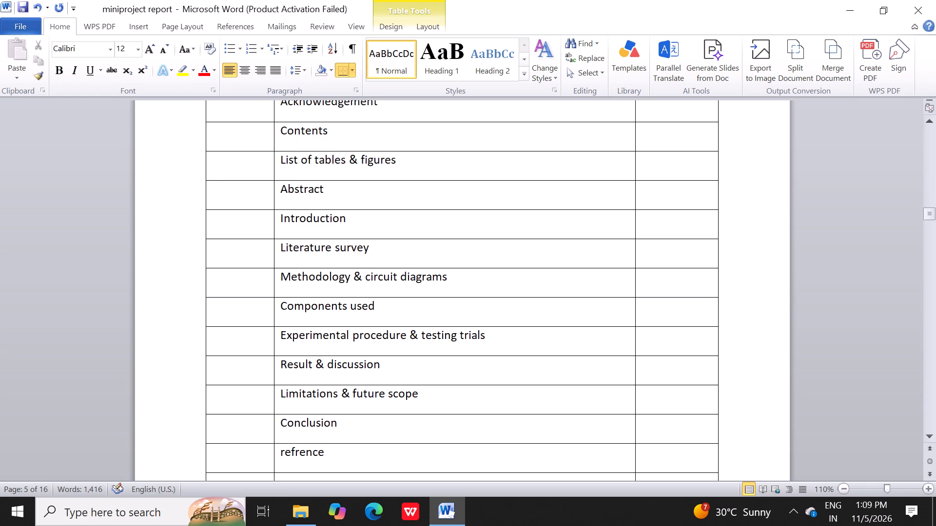
key(s)
key(Down)
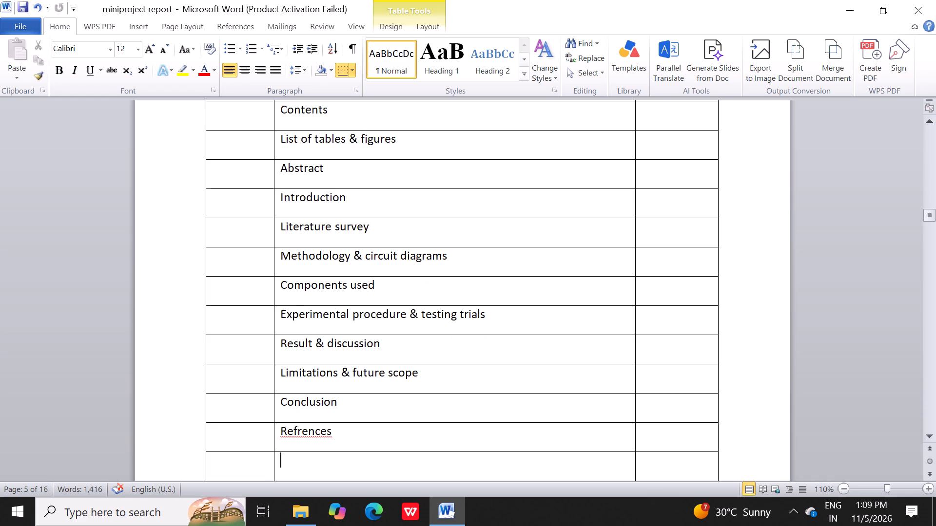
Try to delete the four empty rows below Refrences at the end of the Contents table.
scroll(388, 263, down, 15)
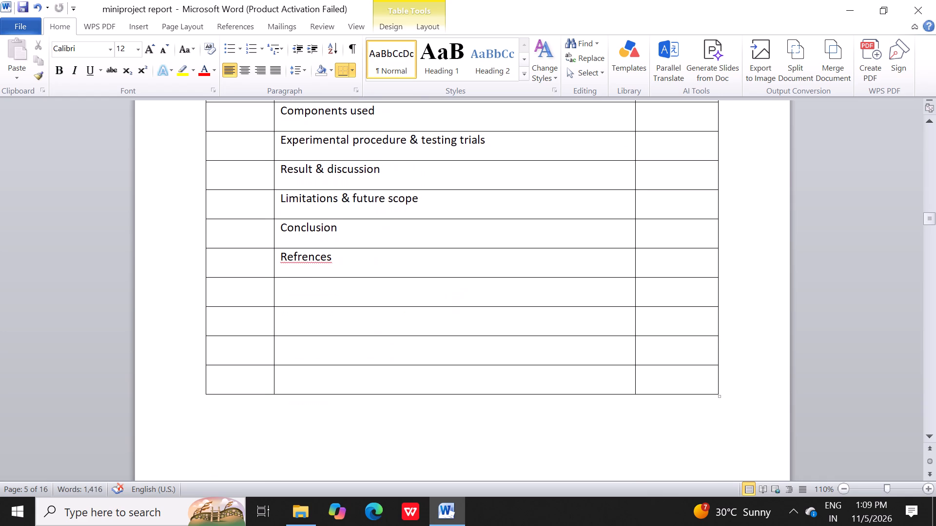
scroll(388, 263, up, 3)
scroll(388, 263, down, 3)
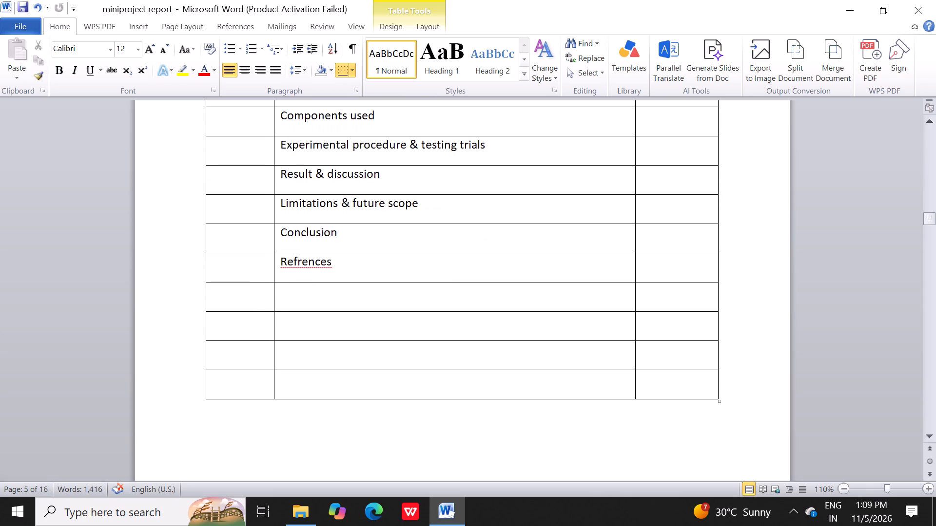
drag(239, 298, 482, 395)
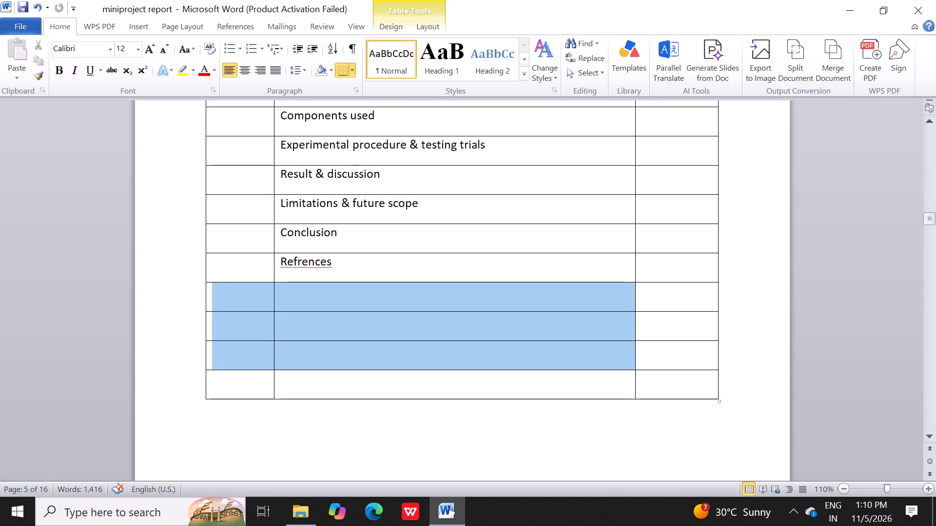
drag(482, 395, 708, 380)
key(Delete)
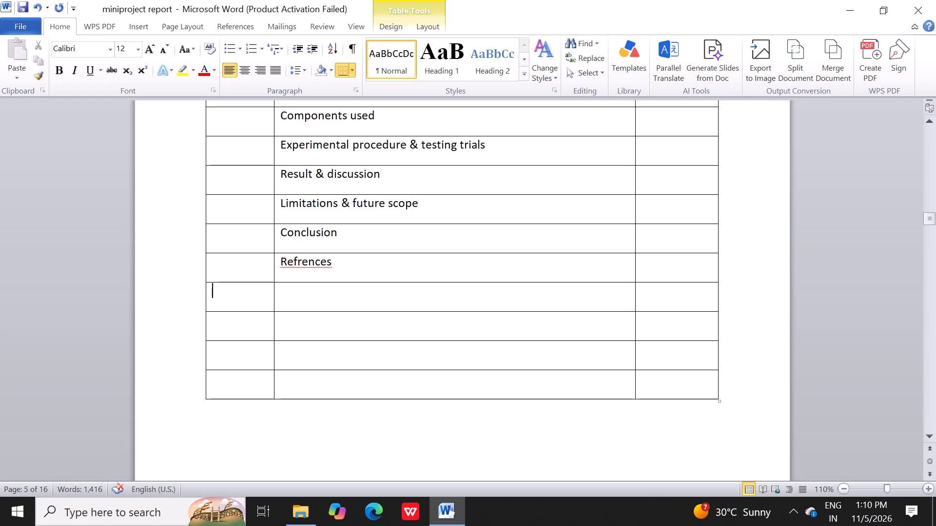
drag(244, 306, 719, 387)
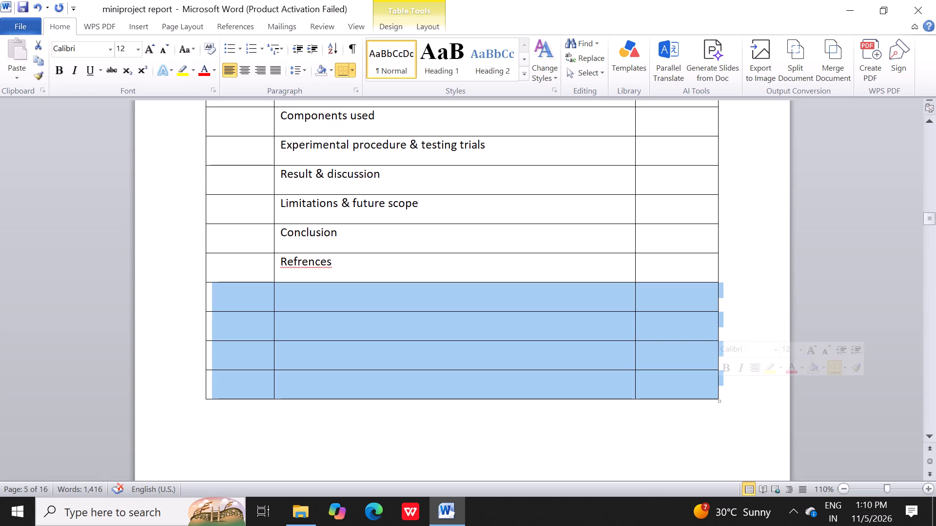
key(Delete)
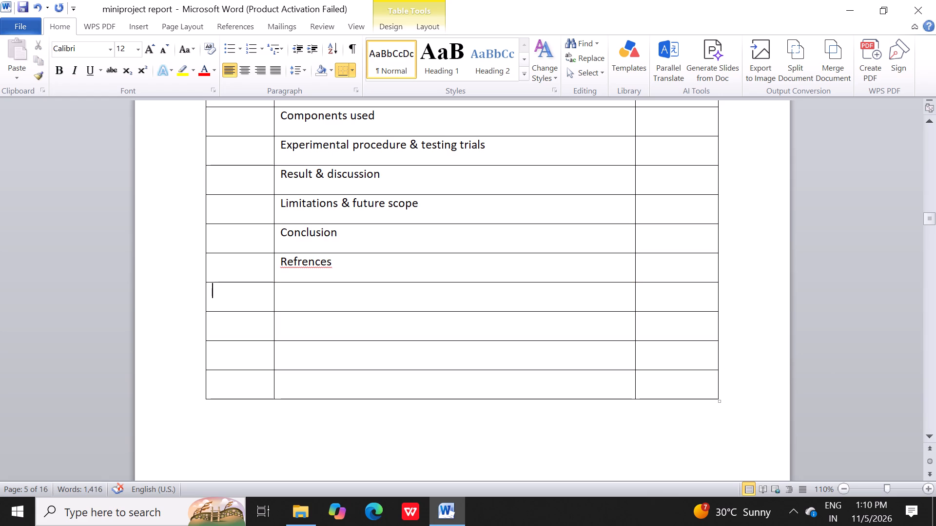
Delete the four empty rows below Refrences at the end of the Contents table.
drag(266, 301, 738, 407)
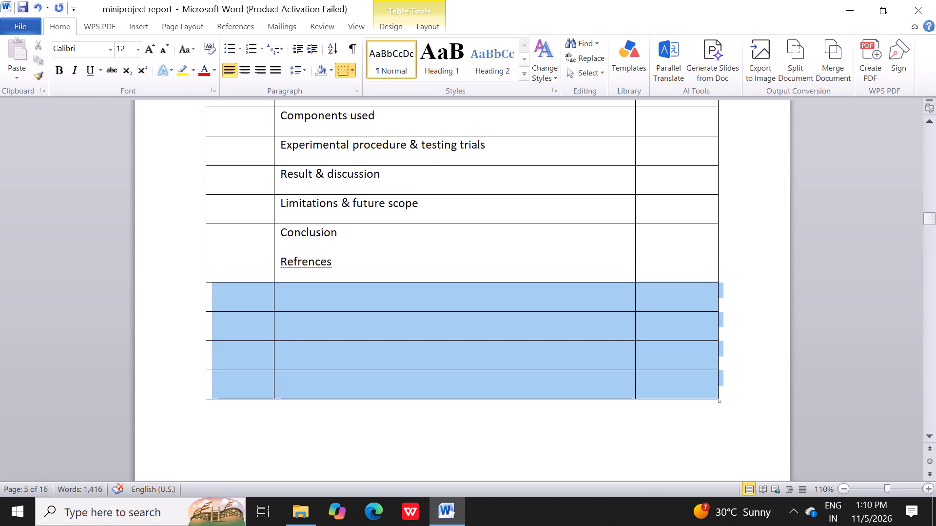
drag(738, 407, 737, 407)
right_click(737, 407)
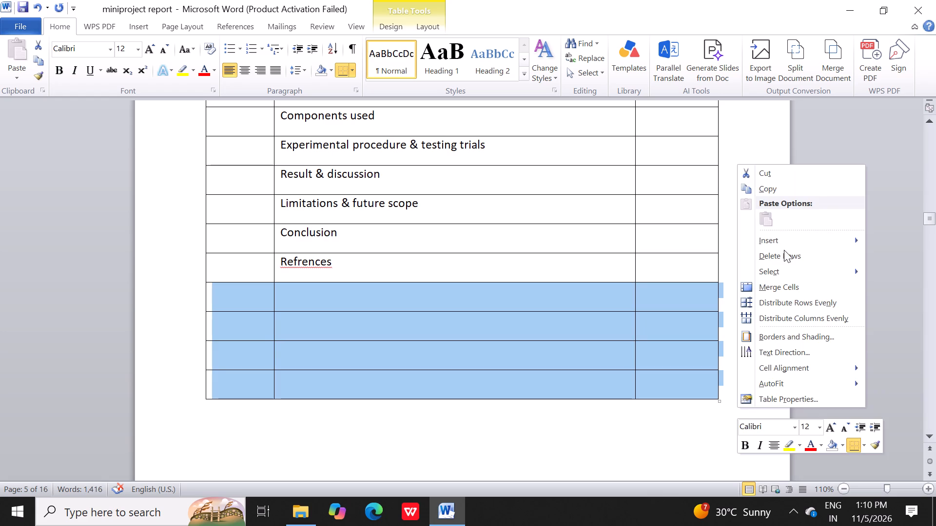
click(784, 260)
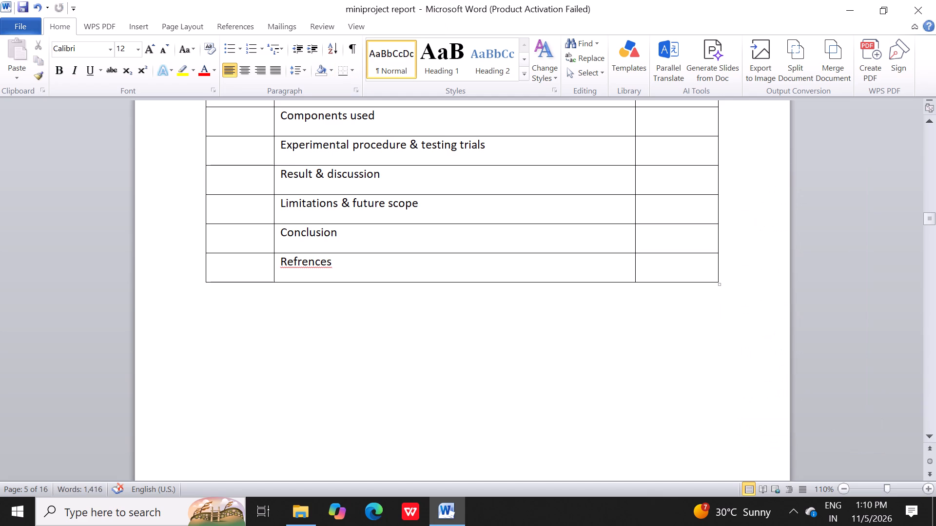
Enter "Sr no." as the heading of the first column in the Contents table.
scroll(659, 241, up, 10)
scroll(659, 241, up, 20)
scroll(659, 241, up, 20)
scroll(659, 241, up, 13)
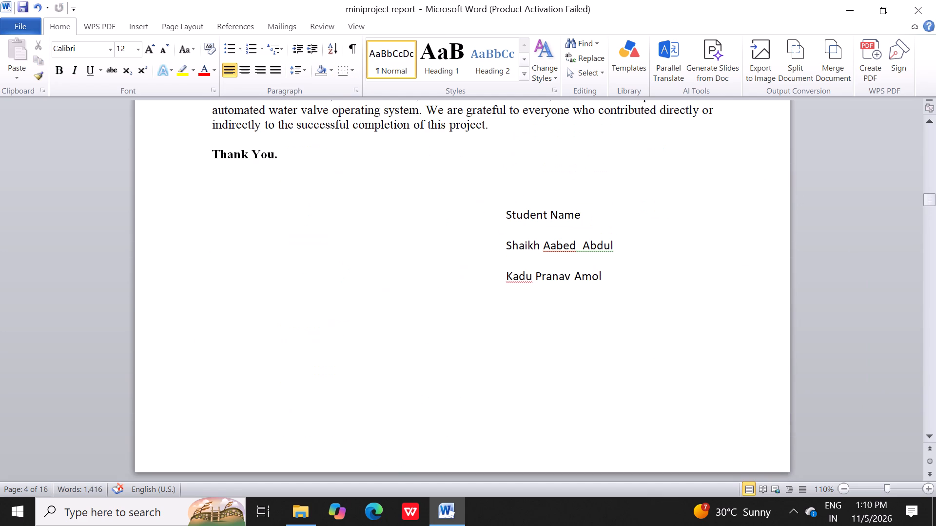
scroll(514, 337, down, 11)
scroll(514, 337, down, 16)
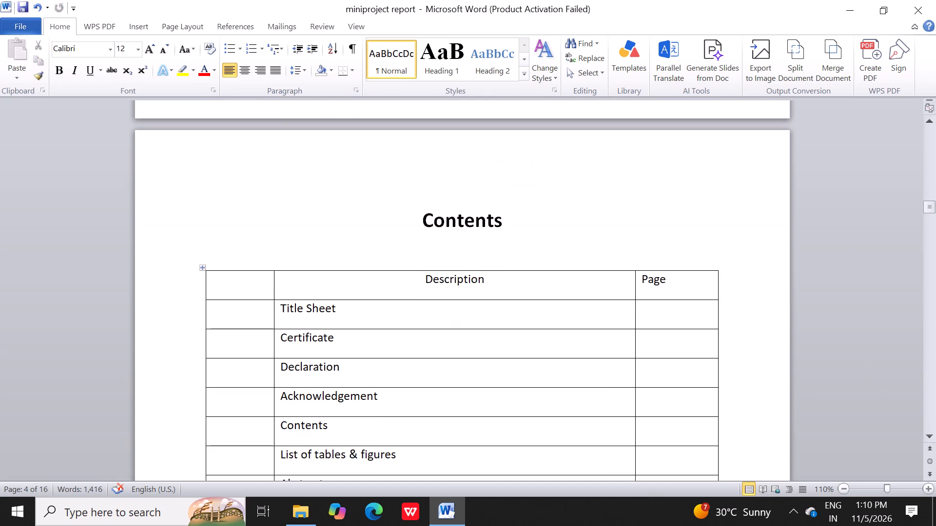
click(231, 282)
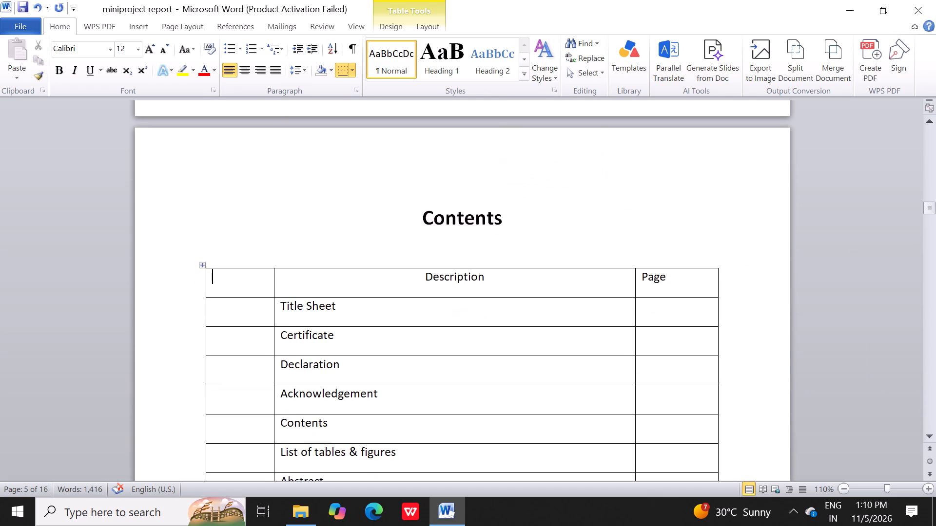
text(Sr)
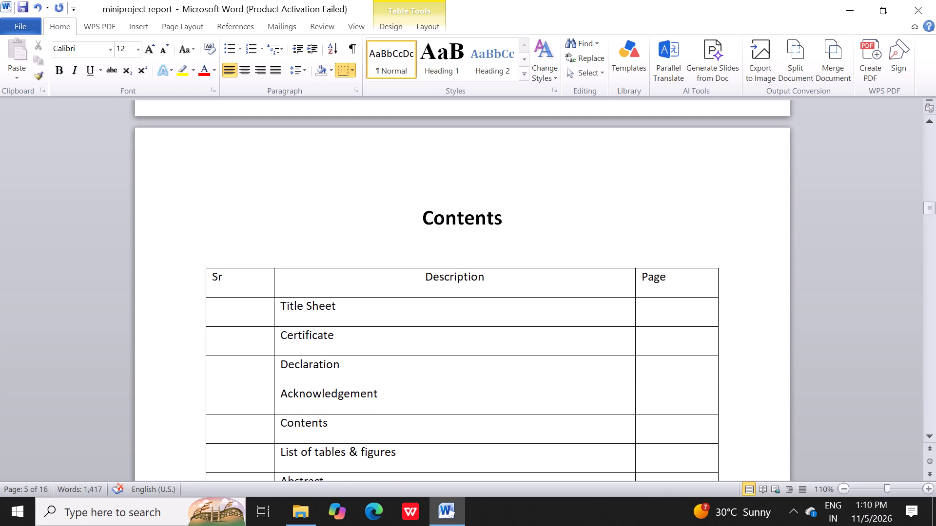
key(Return)
key(BackSpace)
key(space)
text(no.)
Enter serial numbers 1 for Introduction and 2 for Literature survey in the Sr no. column.
key(Down)
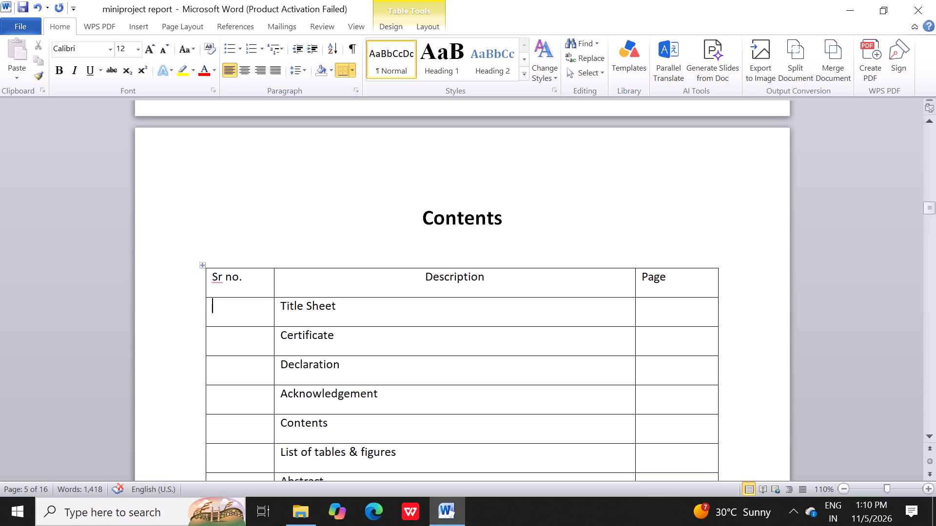
key(Down)
key(Down)
key(Down)
key(Down)
key(Down)
key(Down)
key(Down)
key(Down)
key(Down)
key(Down)
key(Down)
key(Down)
key(Down)
key(Down)
key(Down)
key(Down)
key(Down)
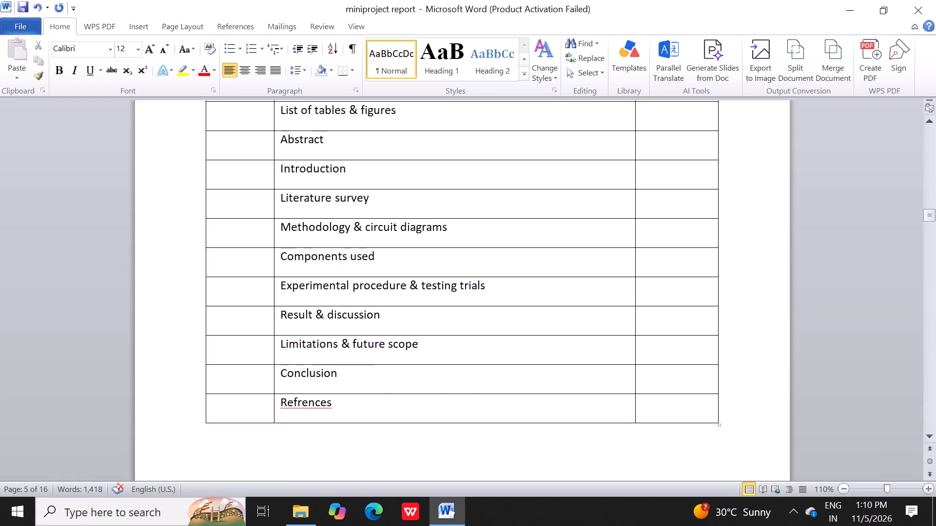
key(Up)
key(Up)
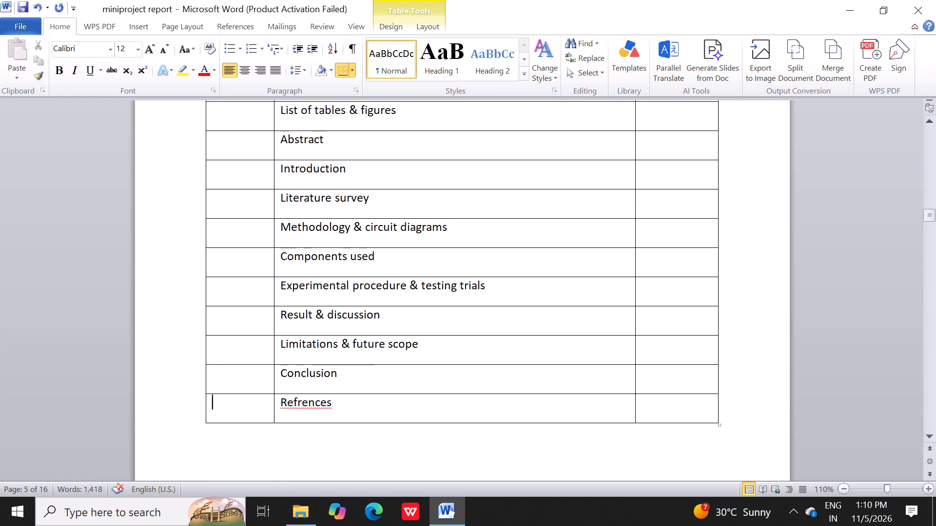
key(Up)
key(Up)
key(Up)
key(Up)
key(Up)
key(Up)
key(Up)
key(Up)
key(Up)
key(Up)
key(Up)
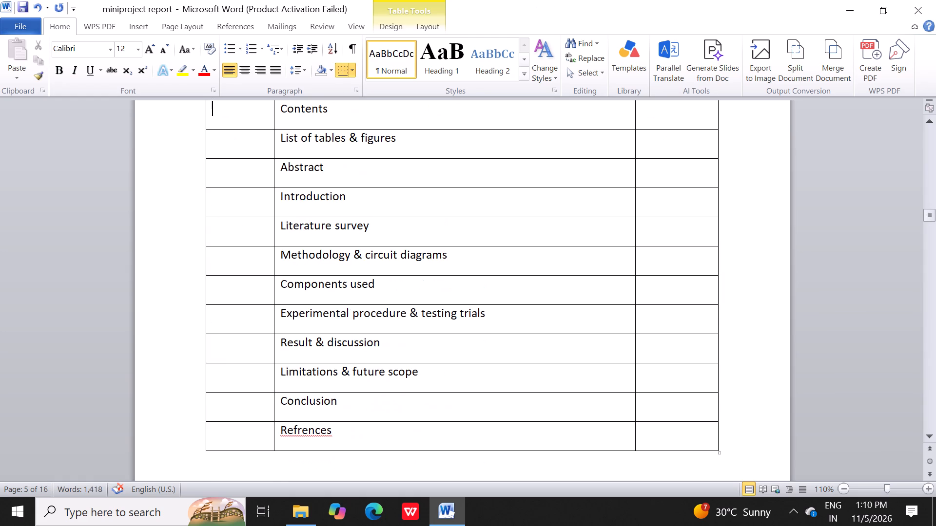
key(Down)
key(Down)
key(Down)
key(1)
key(Return)
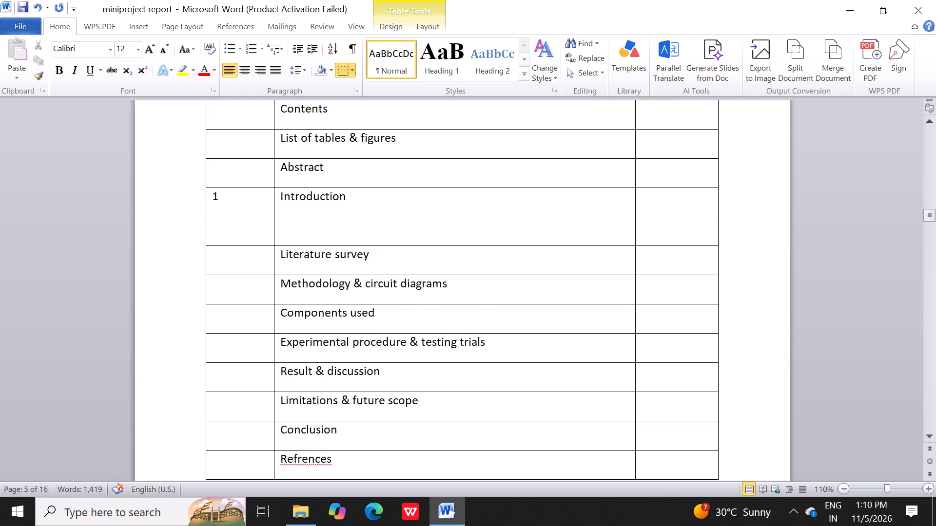
key(BackSpace)
key(Down)
key(2)
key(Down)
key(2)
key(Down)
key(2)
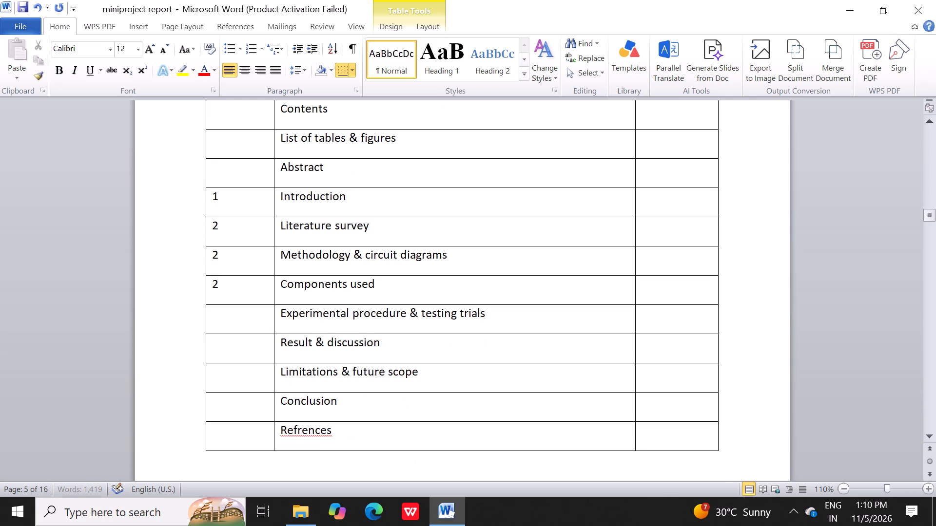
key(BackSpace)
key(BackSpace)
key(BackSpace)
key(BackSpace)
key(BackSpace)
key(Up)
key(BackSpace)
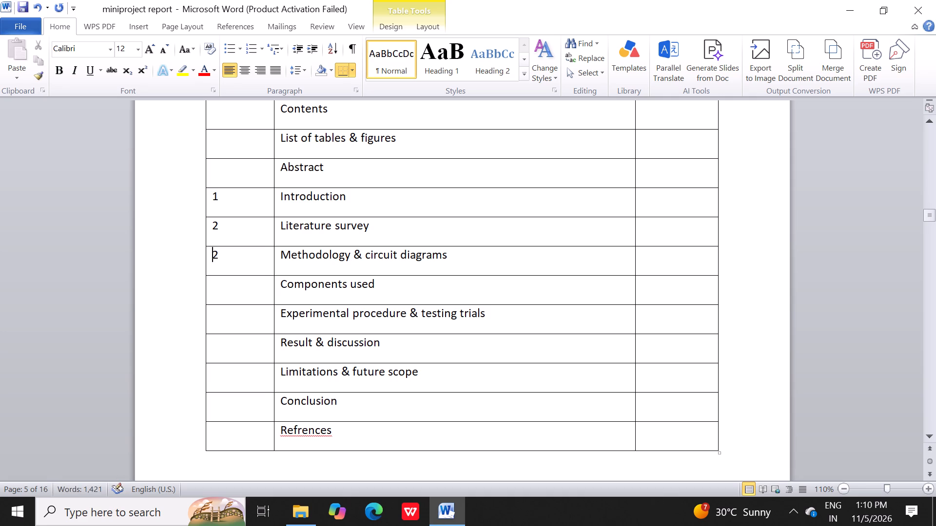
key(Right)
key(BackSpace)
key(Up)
Number the Sr no. cells from Methodology & circuit diagrams down to Refrences consecutively from 3 to 9.
key(Down)
key(3)
key(Down)
key(4)
key(Down)
key(6)
key(Down)
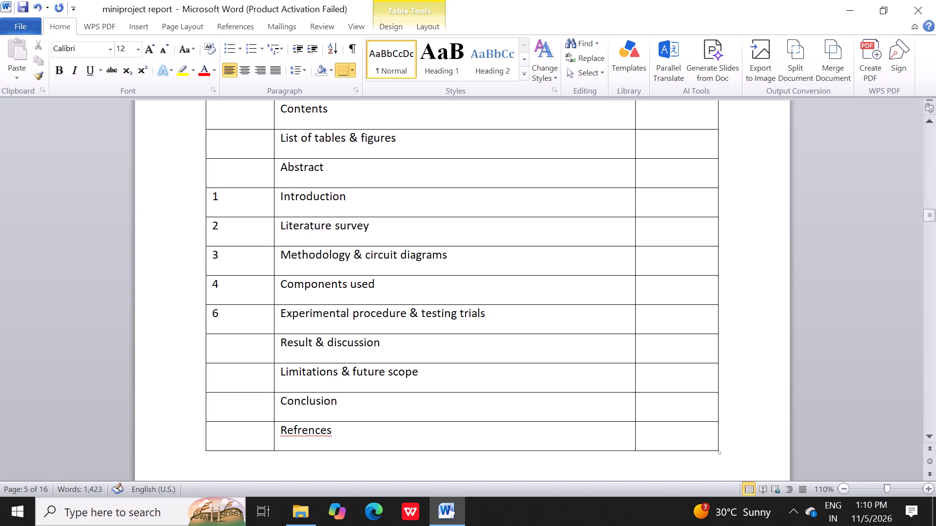
key(Up)
key(BackSpace)
key(5)
key(Down)
key(6)
key(Down)
key(7)
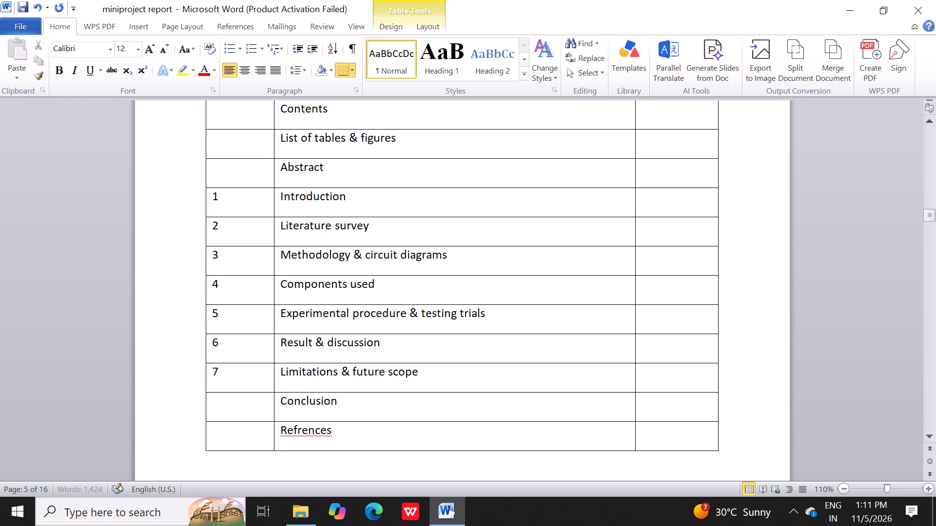
key(Down)
key(8)
key(Down)
key(9)
Enter "List" at the top of the blank page following the Contents table.
scroll(231, 282, down, 19)
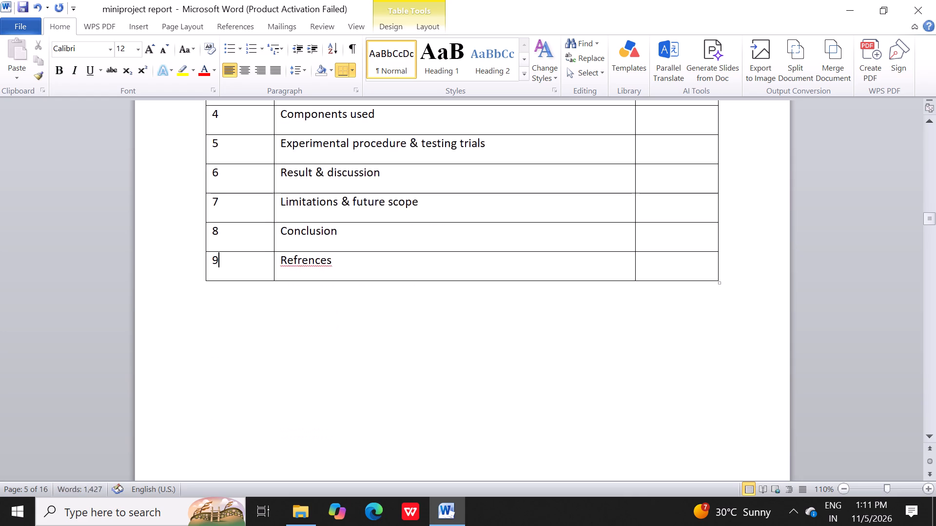
scroll(231, 282, down, 9)
scroll(231, 282, up, 20)
scroll(231, 282, up, 20)
scroll(231, 282, up, 6)
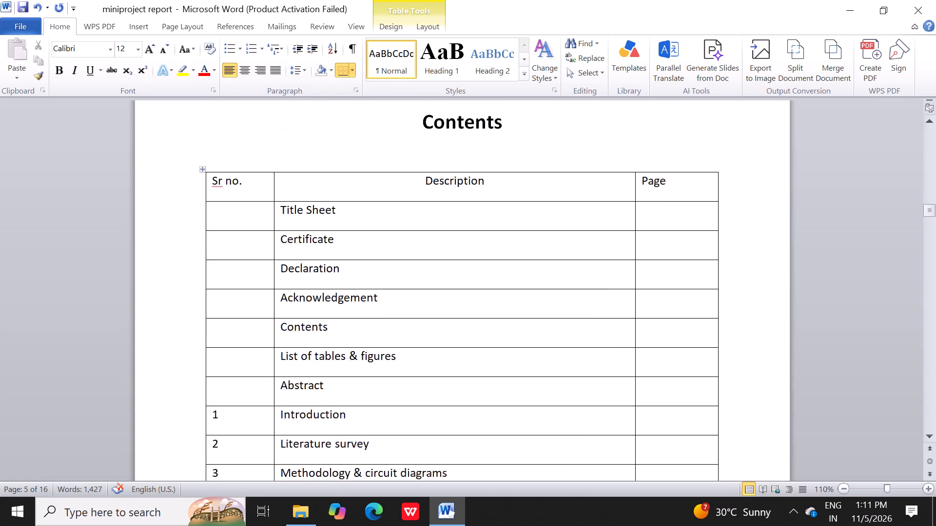
scroll(231, 282, down, 10)
scroll(231, 282, up, 1)
scroll(231, 282, down, 20)
scroll(231, 282, down, 9)
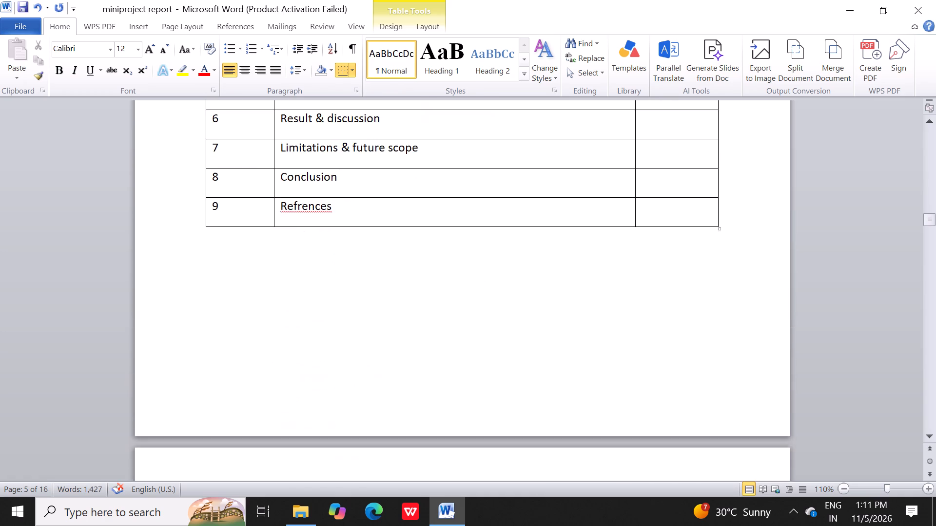
scroll(231, 282, down, 15)
click(231, 282)
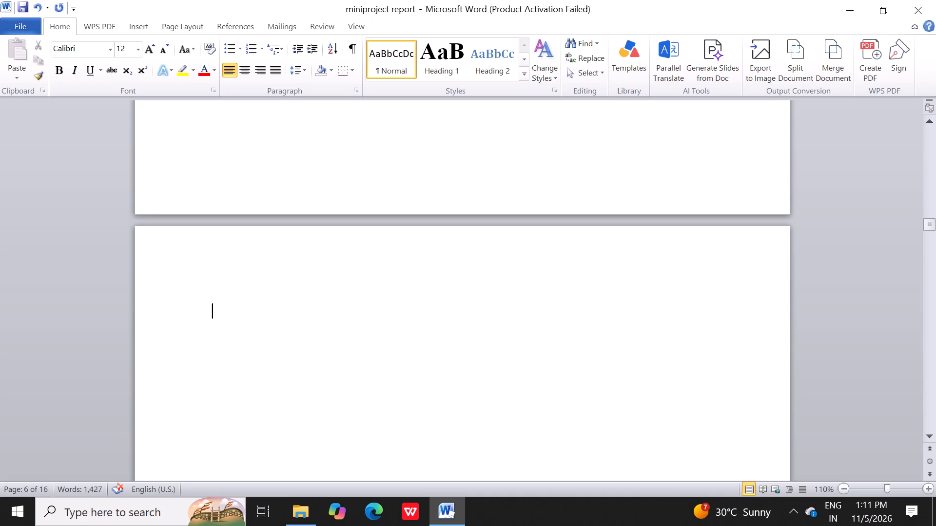
text(Li)
text(st)
Centre and bold the Contents table's header row and enlarge its text to 14 pt.
scroll(267, 299, up, 5)
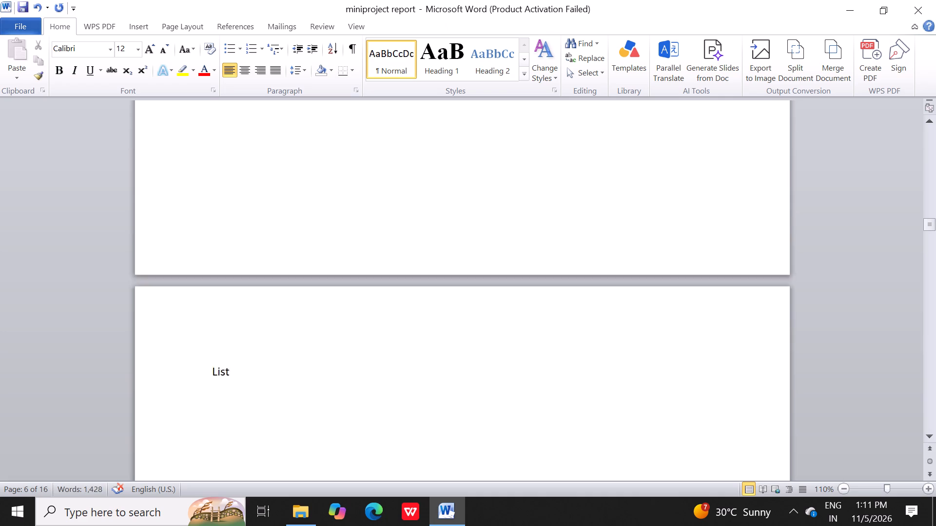
scroll(267, 299, up, 12)
scroll(267, 299, up, 20)
scroll(267, 299, up, 10)
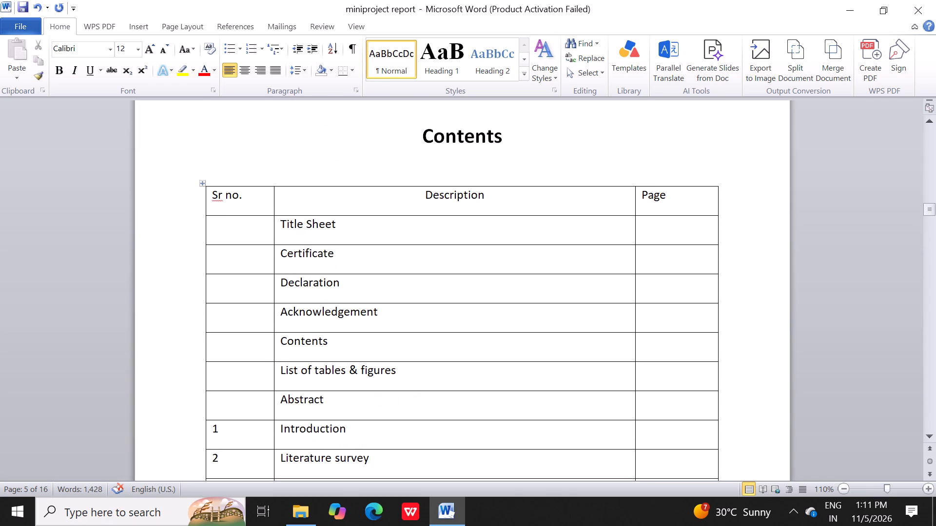
drag(214, 196, 560, 205)
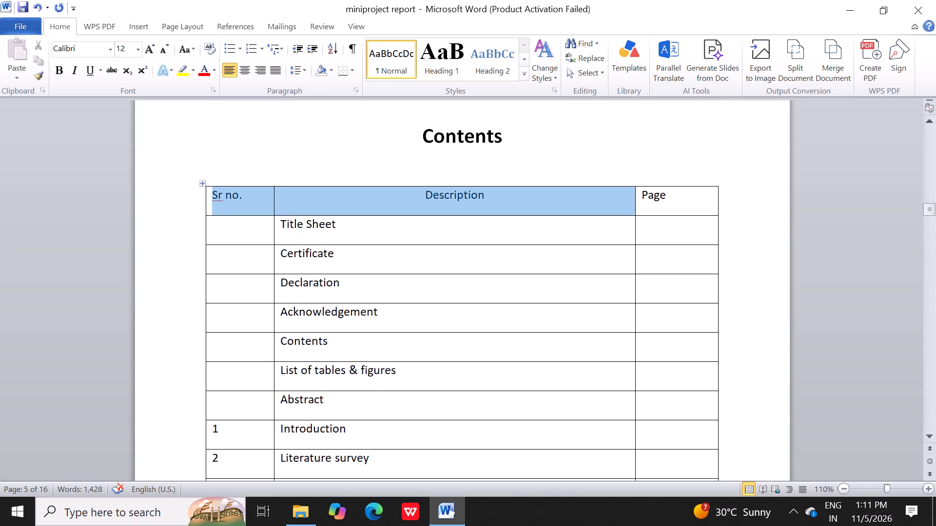
drag(560, 205, 671, 205)
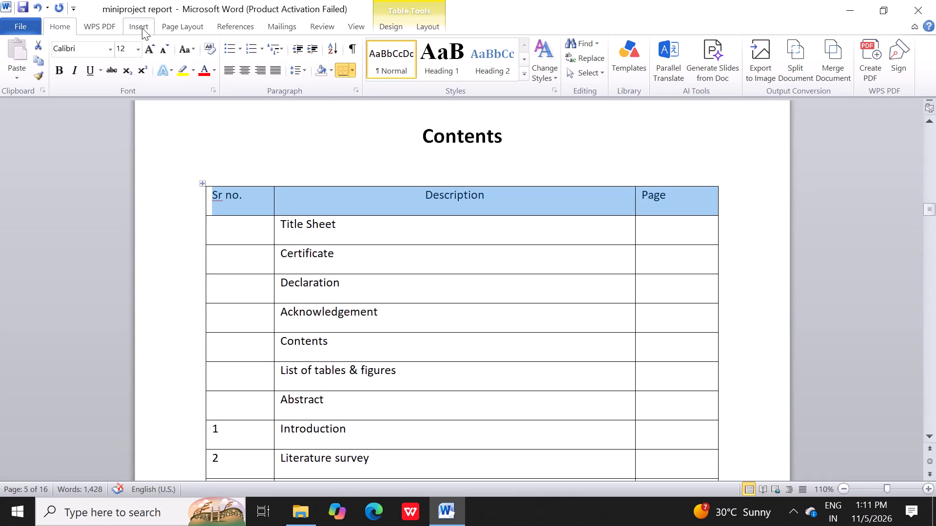
click(249, 69)
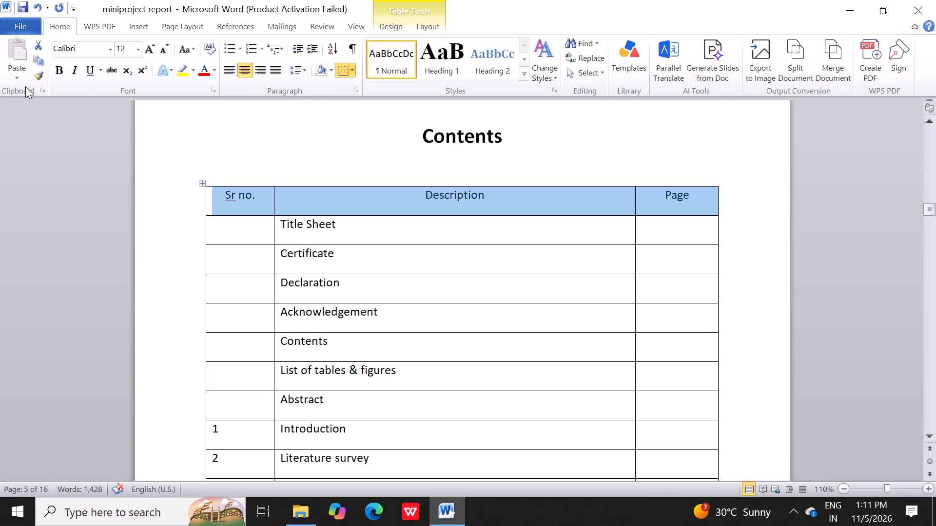
click(61, 74)
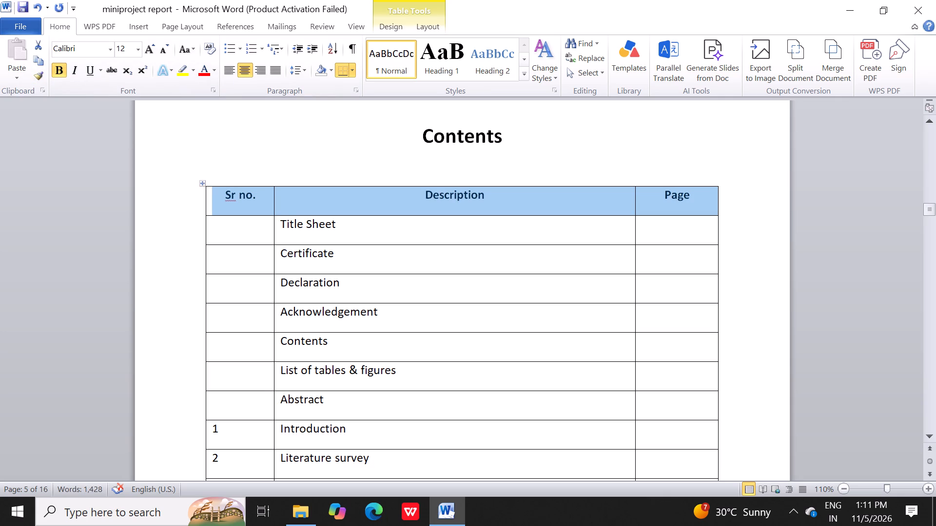
click(148, 53)
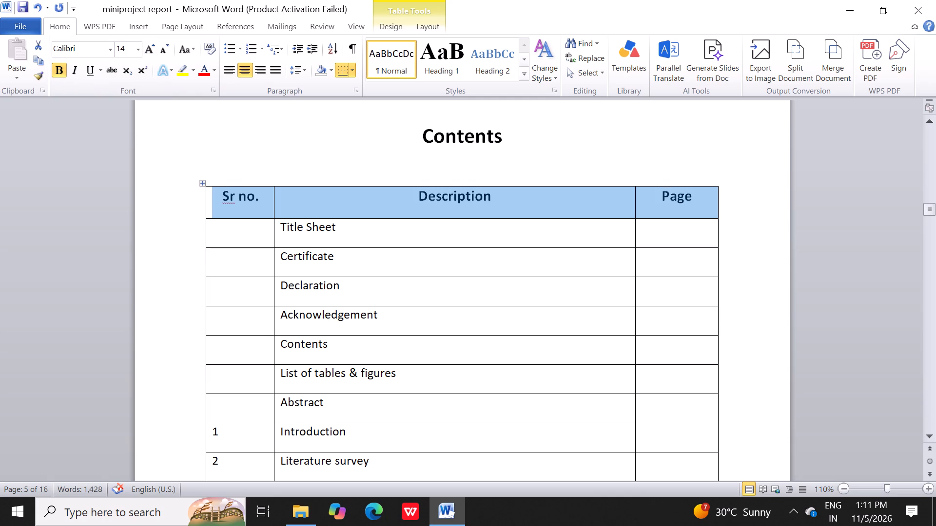
Change the font of all Contents table rows below the header to Times New Roman.
click(280, 226)
drag(280, 226, 330, 396)
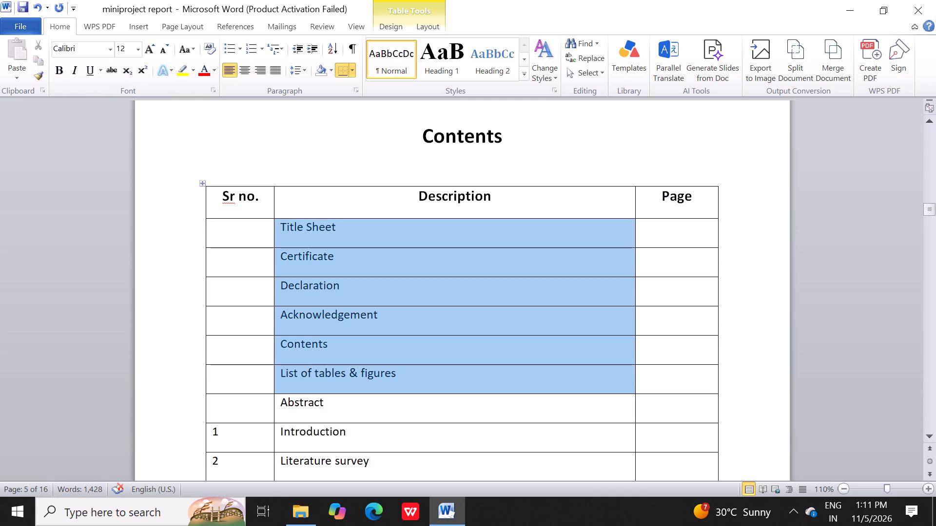
drag(330, 396, 329, 411)
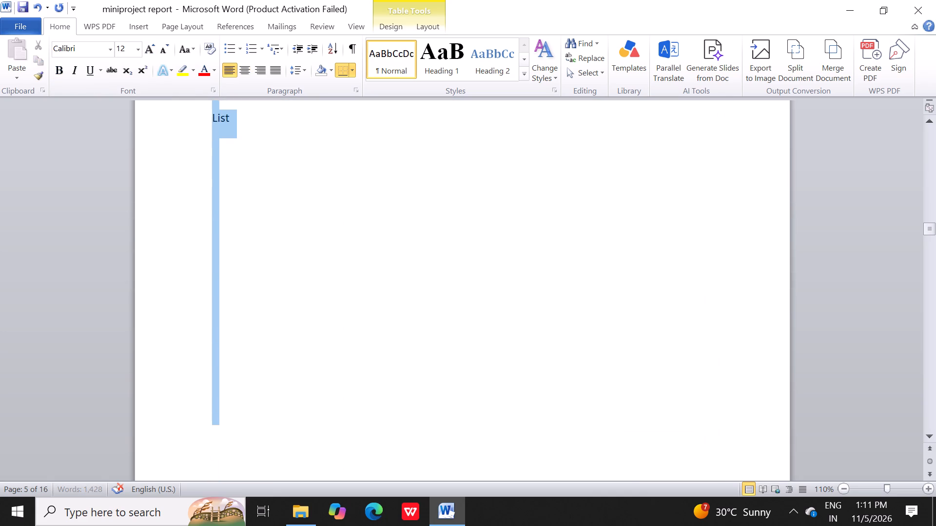
drag(329, 411, 333, 172)
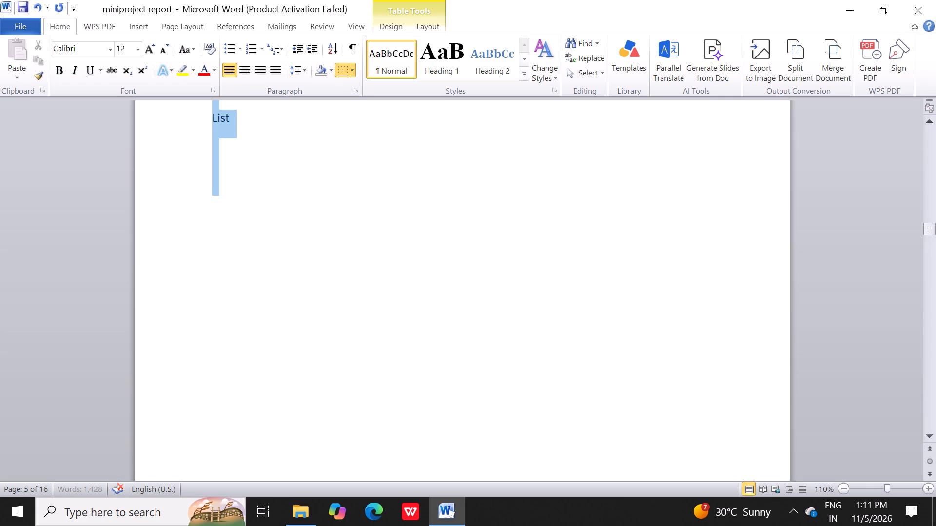
drag(333, 172, 333, 90)
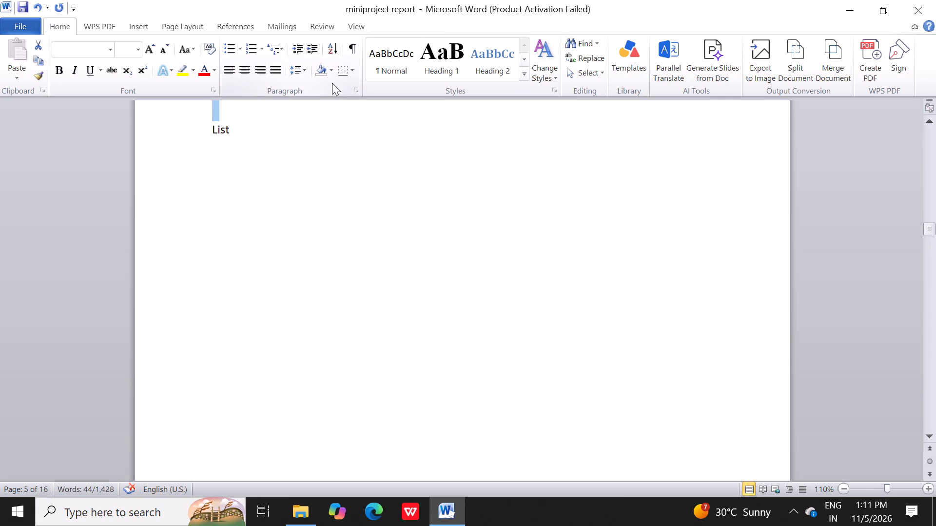
scroll(327, 111, up, 20)
scroll(327, 111, up, 4)
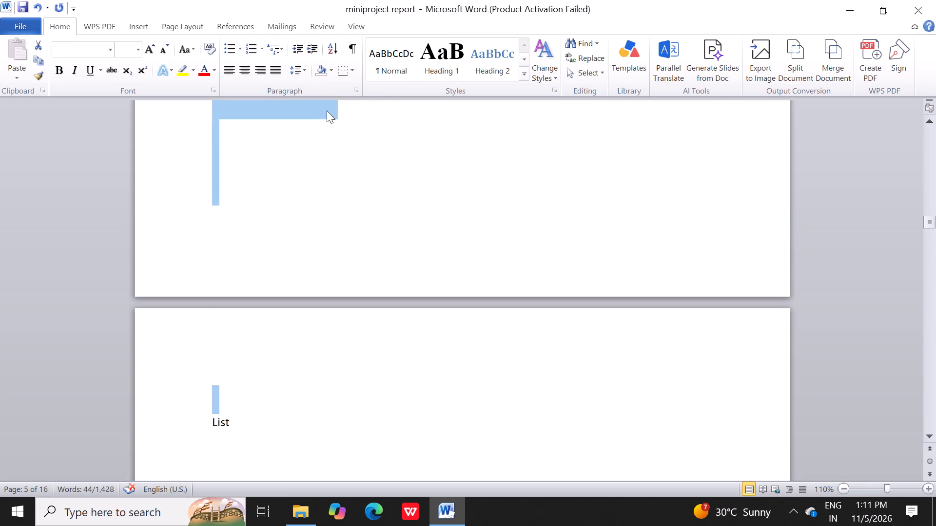
scroll(327, 111, up, 20)
scroll(327, 111, up, 20)
scroll(327, 111, up, 6)
scroll(327, 111, down, 7)
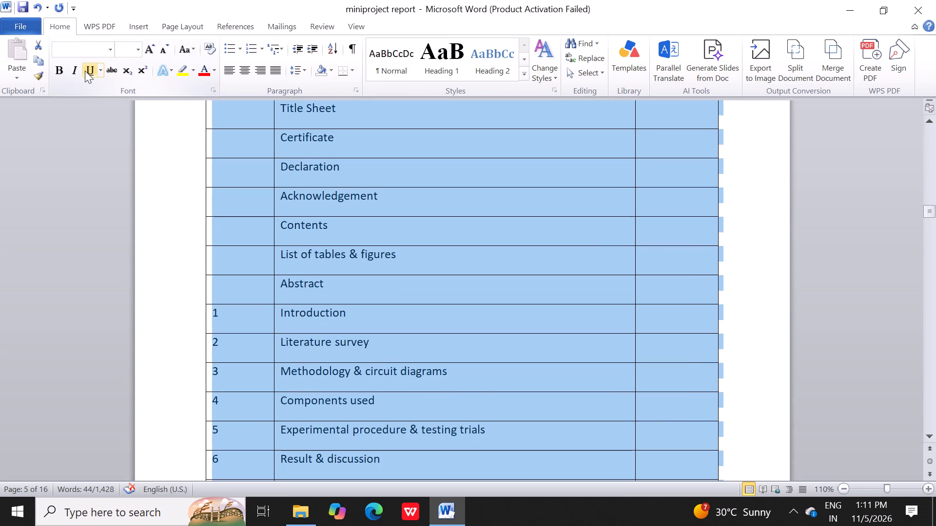
click(107, 49)
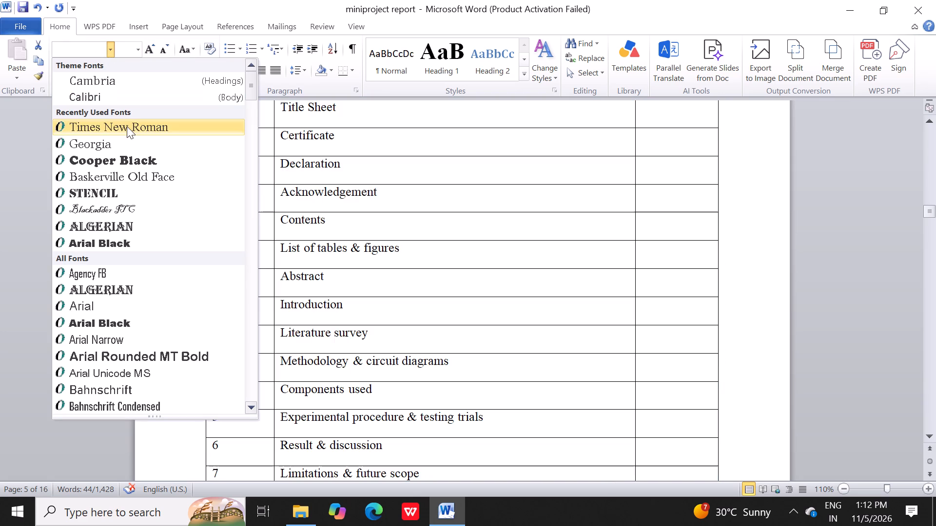
click(127, 126)
Change the font of the Contents table's header row, Sr no., Description and Page, to Times New Roman.
scroll(217, 163, up, 5)
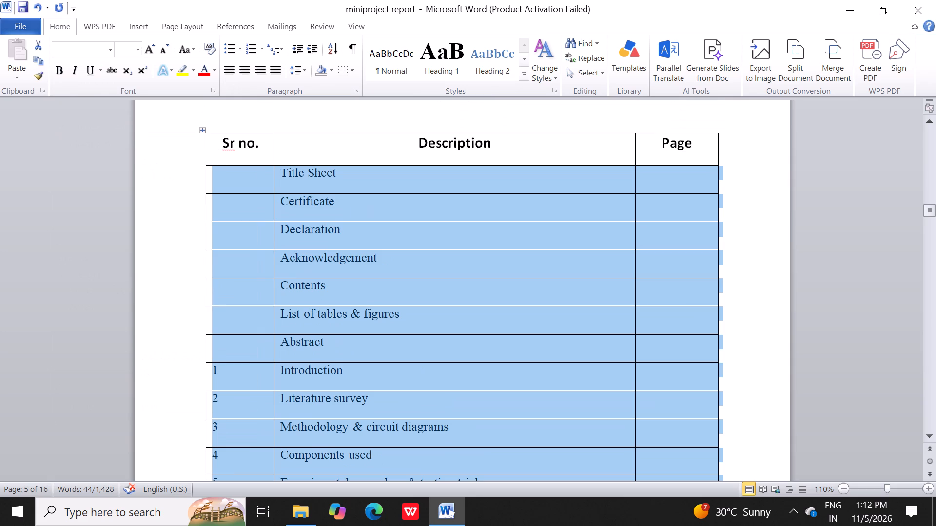
drag(218, 141, 335, 158)
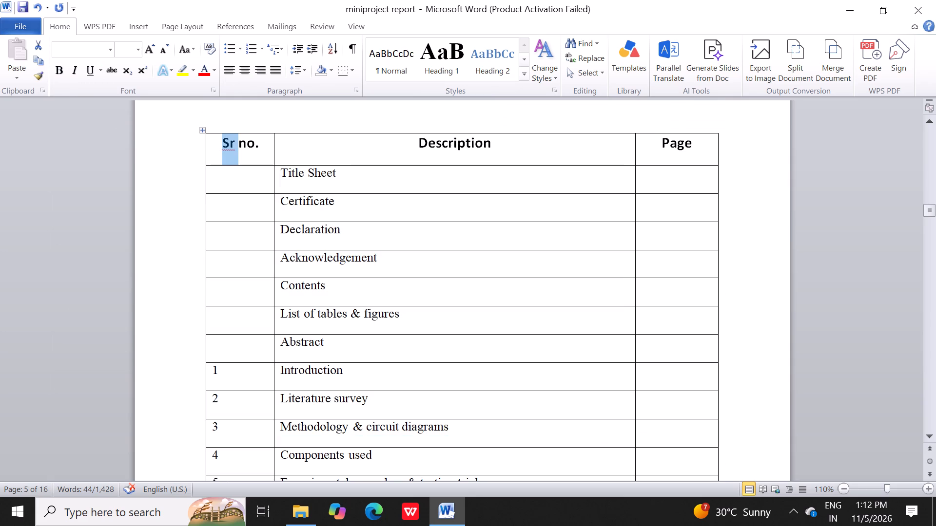
drag(335, 158, 667, 155)
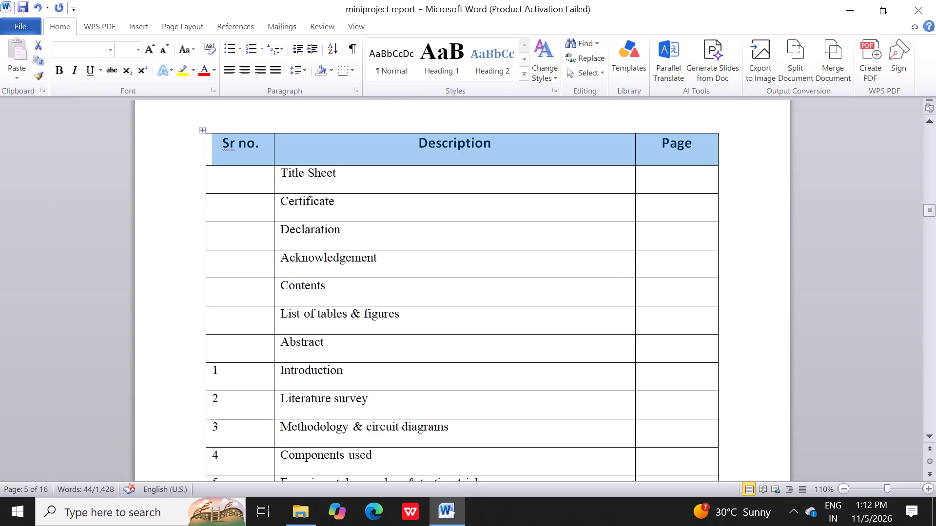
drag(667, 155, 685, 155)
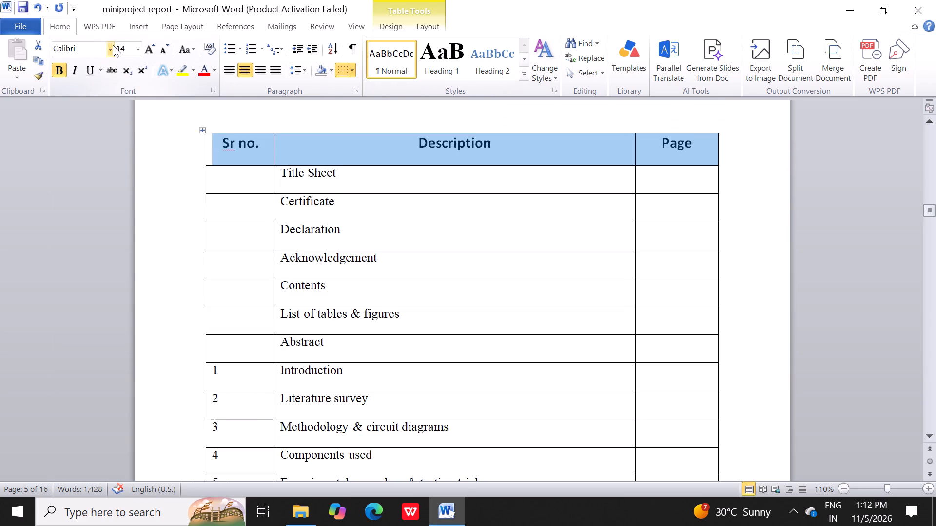
click(113, 45)
scroll(121, 111, up, 9)
scroll(121, 111, up, 16)
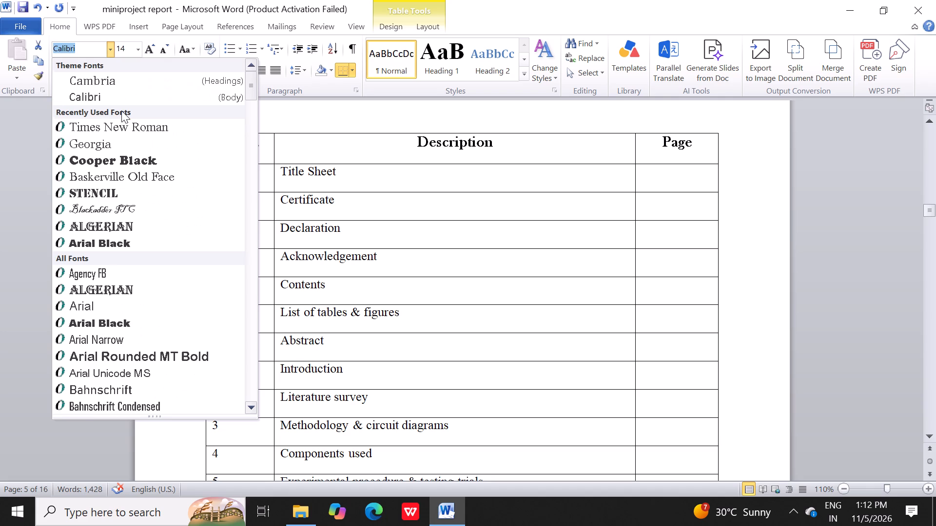
scroll(121, 111, up, 20)
scroll(121, 111, up, 20)
scroll(121, 111, up, 20)
click(121, 121)
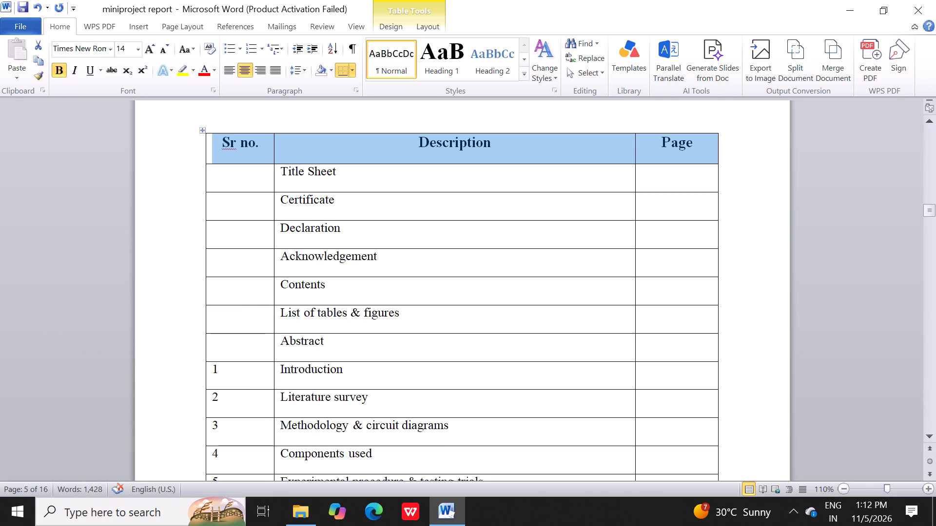
click(174, 253)
Delete the word "List" from the page following the Contents table.
scroll(174, 253, down, 20)
scroll(174, 253, down, 15)
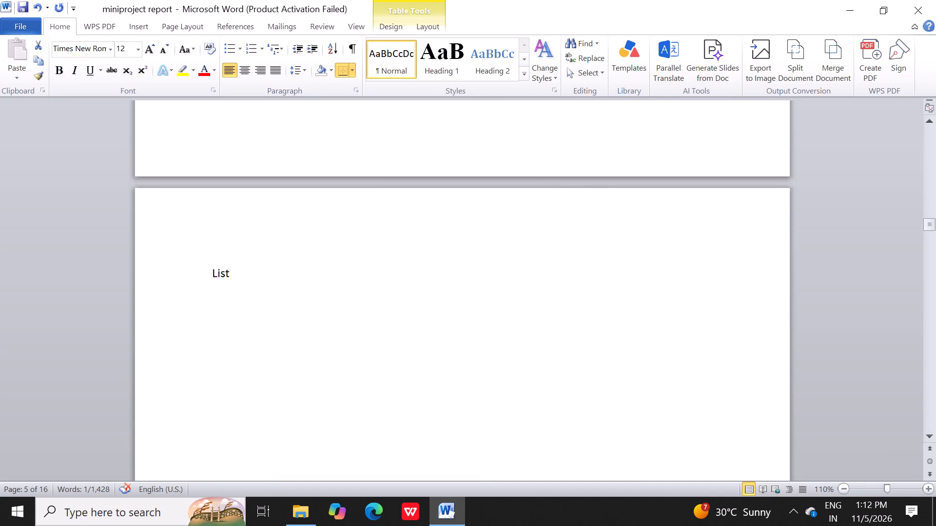
scroll(174, 253, down, 20)
scroll(174, 253, down, 6)
click(246, 164)
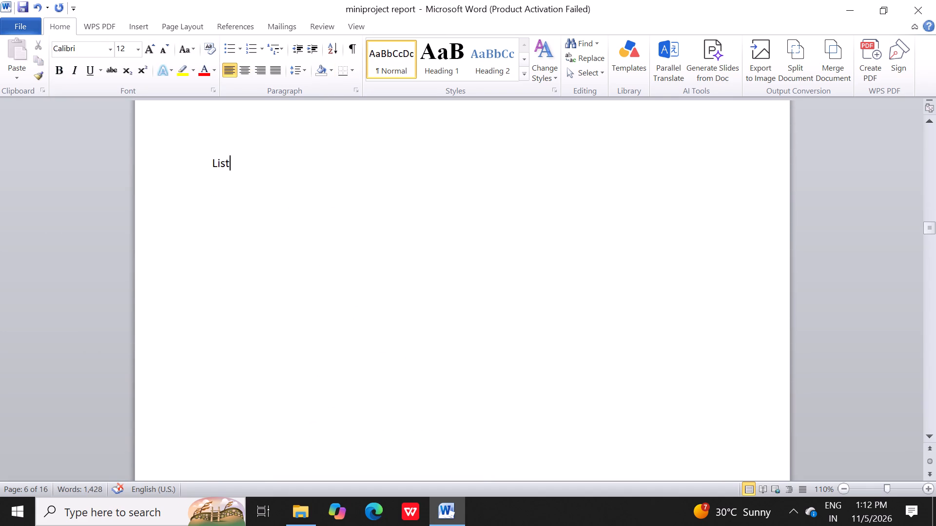
double_click(246, 164)
key(BackSpace)
key(BackSpace)
key(BackSpace)
key(BackSpace)
key(BackSpace)
key(BackSpace)
key(BackSpace)
key(BackSpace)
Enter the heading "List of Tables" in 14 pt Times New Roman on the blank page after the Contents table.
scroll(246, 164, up, 20)
scroll(246, 164, up, 20)
scroll(246, 164, up, 18)
scroll(246, 164, down, 20)
scroll(246, 164, down, 20)
scroll(246, 164, down, 11)
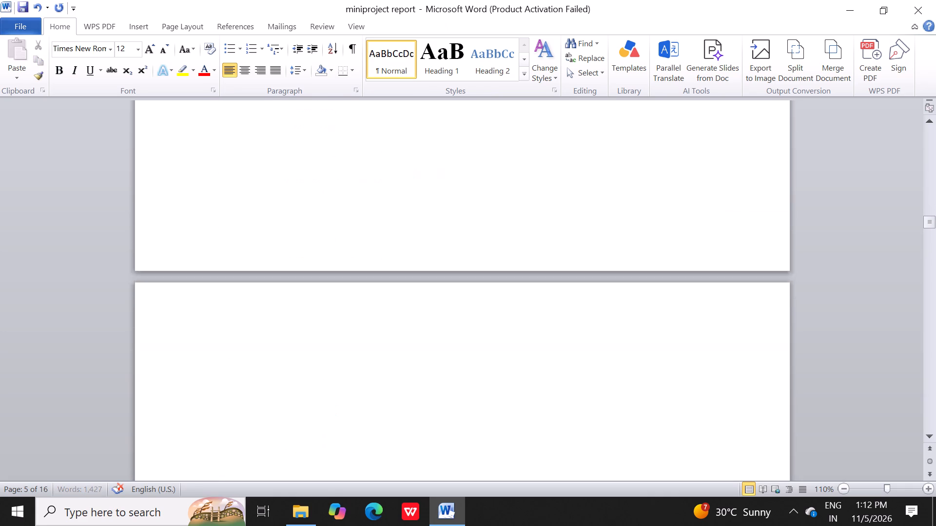
scroll(246, 164, down, 13)
scroll(246, 164, up, 1)
click(219, 249)
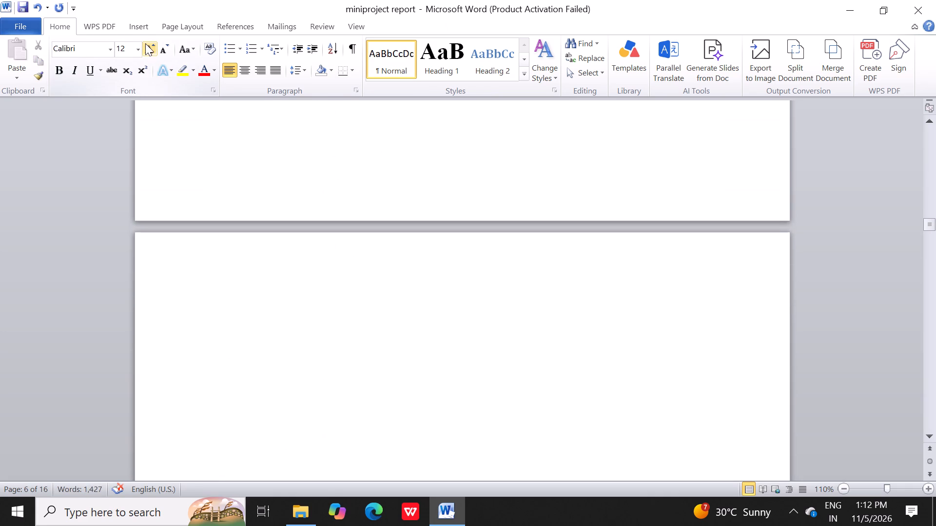
click(111, 47)
scroll(104, 99, up, 5)
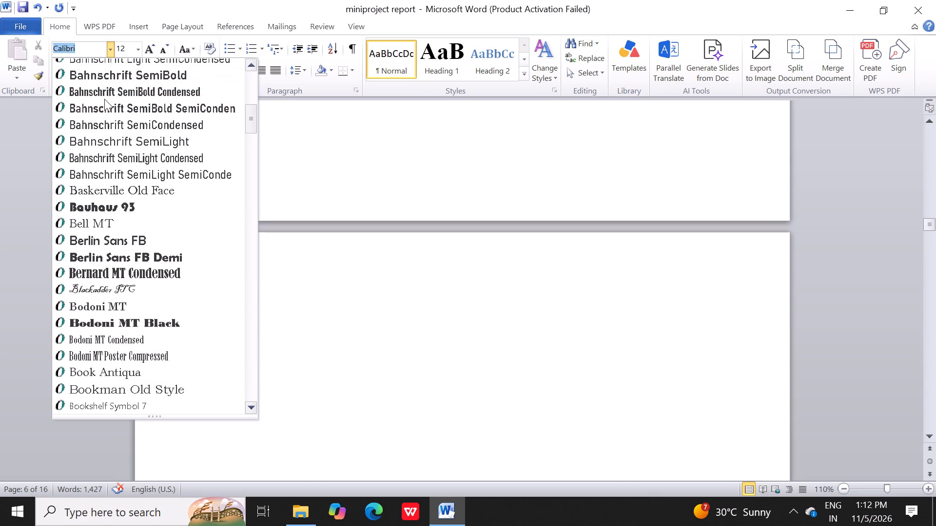
scroll(104, 99, up, 9)
scroll(104, 99, up, 20)
scroll(104, 99, up, 5)
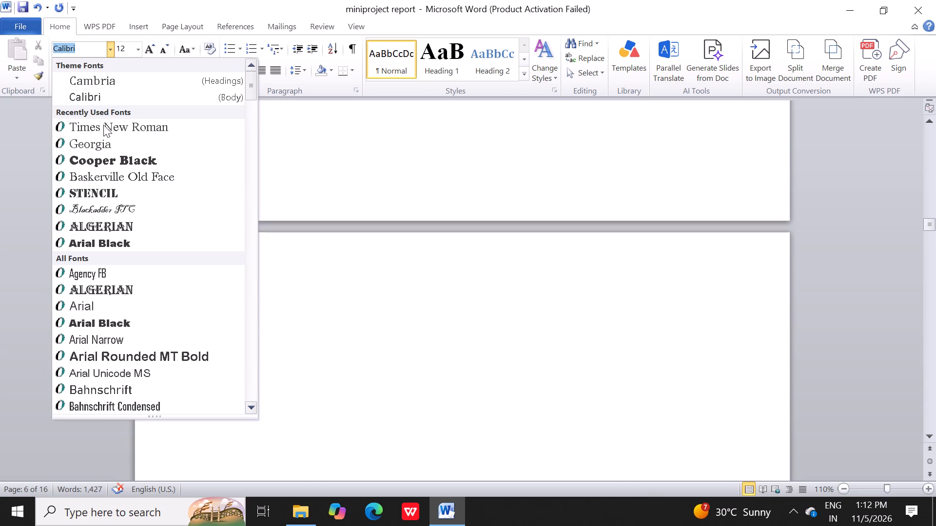
click(103, 131)
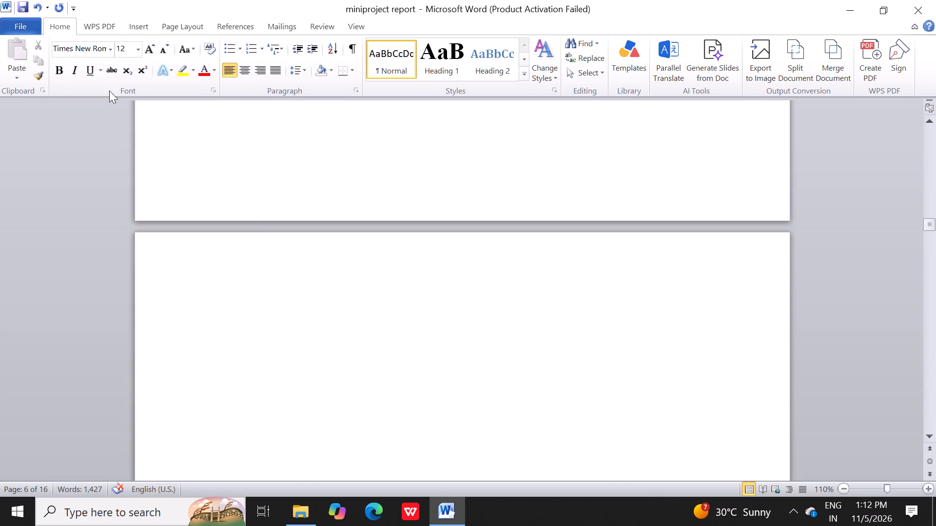
click(147, 48)
text(li)
key(BackSpace)
key(BackSpace)
text(List)
key(space)
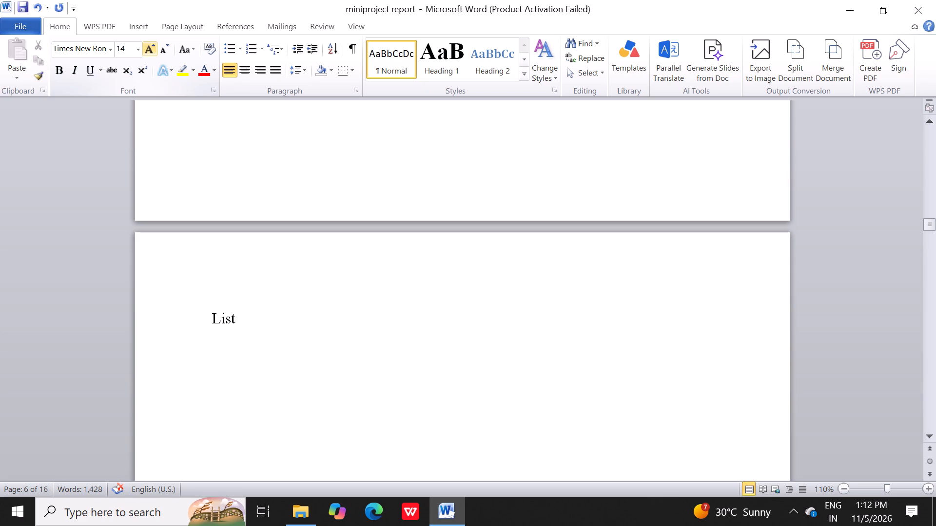
text(of)
key(space)
text(Tables)
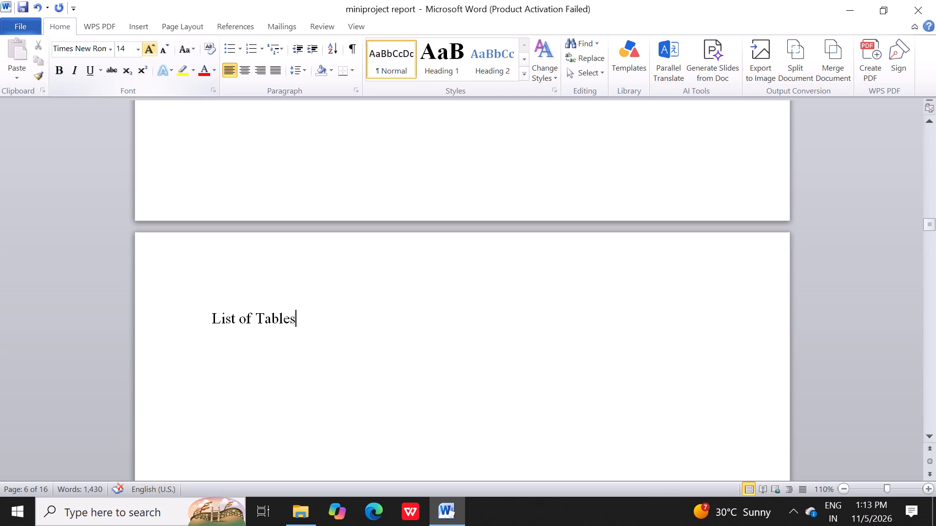
Insert a table of three columns and four rows on the line below the "List of Tables" heading.
key(Down)
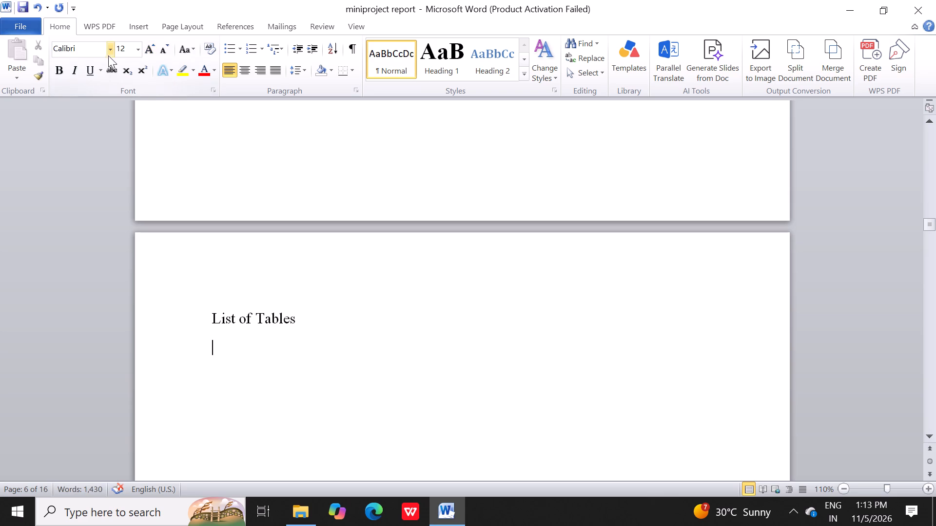
click(143, 27)
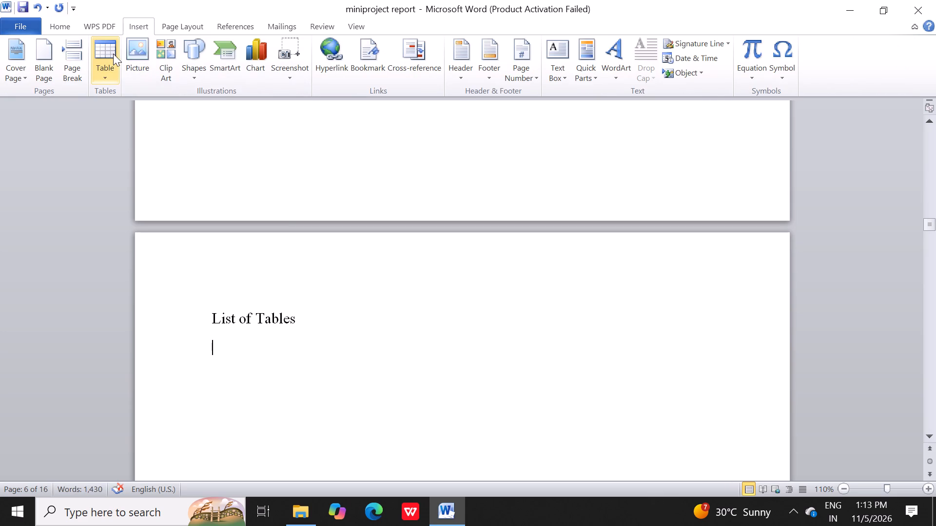
click(113, 54)
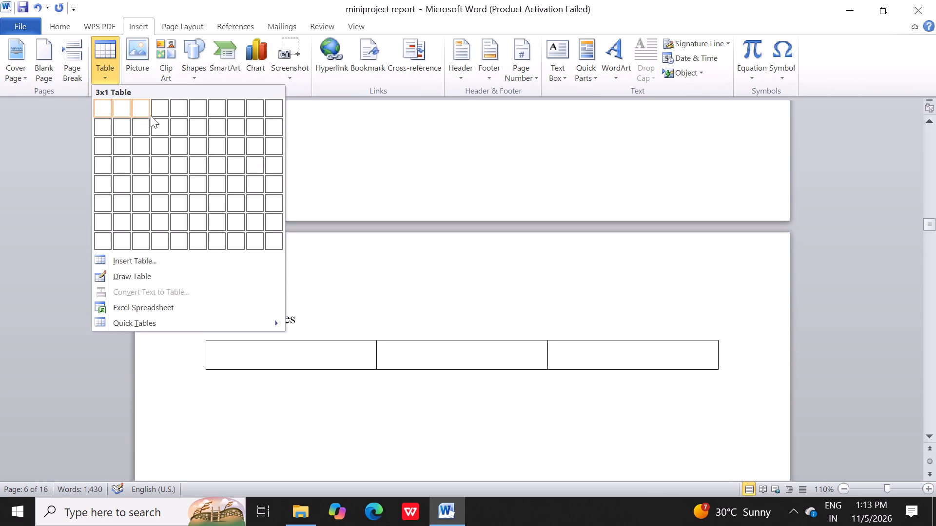
click(140, 159)
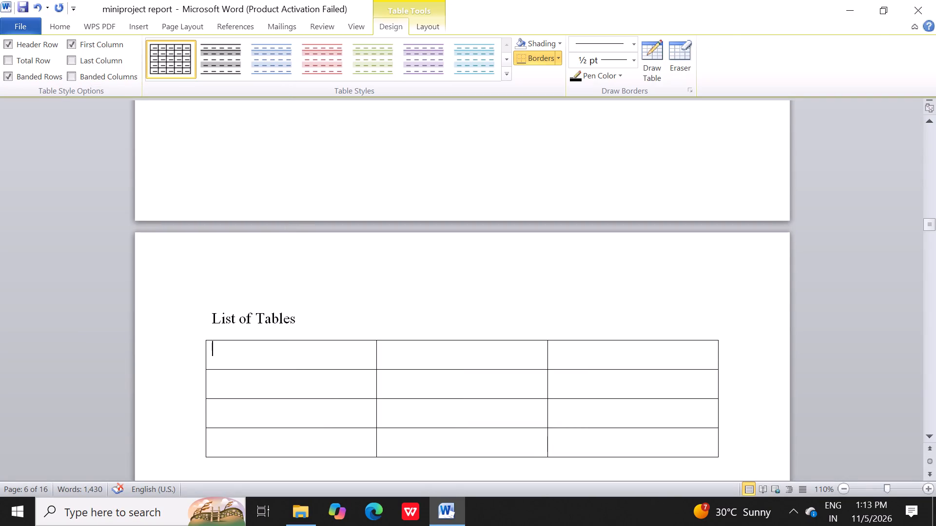
Fill the new table's header row with "Table no.", "Title of table" and "Page".
click(257, 353)
text(table)
key(space)
text(no)
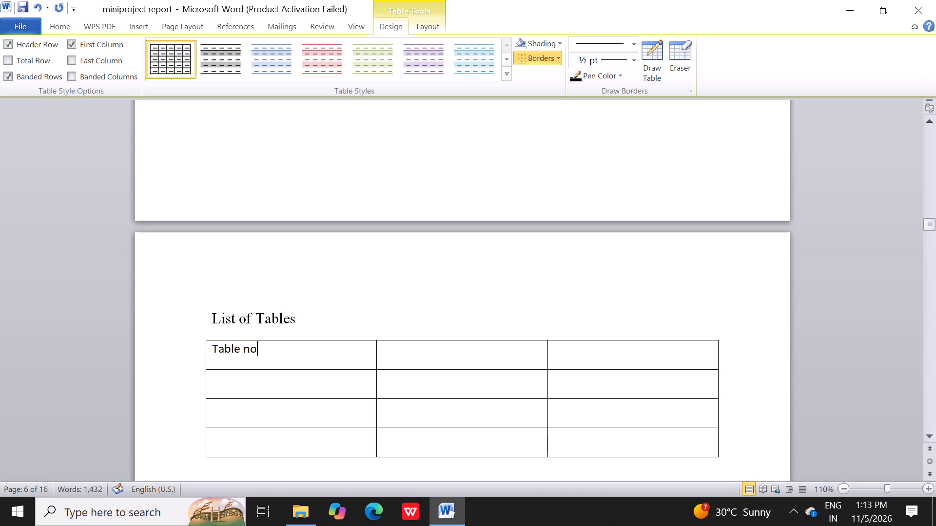
key(period)
key(Right)
text(title)
key(space)
text(of)
key(space)
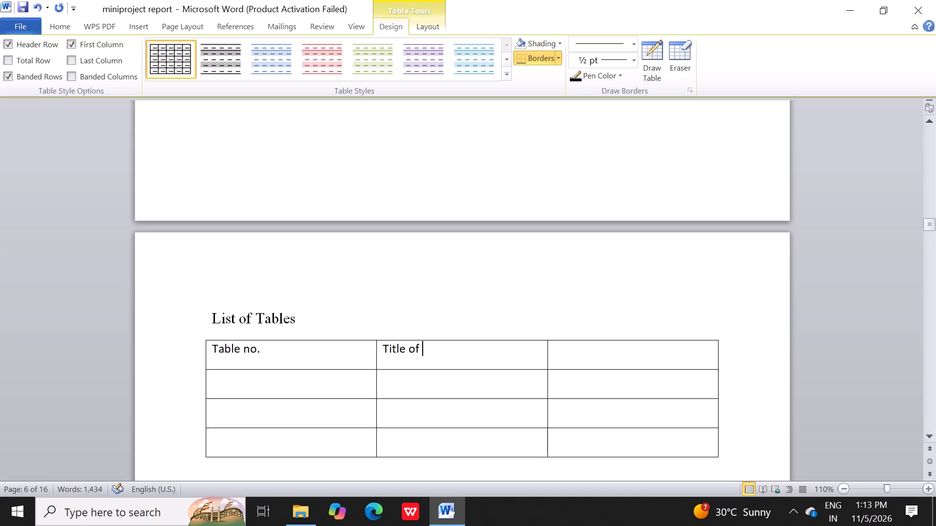
text(table)
key(Right)
text(page no)
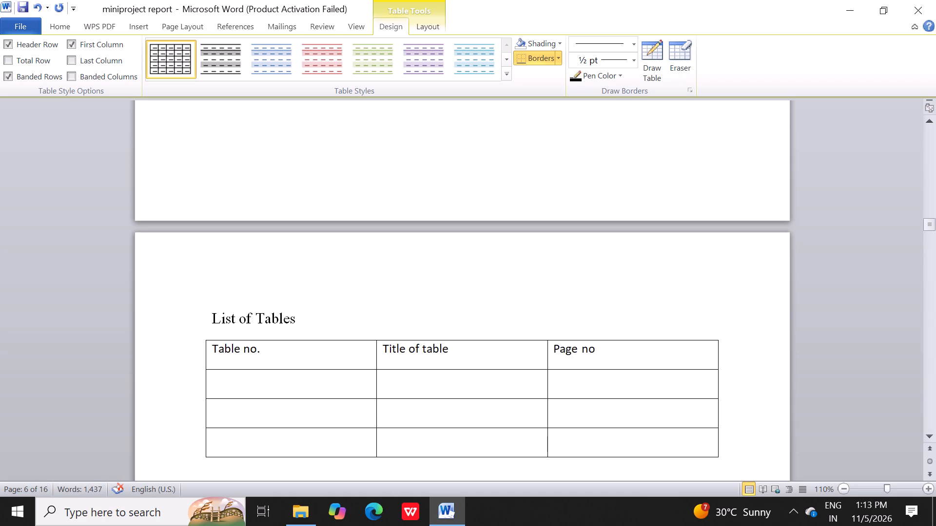
key(period)
key(BackSpace)
key(BackSpace)
key(BackSpace)
key(Down)
key(Left)
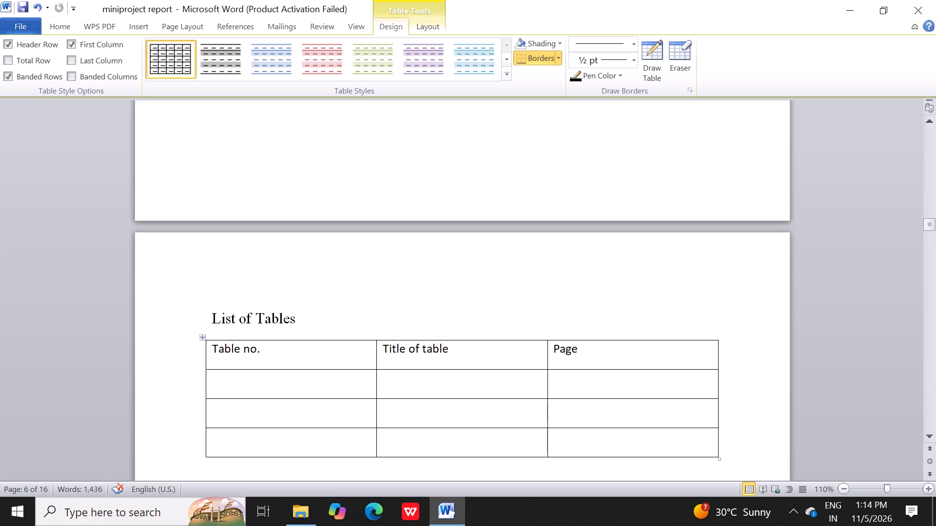
Open the Windows search.
click(170, 507)
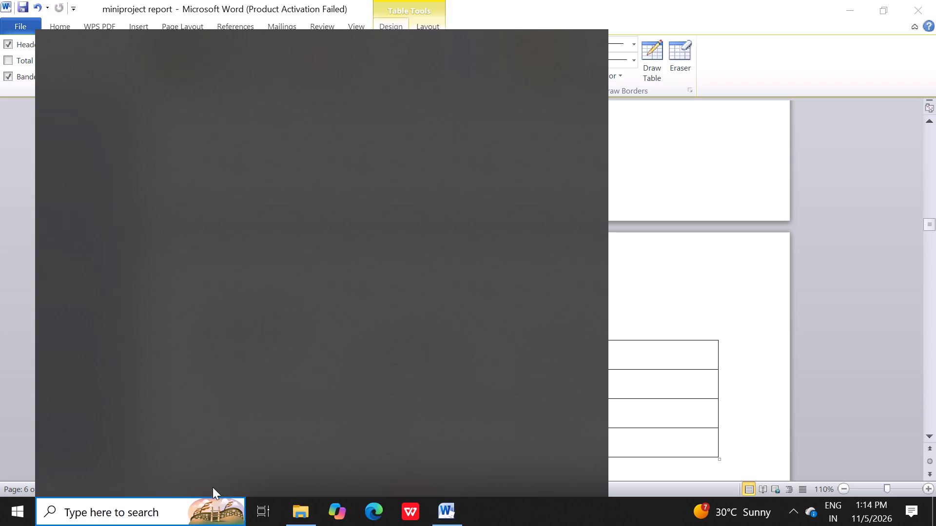
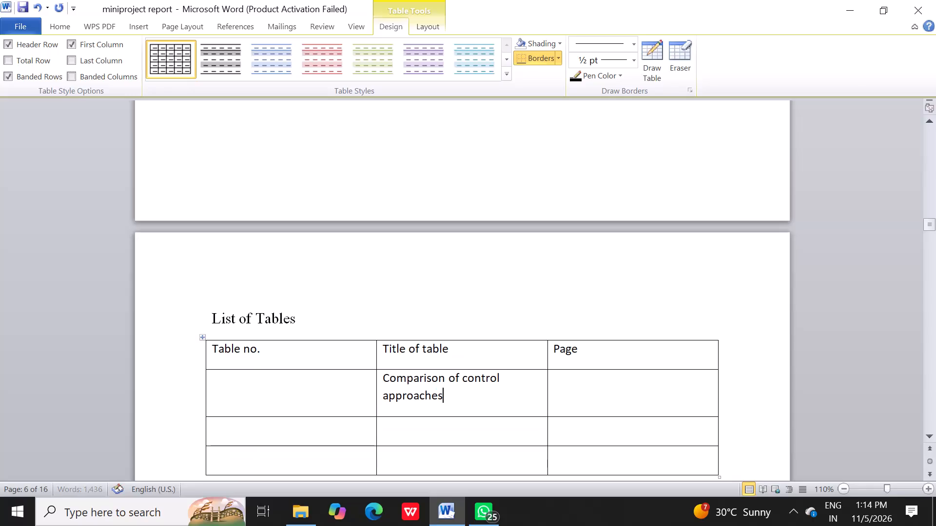
Place the text cursor in the empty "Title of table" cell directly below "Comparison of control approaches".
click(455, 421)
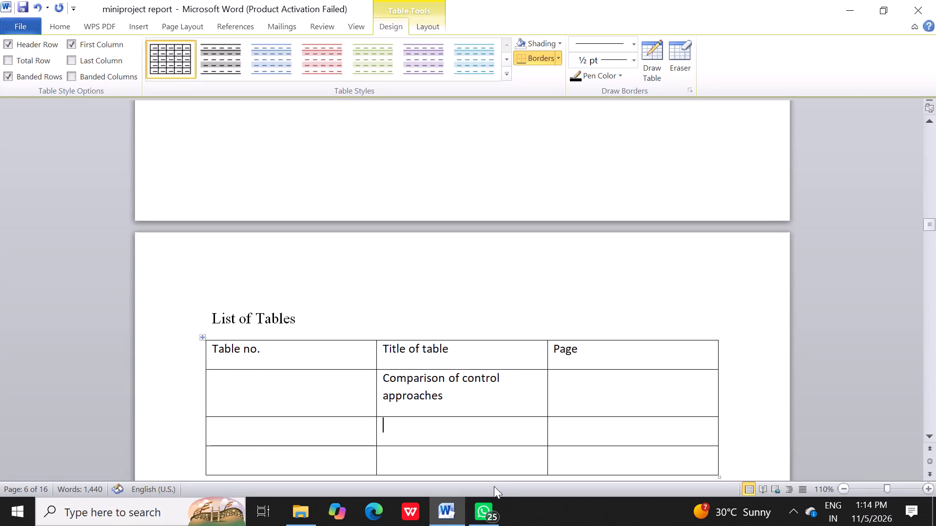
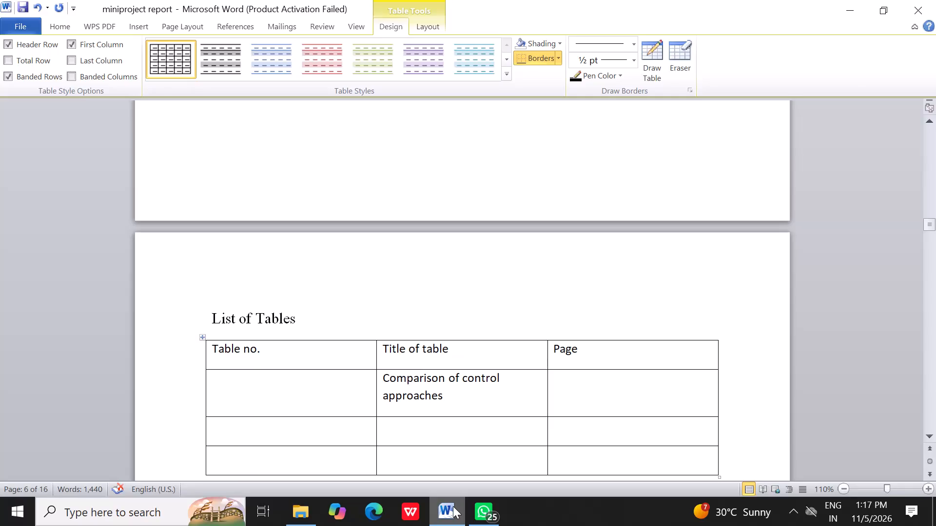
Paste the copied table title into the empty "Title of table" cell directly below "Comparison of control approaches".
key(ctrl+v)
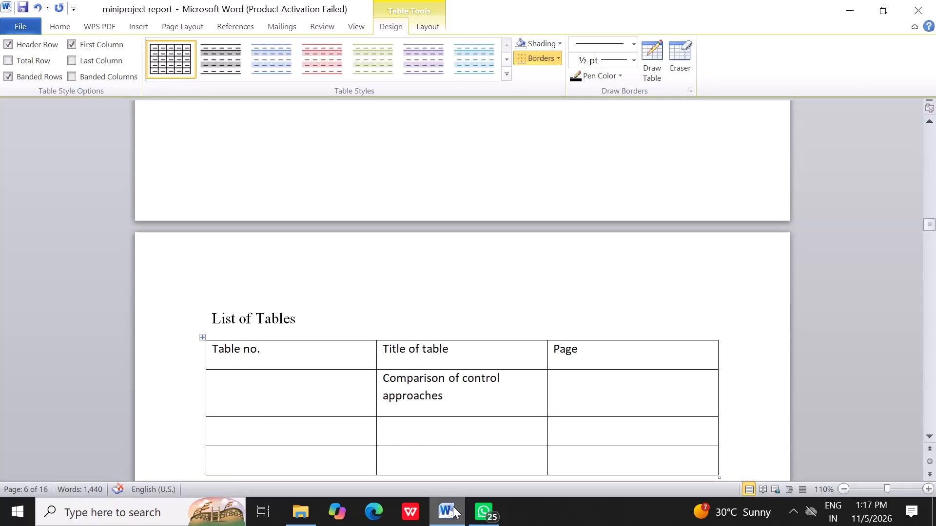
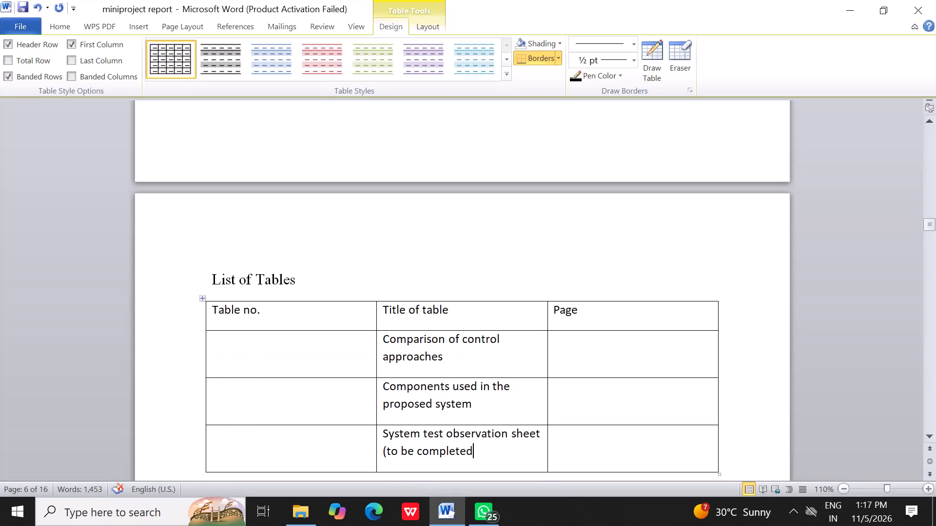
Narrow the "Table no." column and widen the "Title of table" column so every title fits on one line.
click(292, 364)
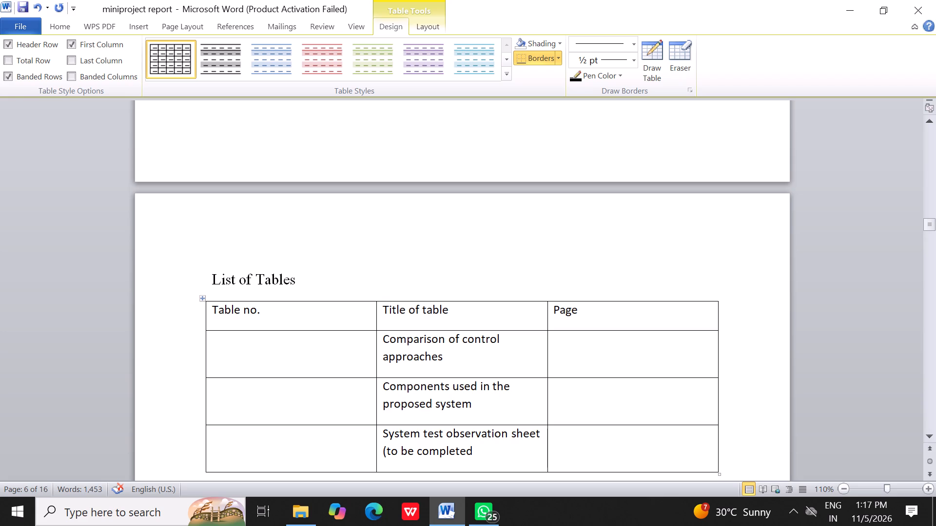
drag(376, 320, 302, 321)
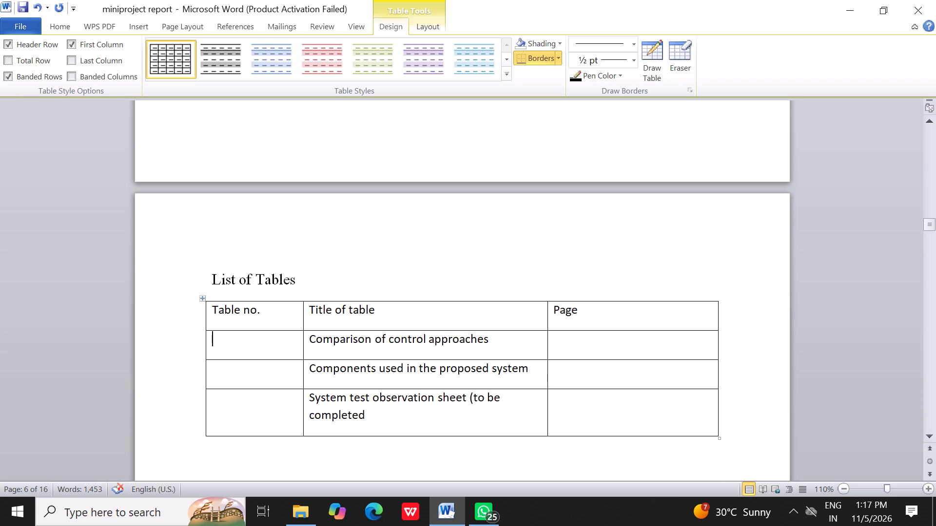
click(548, 335)
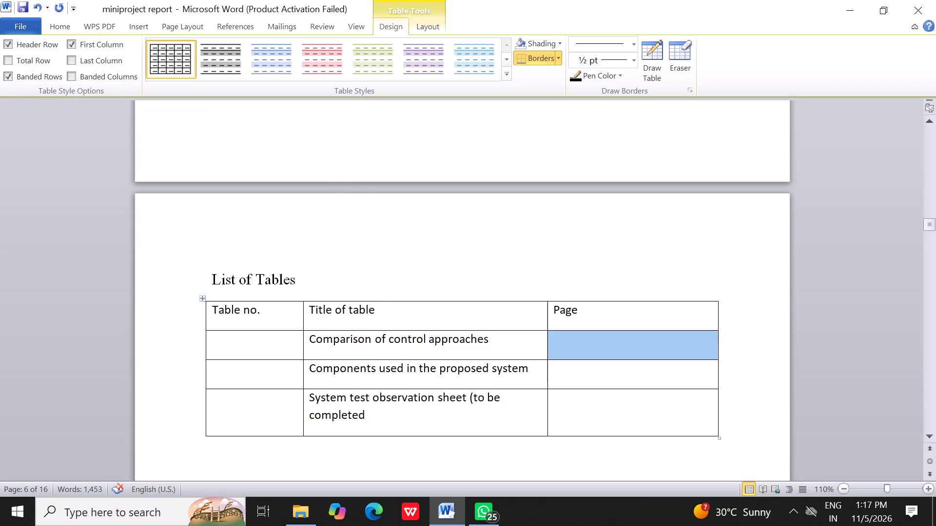
click(542, 350)
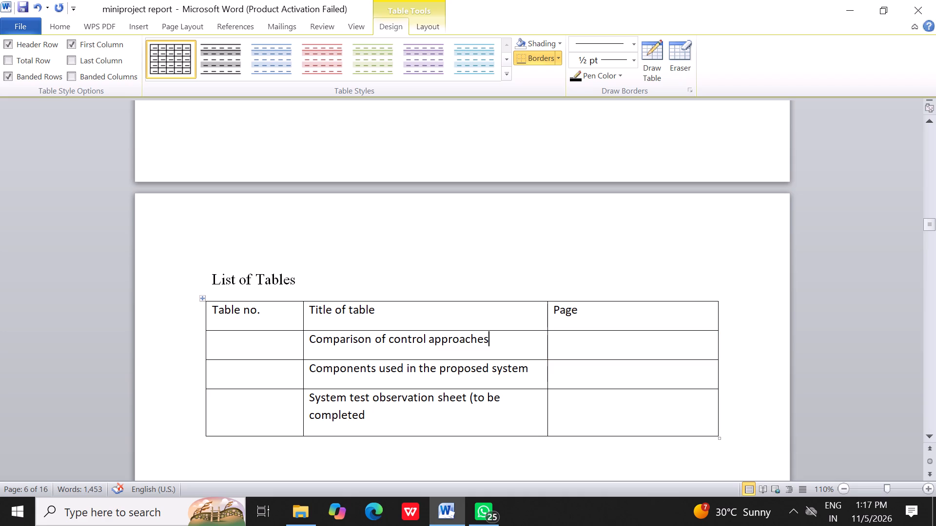
drag(547, 350, 575, 346)
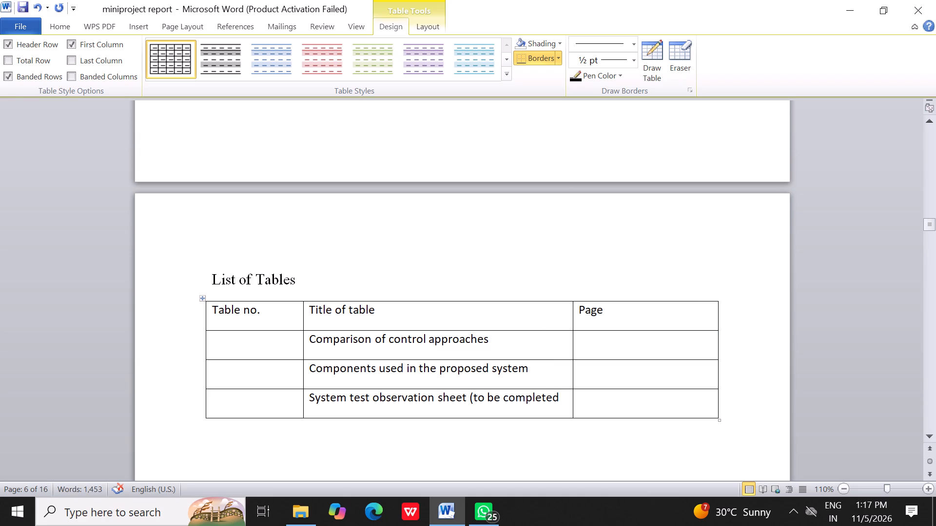
Fill the "Table no." column with 2.1, 4.1 and 5.1 for the three listed tables, in order.
click(271, 364)
key(Up)
text(2.1)
key(Down)
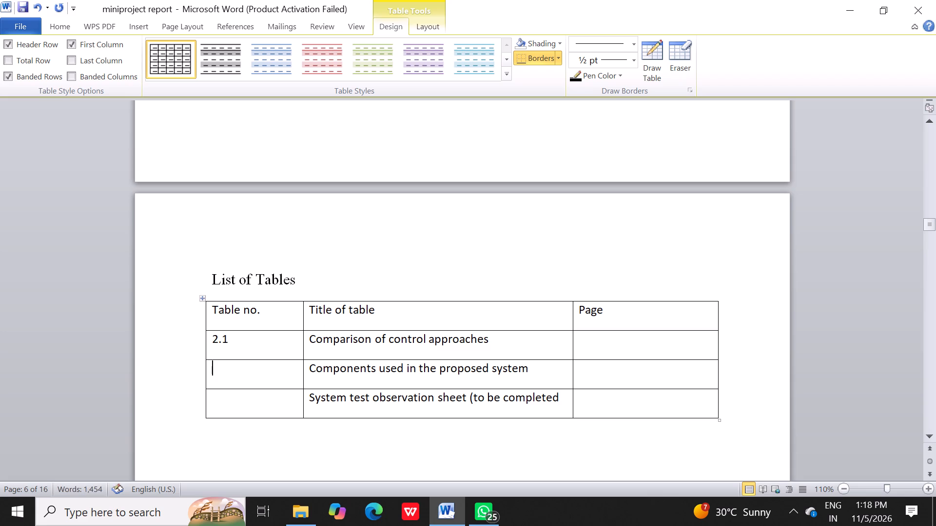
text(4.1)
key(Left)
key(Right)
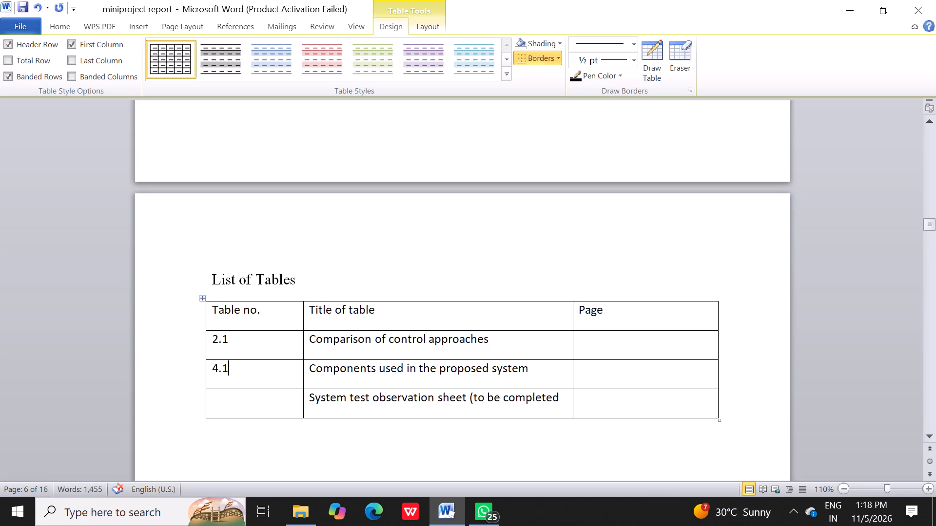
key(Down)
text(5.1)
Fill in the "Page" column with 15 for table 5.1, 14 for table 4.1 and 10 for table 2.1.
key(Right)
key(Right)
key(Right)
key(Right)
key(Right)
key(Right)
key(Right)
key(Right)
key(Right)
key(Right)
key(Right)
key(Right)
key(Right)
key(Right)
key(Right)
key(Right)
key(Right)
key(Right)
key(Right)
key(Right)
key(Right)
key(Right)
key(Right)
key(Right)
key(Right)
key(Right)
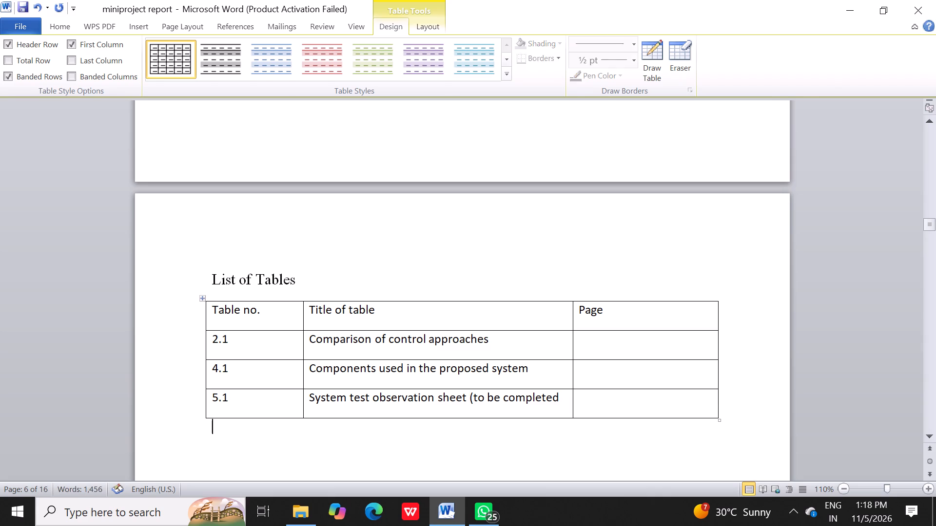
key(Left)
key(Left)
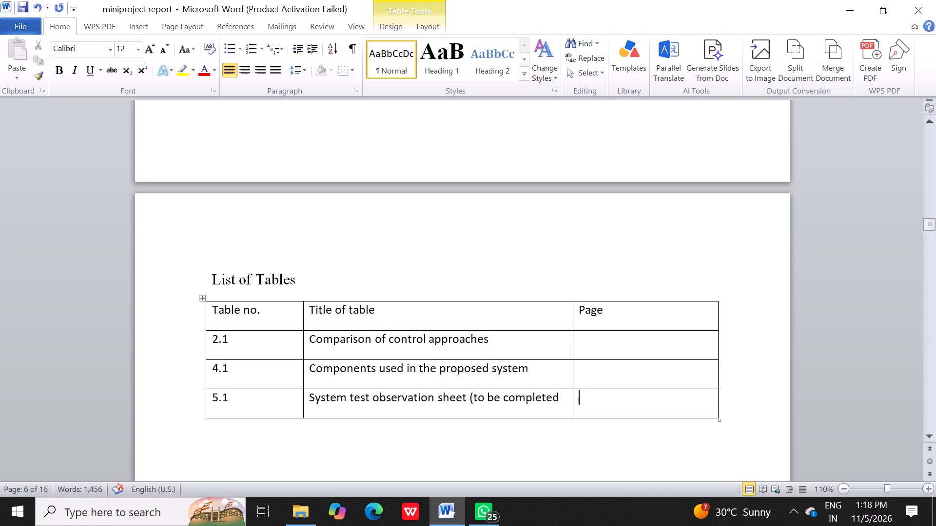
text(15)
key(Up)
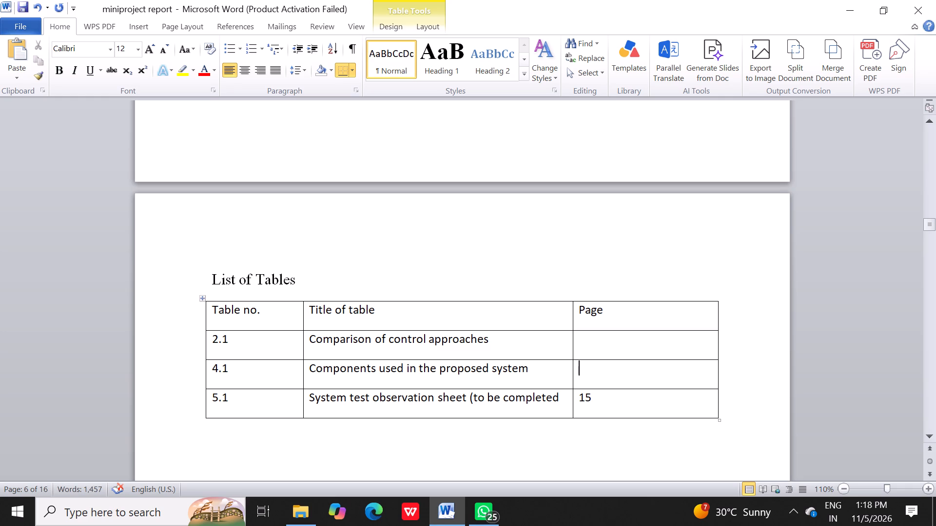
text(15)
key(BackSpace)
key(4)
key(Up)
text(10)
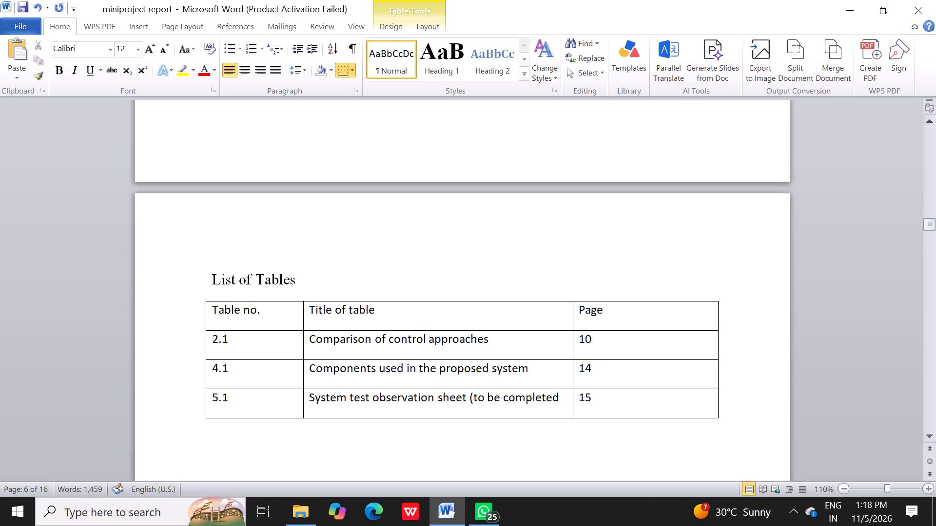
Add the heading text "List of Figures" a few lines below the List of Tables table.
scroll(271, 364, down, 12)
click(271, 364)
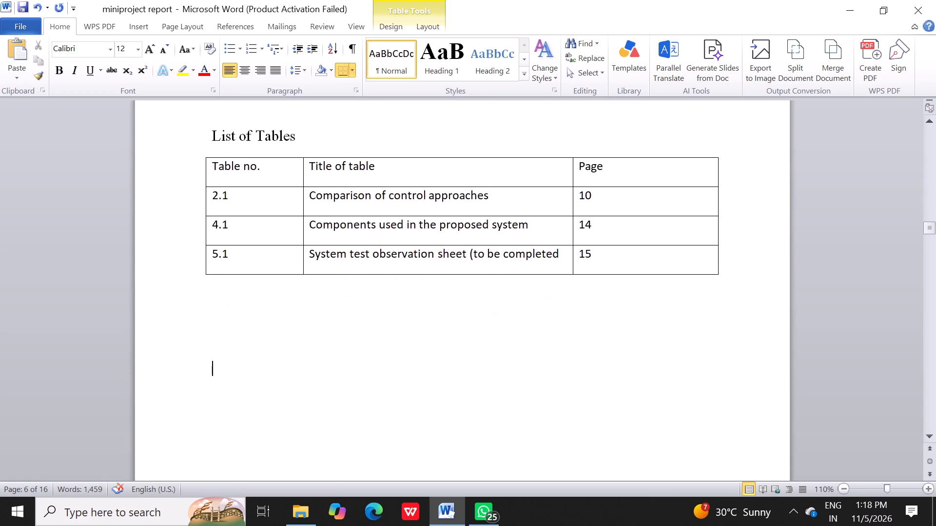
click(240, 329)
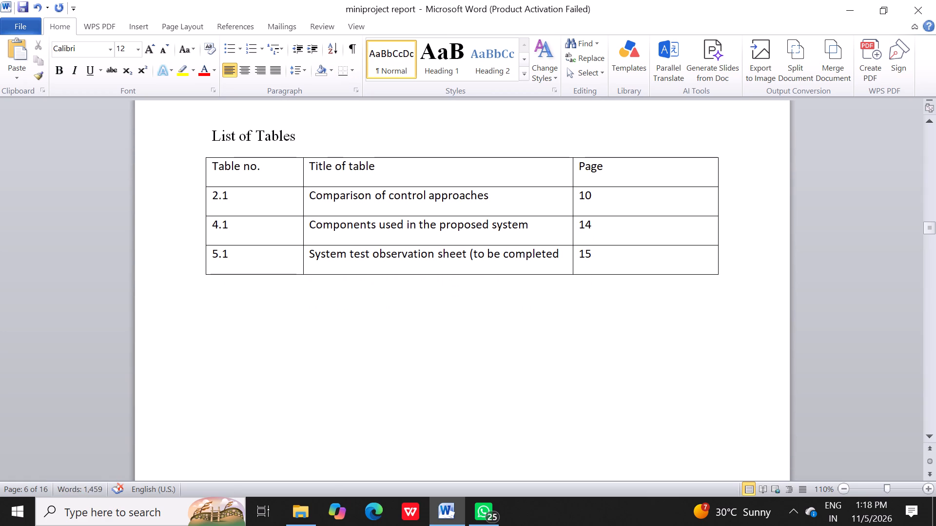
click(240, 340)
text(List)
key(space)
text(of)
key(space)
text(Figure)
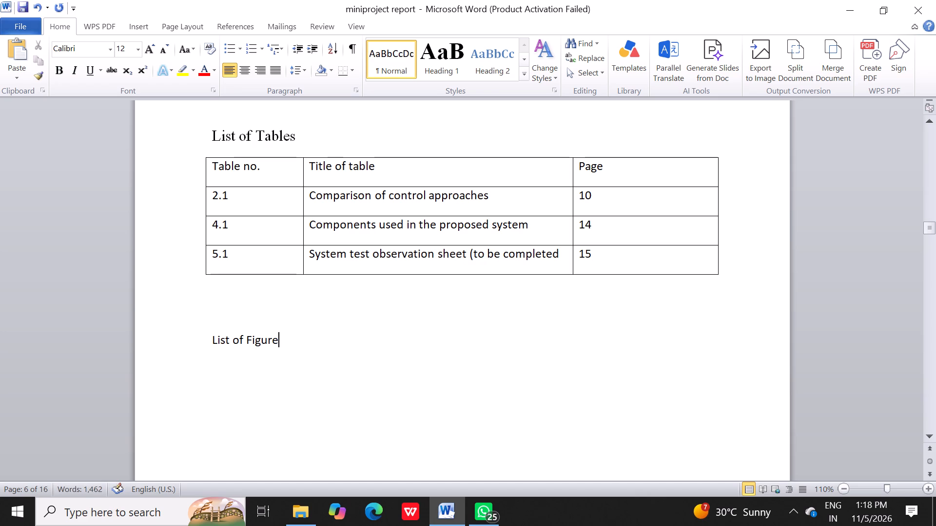
key(s)
Format the "List of Figures" heading in 14 pt Times New Roman.
drag(210, 338, 280, 340)
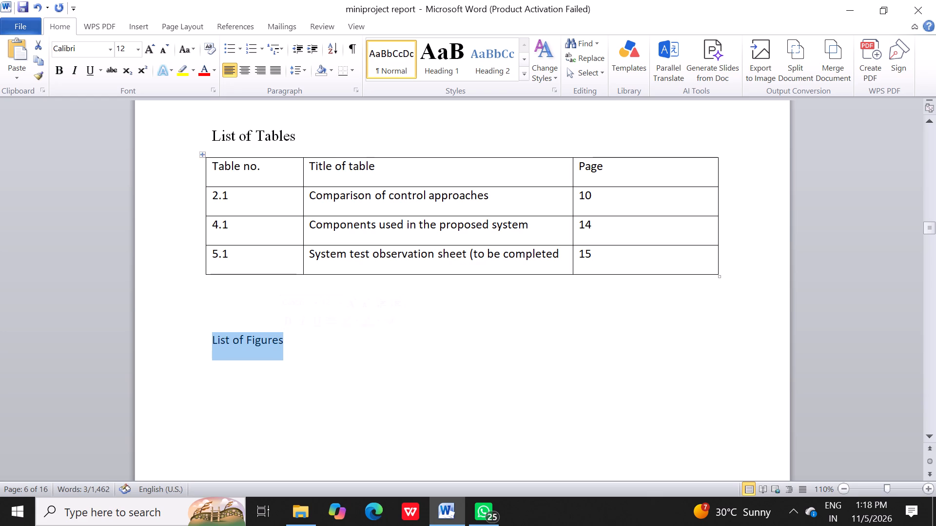
click(150, 55)
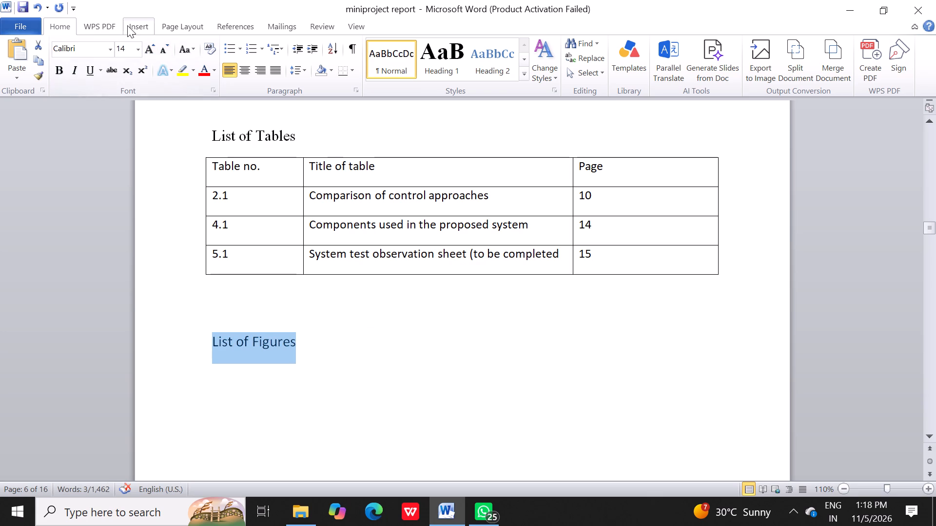
drag(60, 73, 97, 56)
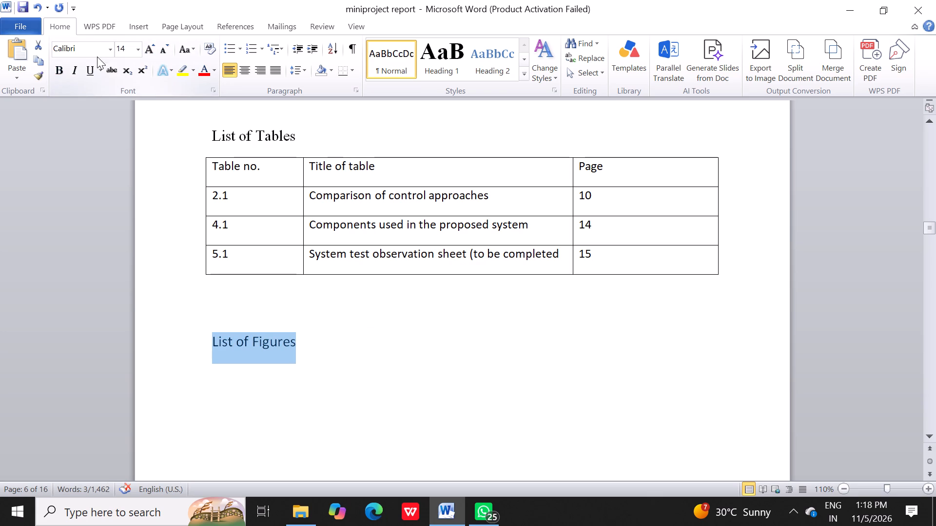
drag(97, 56, 106, 51)
click(106, 51)
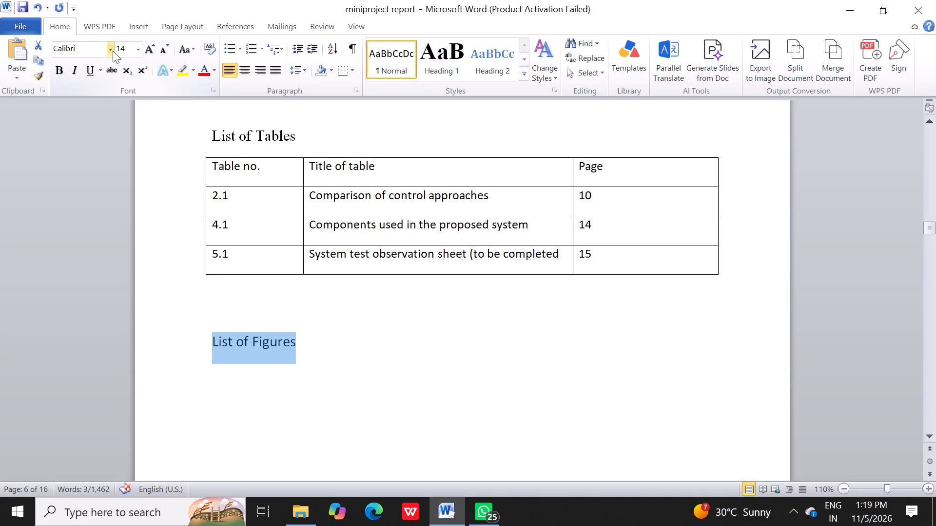
click(111, 50)
scroll(107, 85, up, 10)
scroll(107, 85, up, 16)
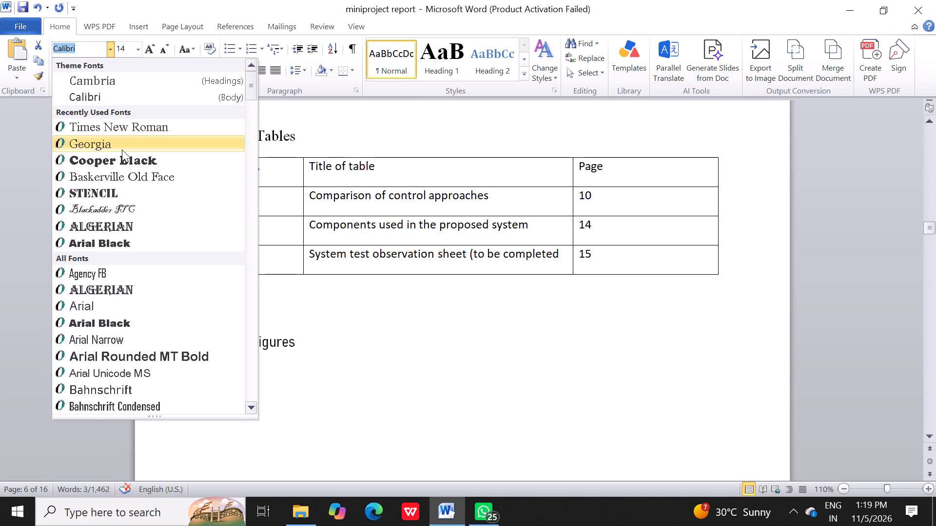
click(118, 127)
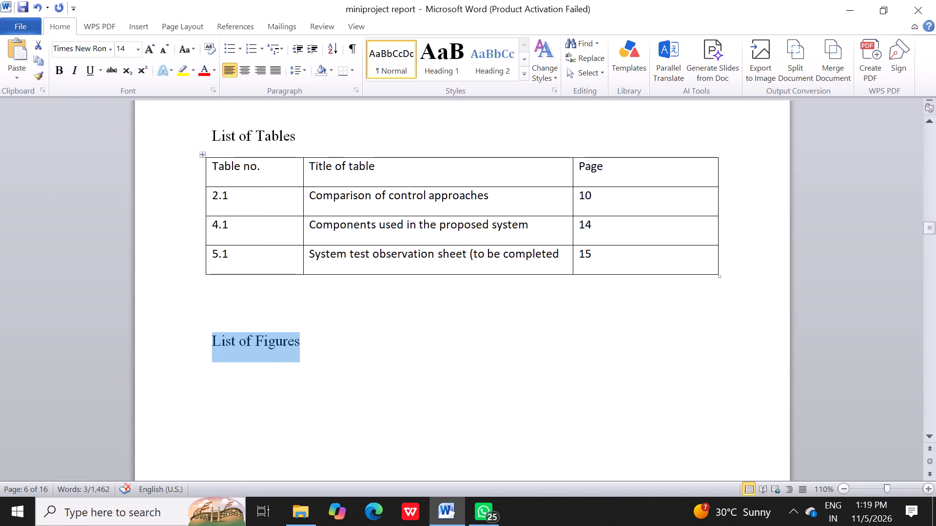
Make the "List of Figures" and "List of Tables" headings bold.
click(304, 349)
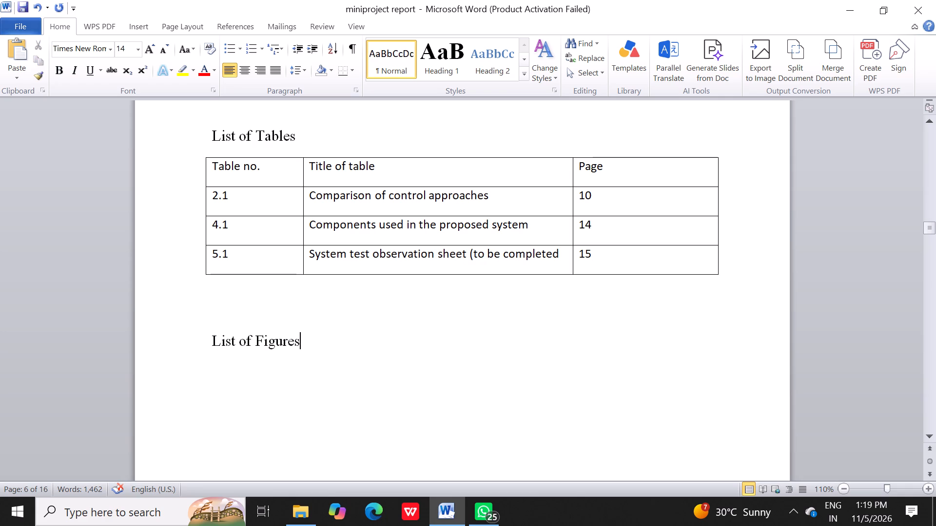
drag(304, 349, 209, 336)
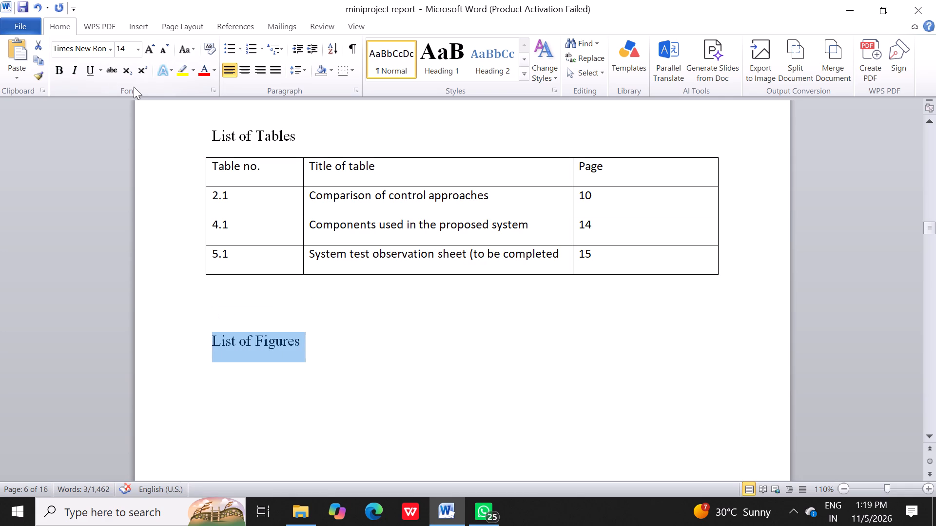
click(53, 70)
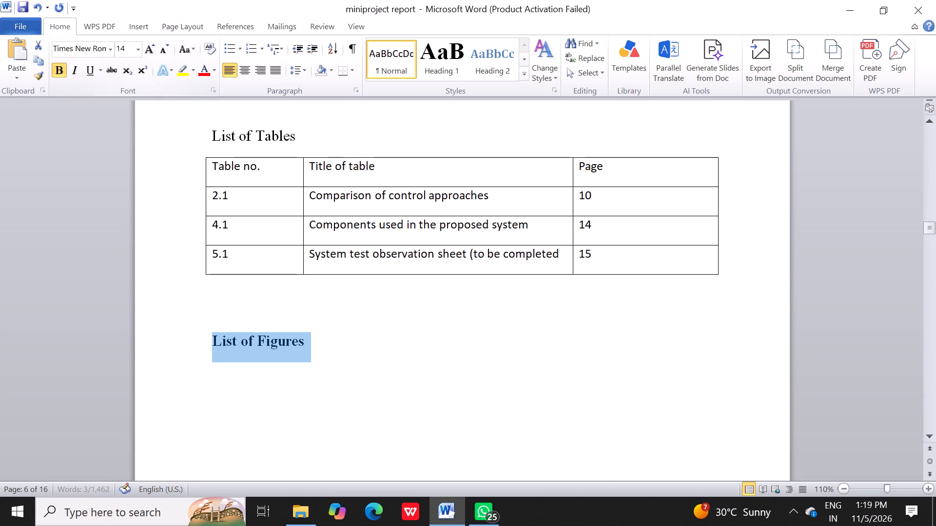
drag(213, 135, 299, 131)
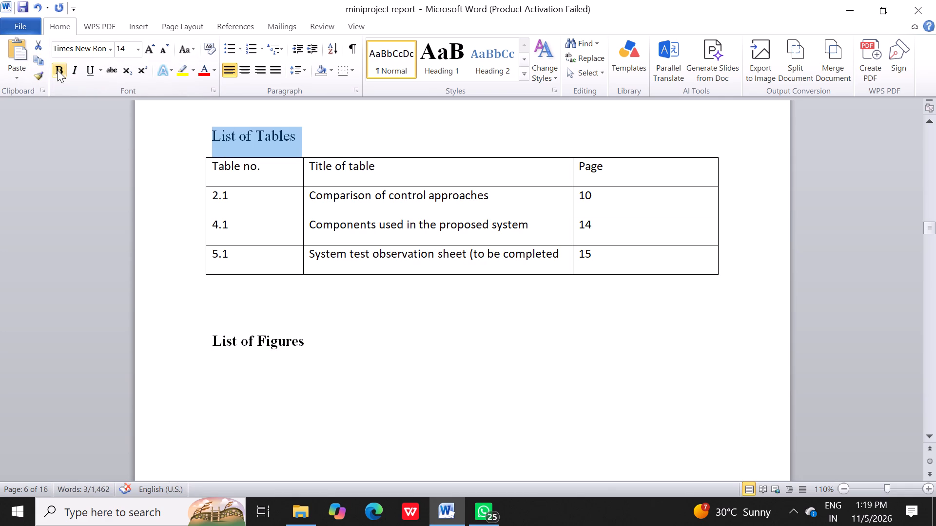
click(57, 70)
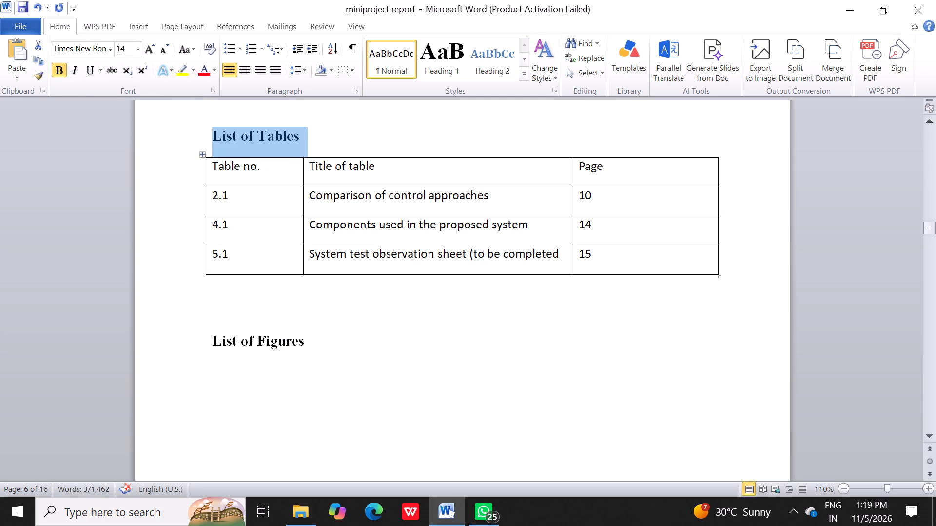
Insert a table with three columns and four rows on a new line under the "List of Figures" heading.
click(315, 342)
key(Return)
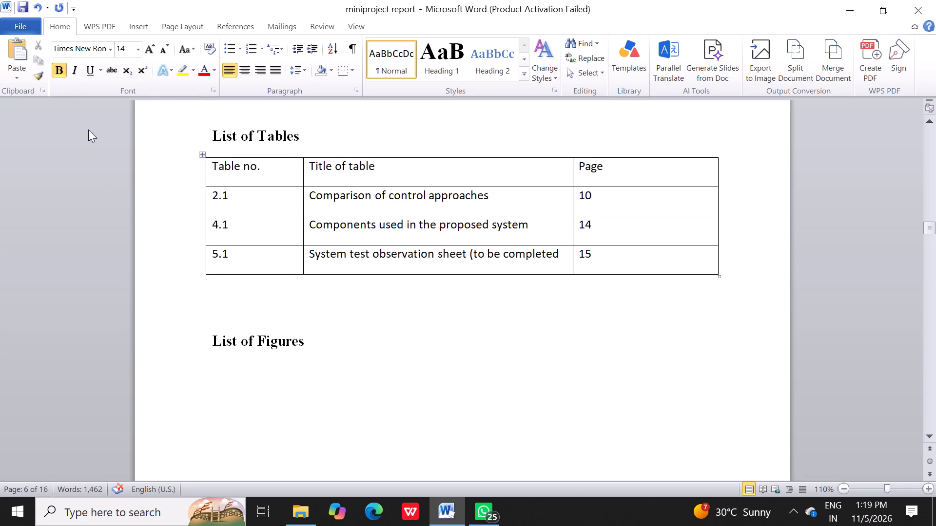
click(146, 24)
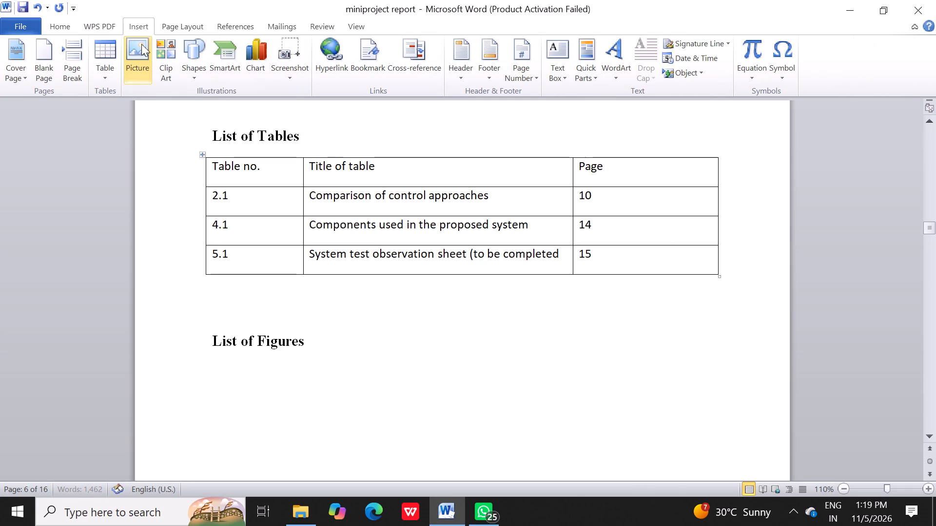
click(104, 55)
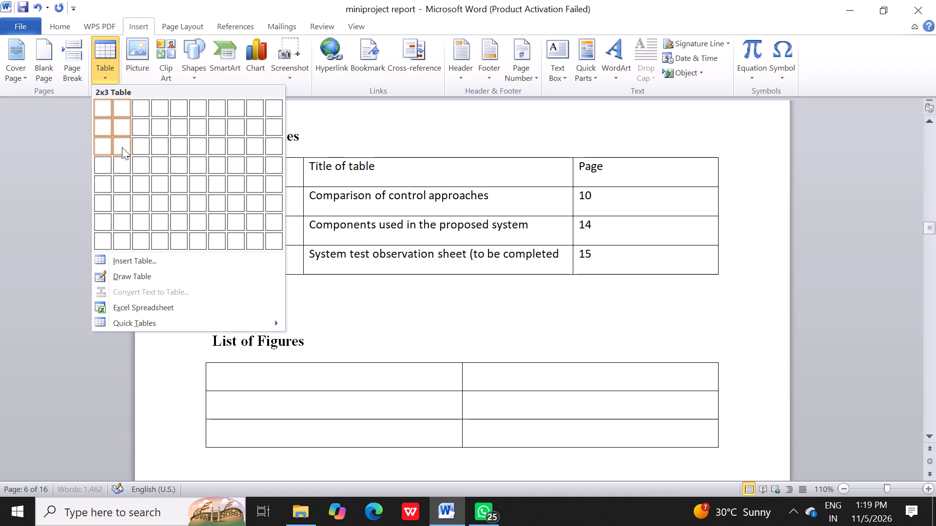
click(144, 164)
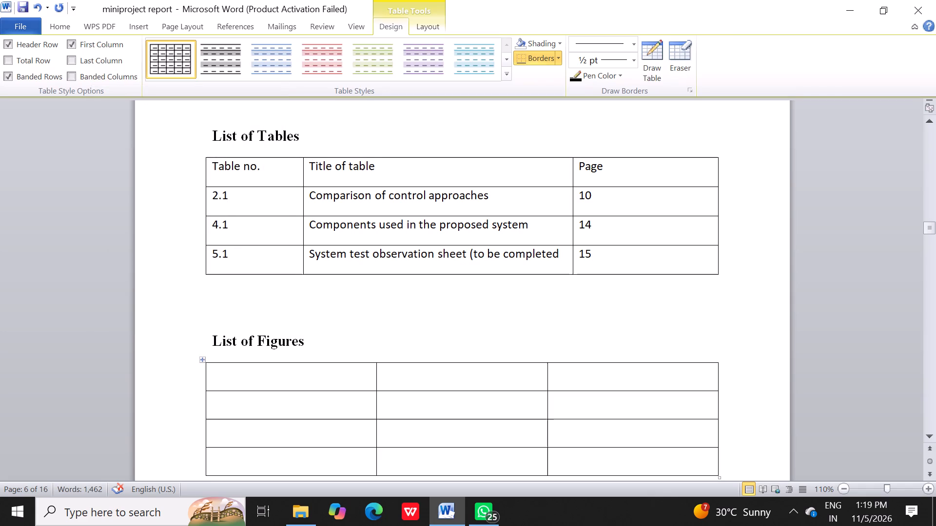
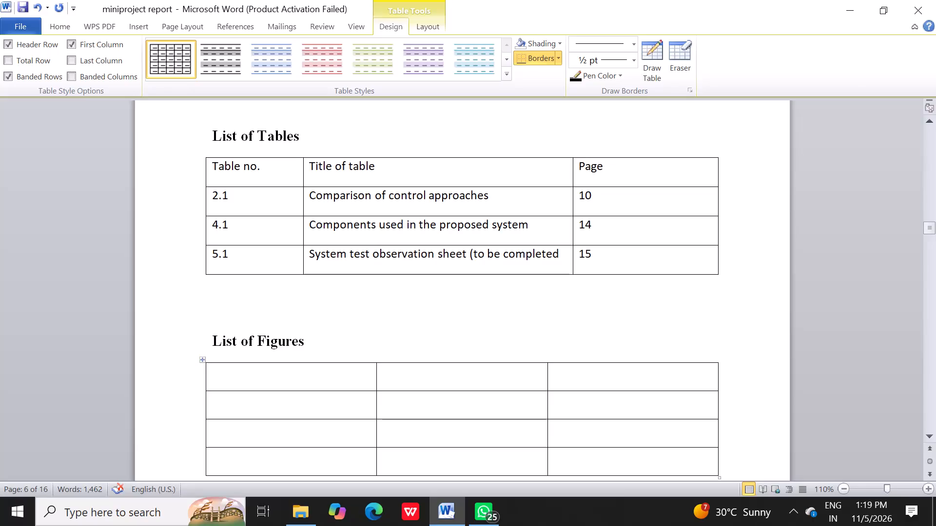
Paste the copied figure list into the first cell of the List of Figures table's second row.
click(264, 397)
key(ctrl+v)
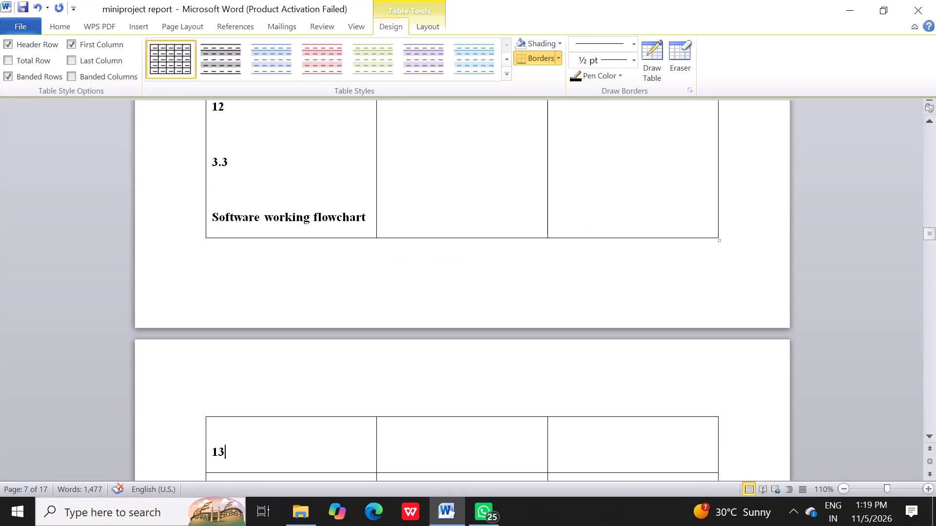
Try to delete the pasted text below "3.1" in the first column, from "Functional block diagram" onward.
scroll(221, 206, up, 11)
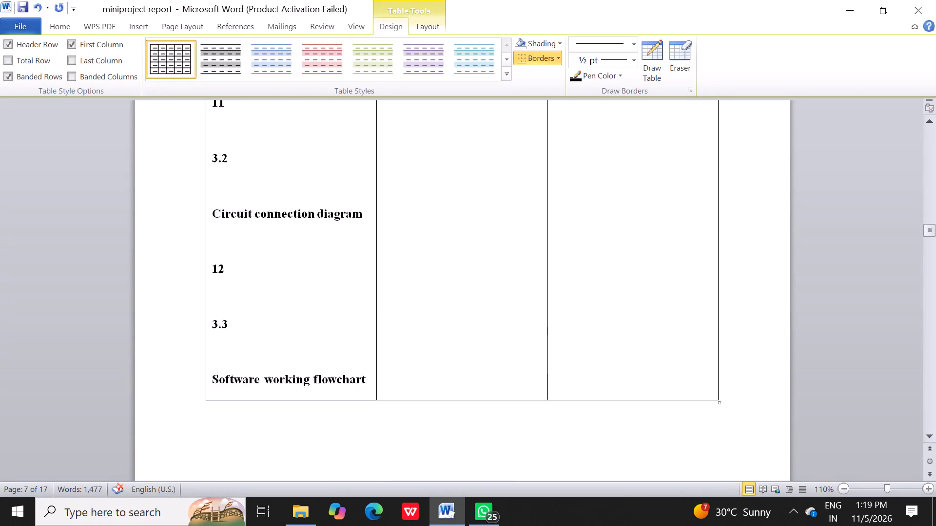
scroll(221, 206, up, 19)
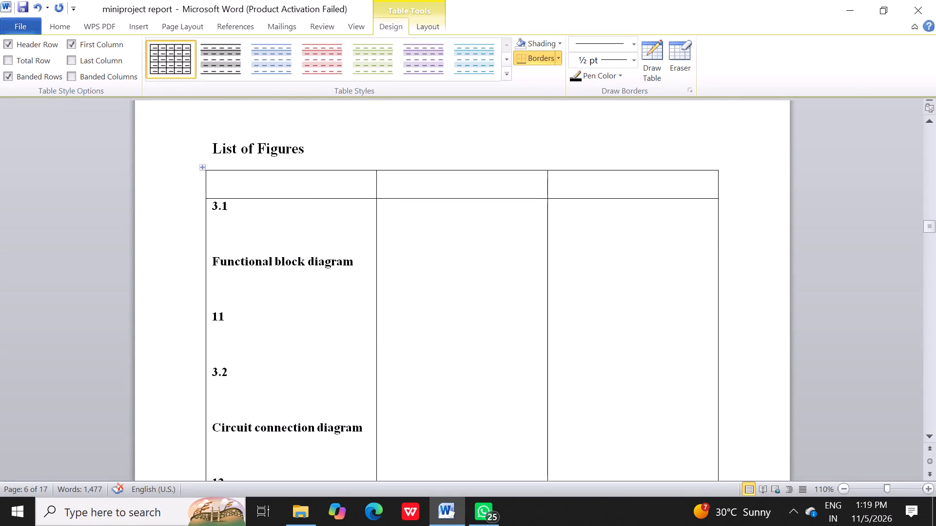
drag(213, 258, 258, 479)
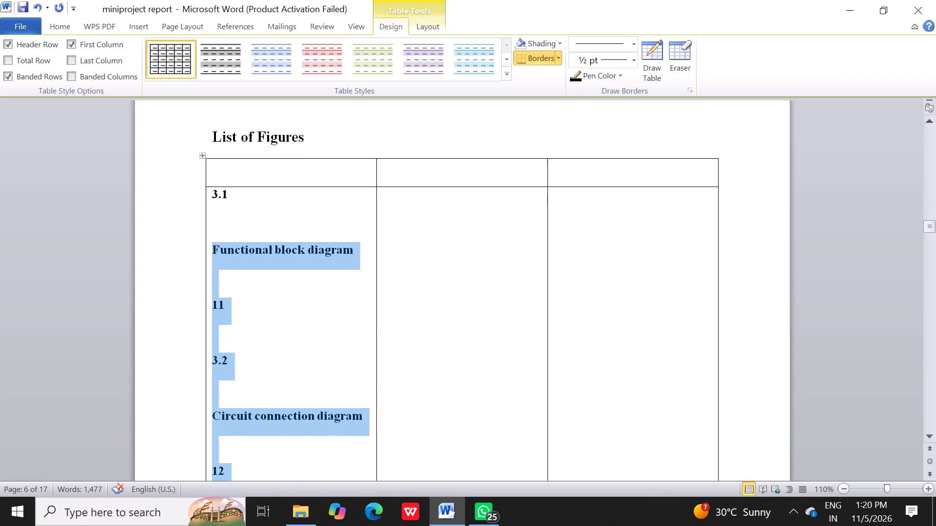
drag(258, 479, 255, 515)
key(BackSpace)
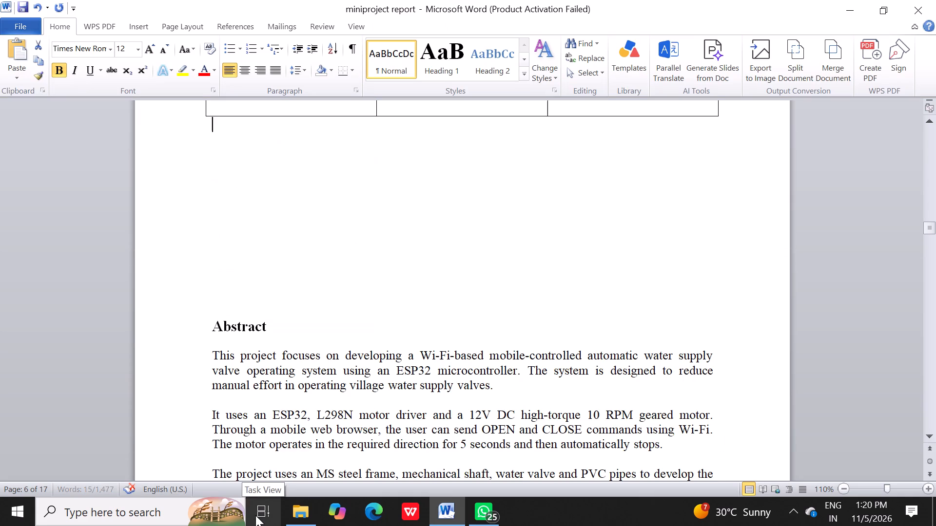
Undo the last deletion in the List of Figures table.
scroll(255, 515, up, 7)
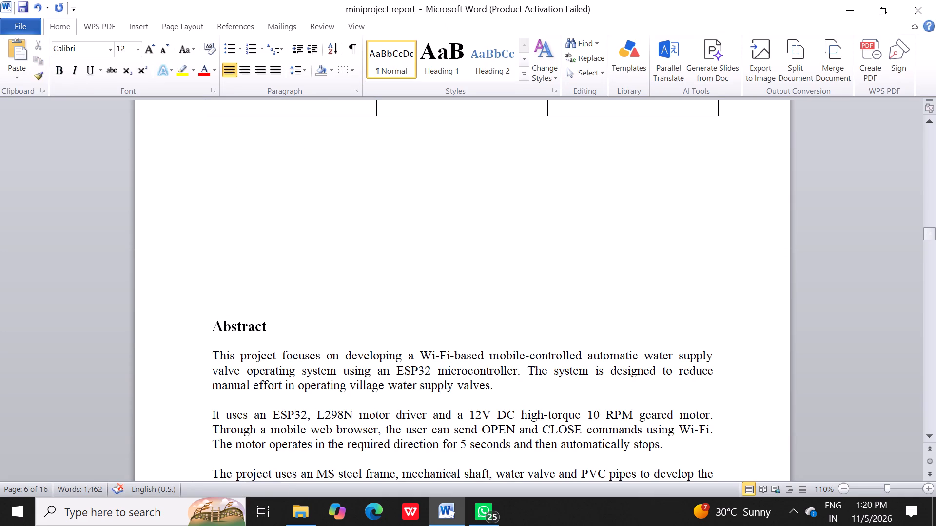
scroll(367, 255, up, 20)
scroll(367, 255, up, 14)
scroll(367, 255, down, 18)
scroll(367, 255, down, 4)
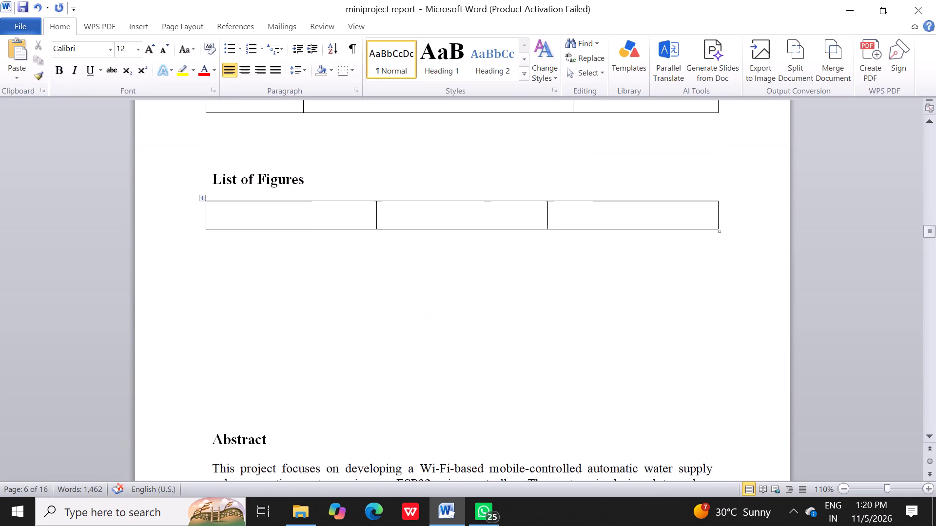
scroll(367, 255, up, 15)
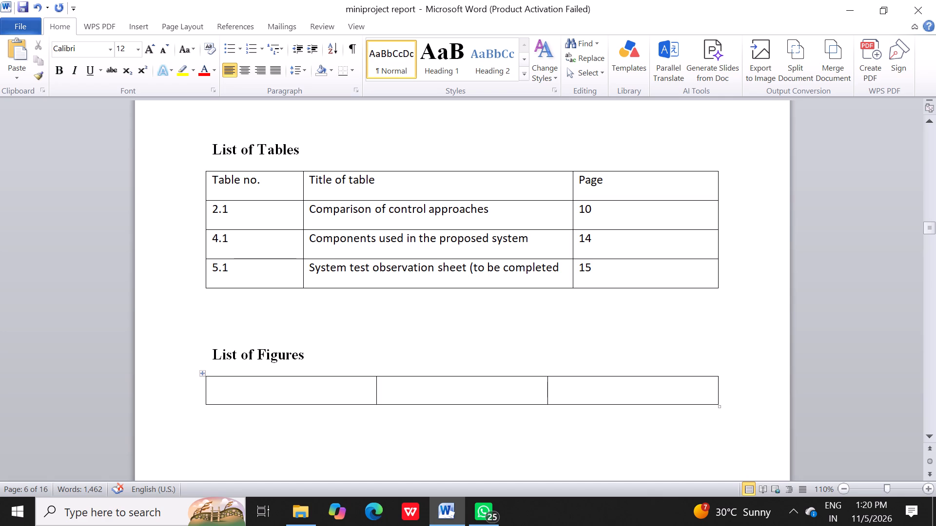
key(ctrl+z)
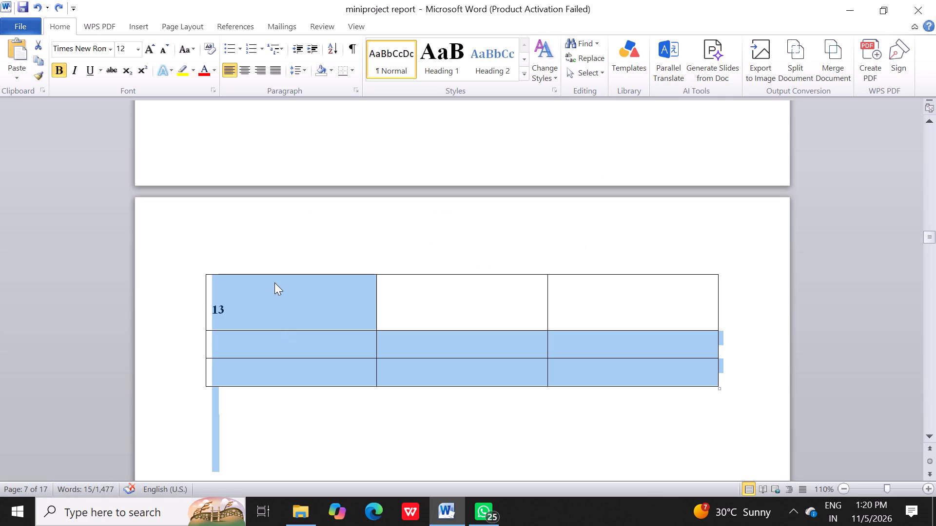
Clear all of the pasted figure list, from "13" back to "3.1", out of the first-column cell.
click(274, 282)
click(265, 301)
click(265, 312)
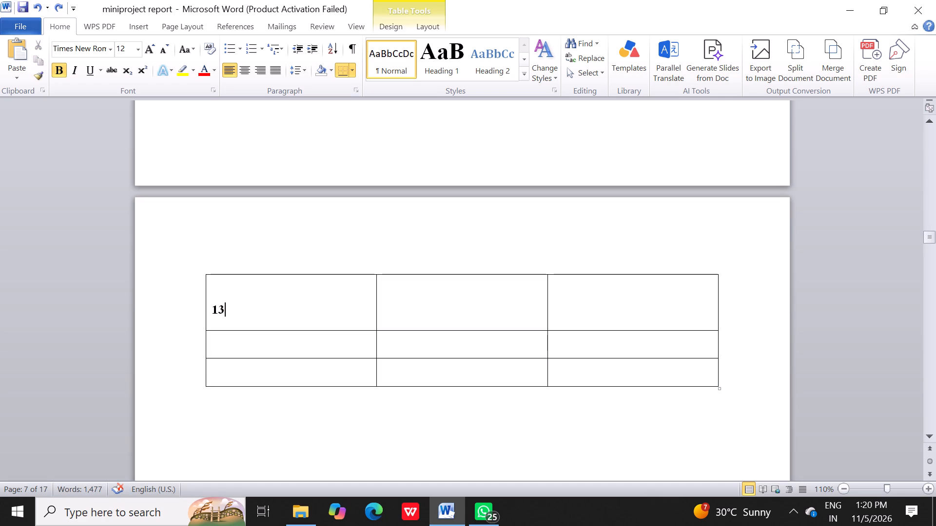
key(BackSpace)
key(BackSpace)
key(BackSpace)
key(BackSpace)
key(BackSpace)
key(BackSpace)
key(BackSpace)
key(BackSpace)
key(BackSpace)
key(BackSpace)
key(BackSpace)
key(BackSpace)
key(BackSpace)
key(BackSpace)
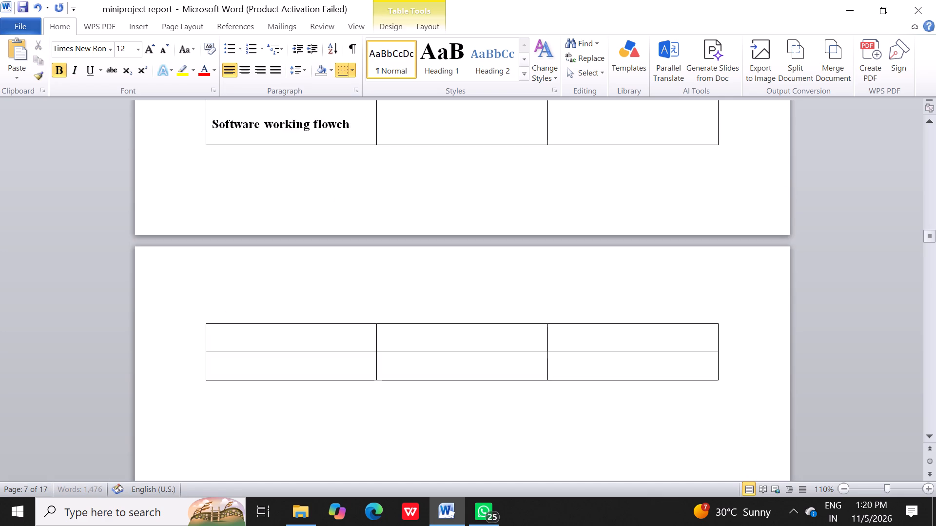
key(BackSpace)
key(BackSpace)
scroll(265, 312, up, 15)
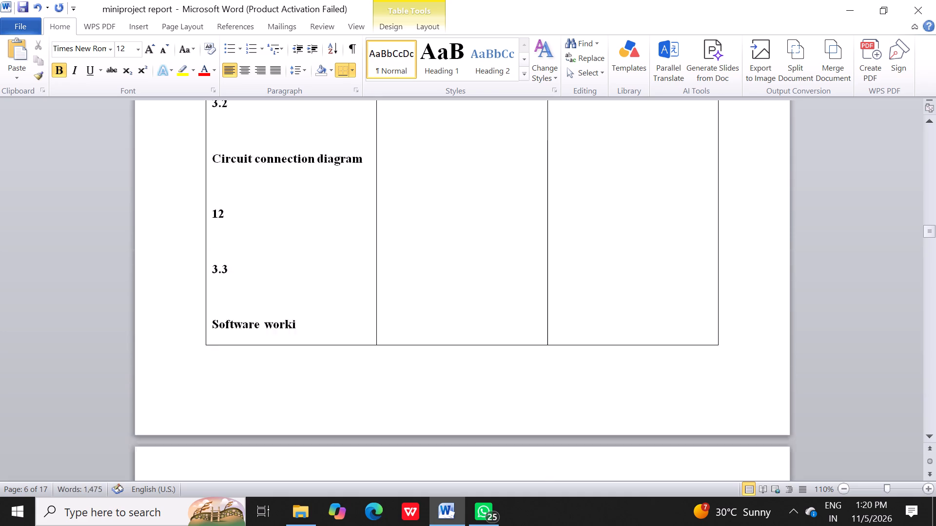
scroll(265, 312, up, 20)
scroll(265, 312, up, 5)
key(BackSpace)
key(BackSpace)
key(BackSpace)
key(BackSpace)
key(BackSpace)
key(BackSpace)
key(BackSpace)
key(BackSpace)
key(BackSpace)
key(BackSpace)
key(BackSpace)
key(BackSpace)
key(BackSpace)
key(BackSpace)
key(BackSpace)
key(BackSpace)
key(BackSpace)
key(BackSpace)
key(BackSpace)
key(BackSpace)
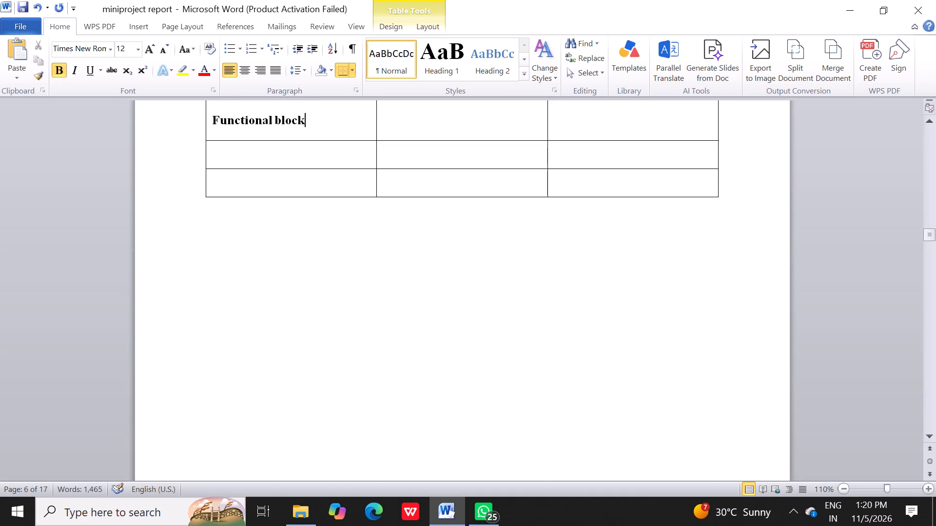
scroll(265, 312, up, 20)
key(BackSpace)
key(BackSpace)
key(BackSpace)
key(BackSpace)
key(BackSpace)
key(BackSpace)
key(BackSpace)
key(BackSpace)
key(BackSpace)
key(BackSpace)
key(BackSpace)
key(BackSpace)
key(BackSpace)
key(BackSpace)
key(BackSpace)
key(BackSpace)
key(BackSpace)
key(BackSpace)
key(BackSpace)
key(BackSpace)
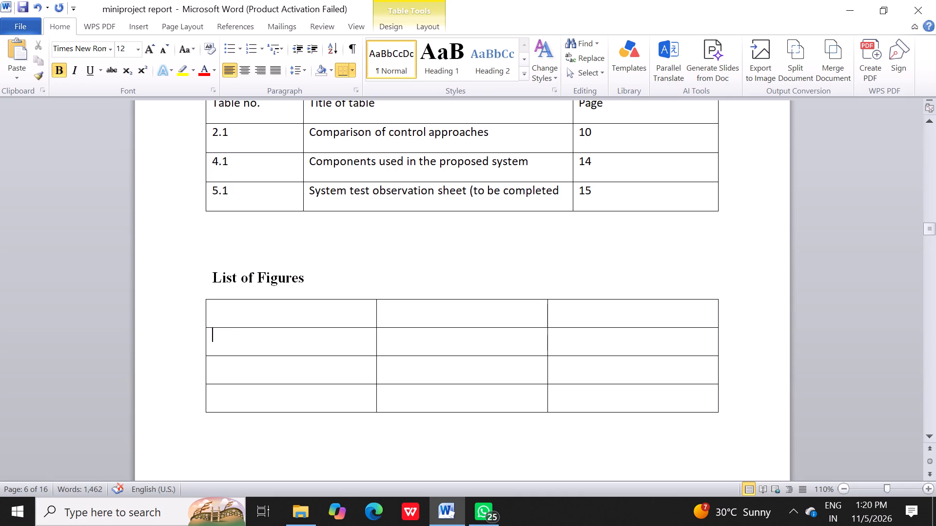
Enter the figure number 3.1 in the first cell of the List of Figures table's second row.
text(3.1)
Paste the copied figure list into the second-column cell beside figure number 3.1.
click(384, 336)
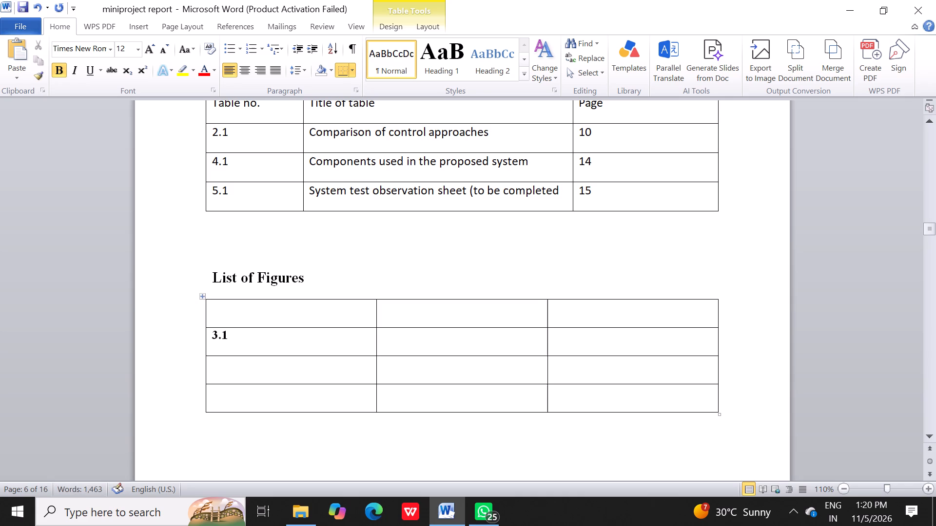
key(ctrl+c)
key(ctrl+v)
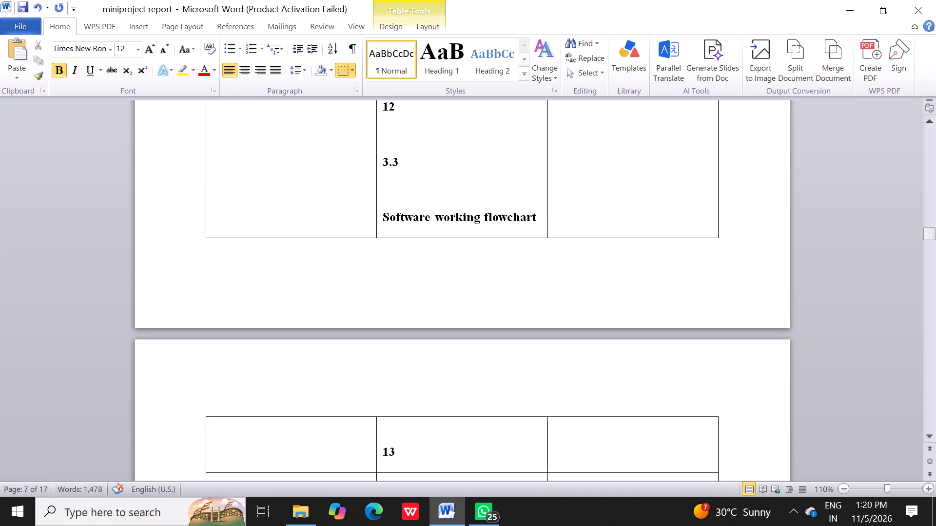
Delete the pasted text after "Functional block diagram" in the second-column cell, from "11" through "13".
drag(402, 457, 379, 452)
key(BackSpace)
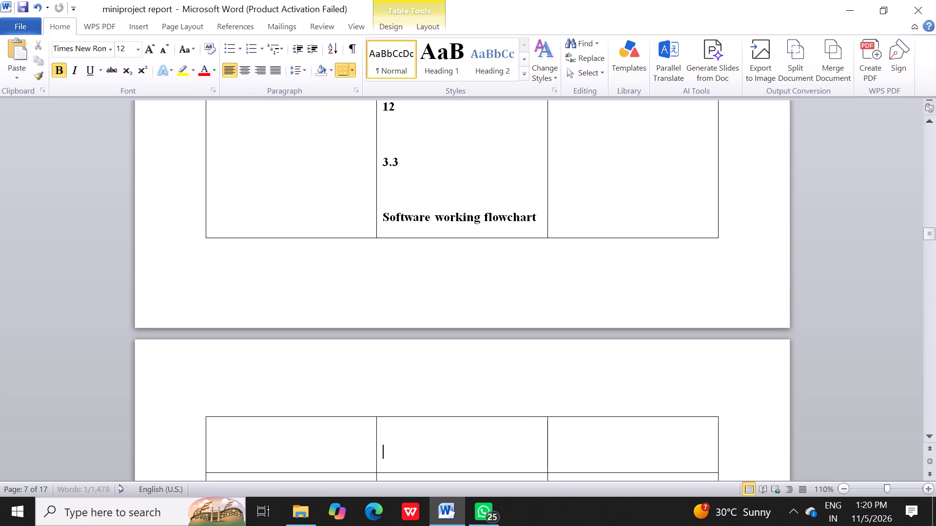
scroll(451, 299, up, 7)
scroll(451, 299, up, 20)
scroll(451, 299, up, 3)
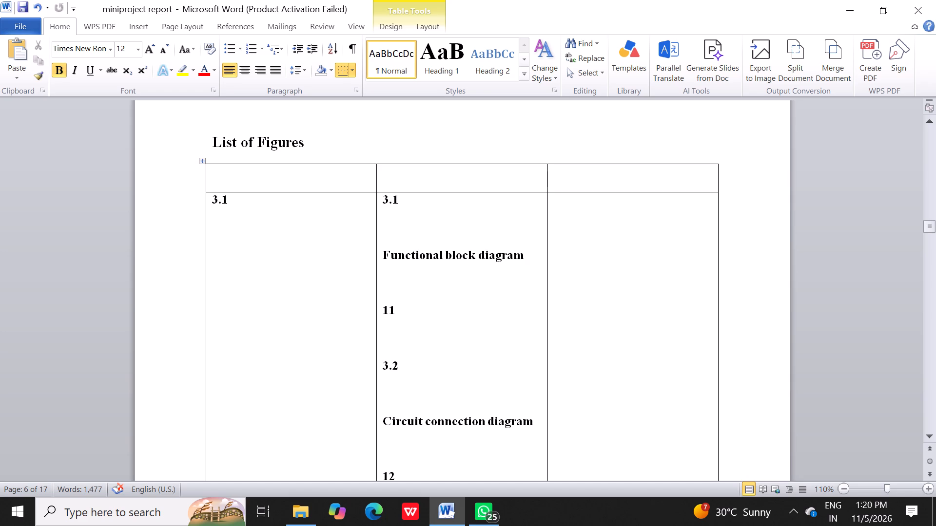
drag(383, 307, 433, 455)
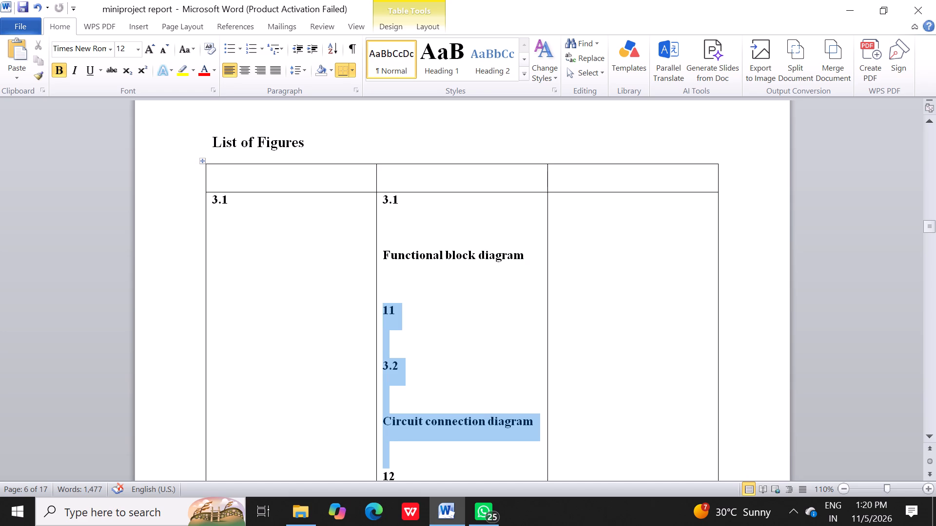
drag(433, 455, 433, 459)
key(BackSpace)
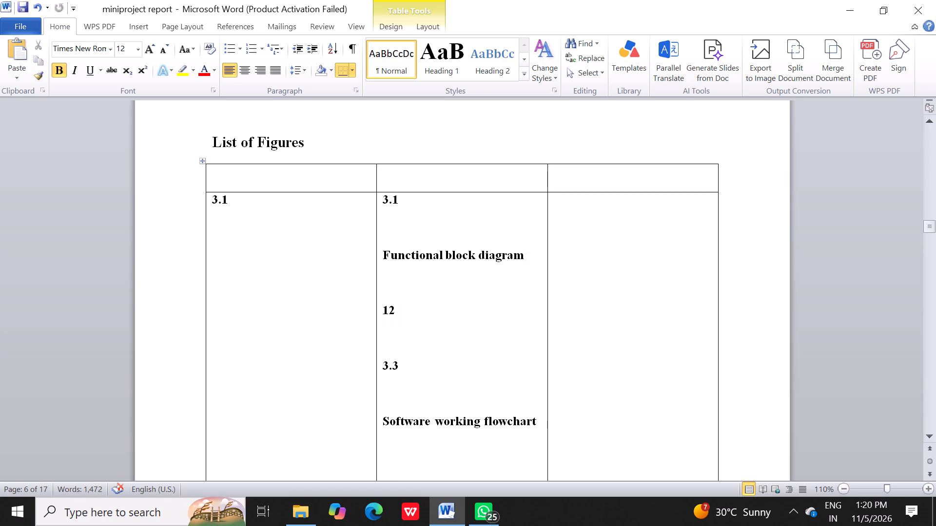
drag(383, 309, 516, 436)
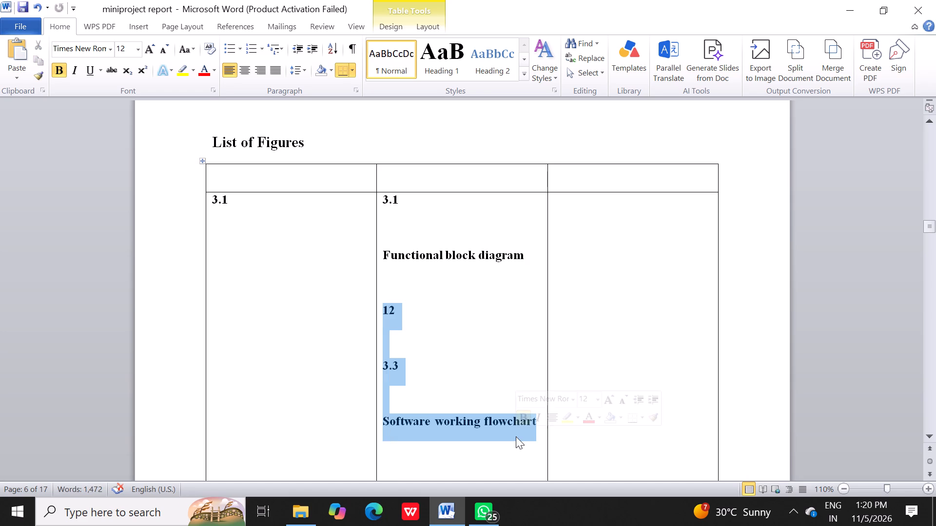
key(BackSpace)
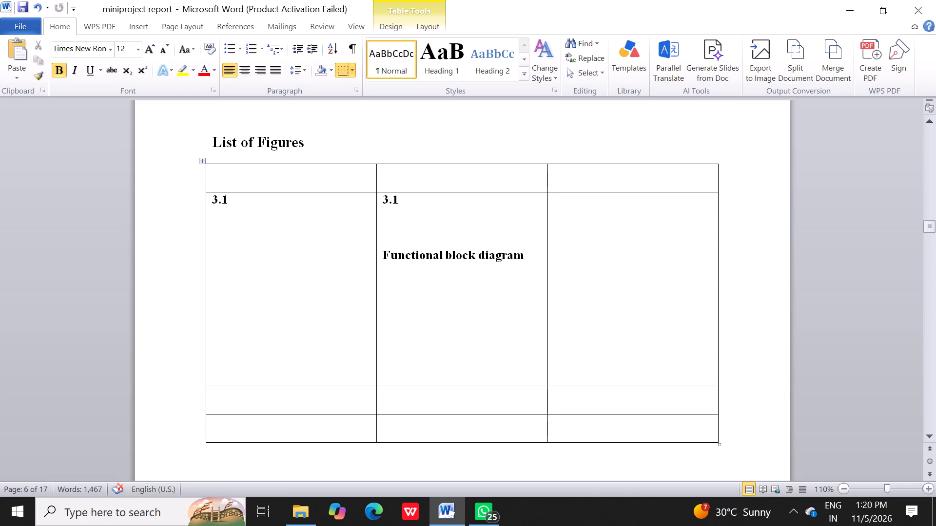
Remove the extra "3.1" and the blank lines around "Functional block diagram" in the second-column cell.
click(412, 203)
key(BackSpace)
key(BackSpace)
key(BackSpace)
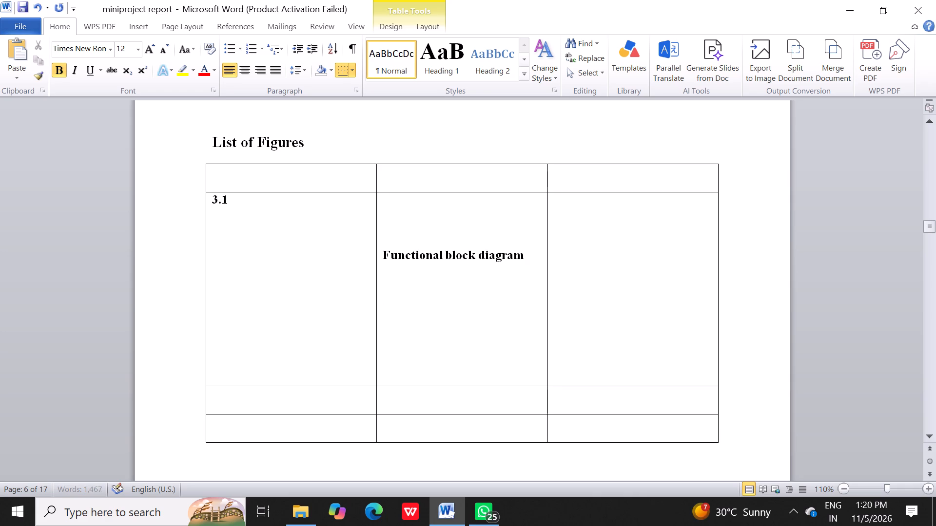
click(383, 256)
key(BackSpace)
key(BackSpace)
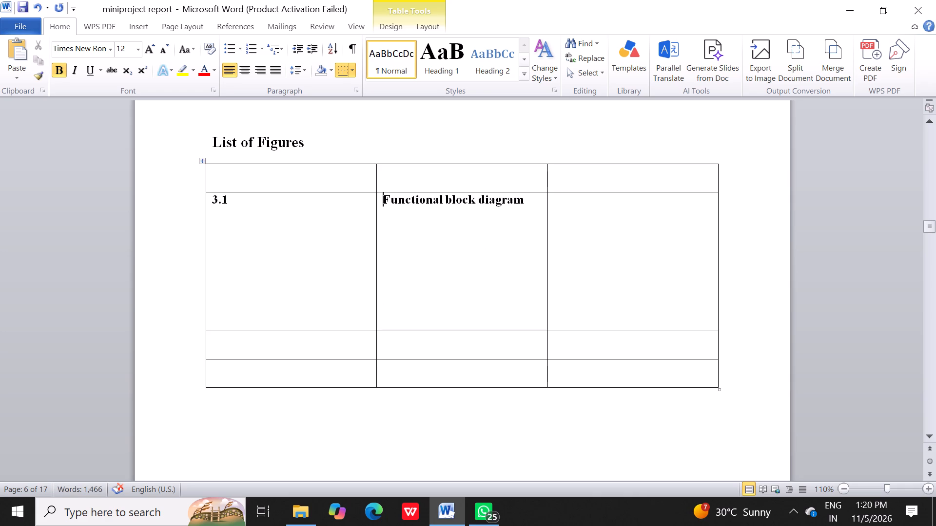
click(398, 295)
click(396, 317)
key(BackSpace)
key(BackSpace)
key(BackSpace)
key(BackSpace)
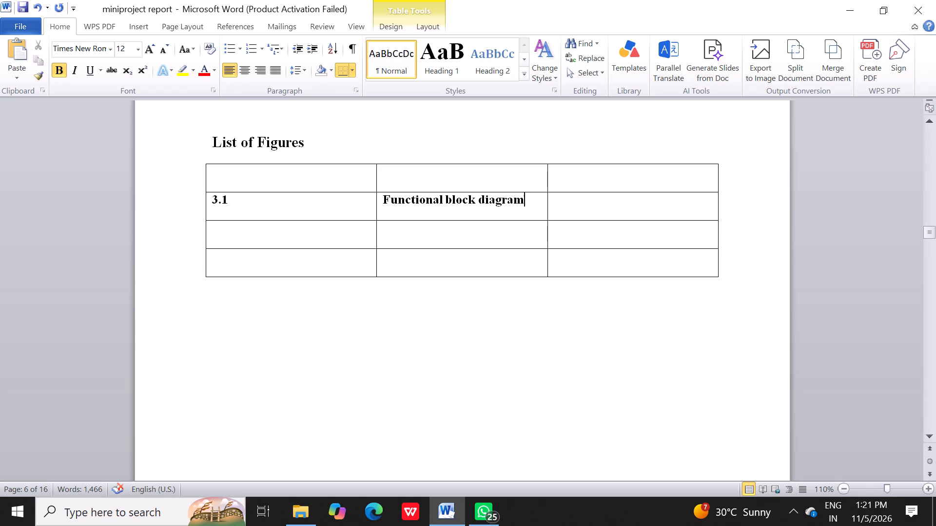
Move to the empty second-column cell directly below "Functional block diagram".
key(Right)
key(Down)
key(Left)
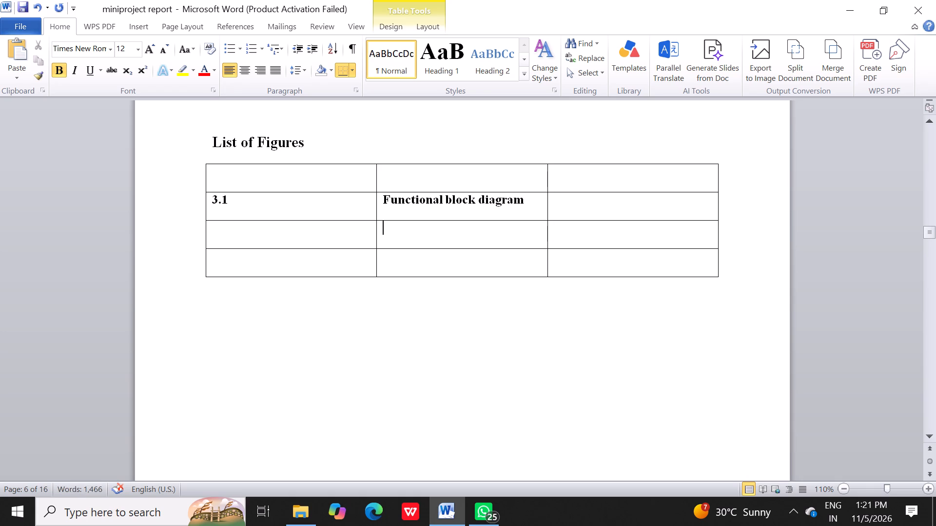
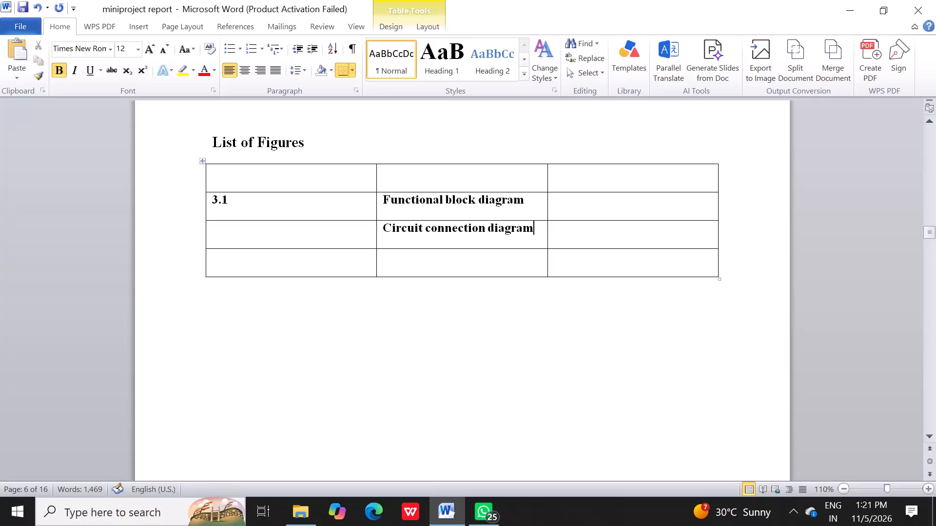
Remove bold formatting from "Functional block diagram", "Circuit connection diagram" and the empty cell below them in the List of Figures table.
click(405, 264)
click(59, 70)
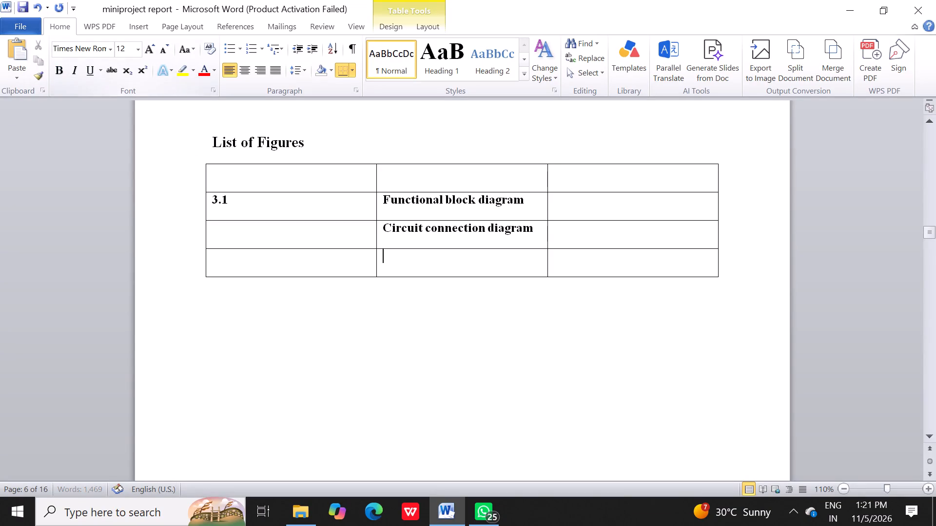
drag(384, 195, 501, 243)
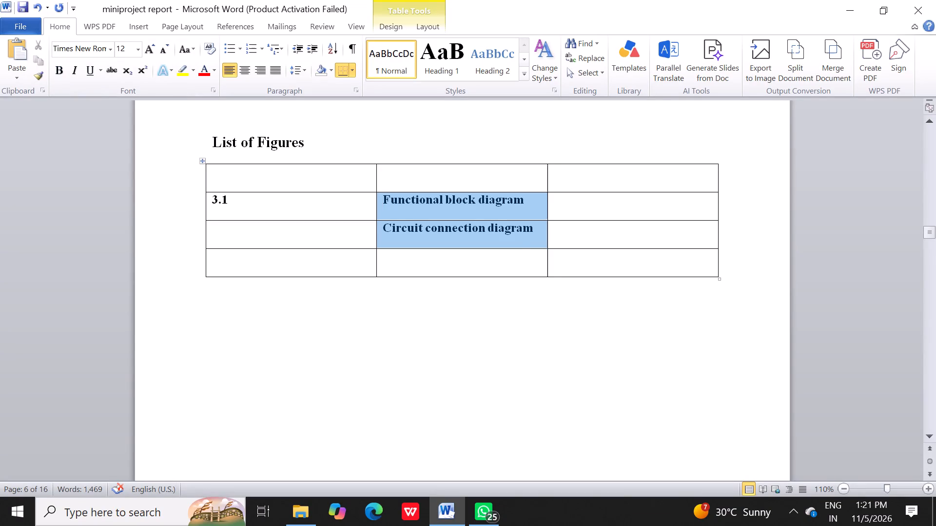
drag(501, 243, 517, 235)
click(59, 70)
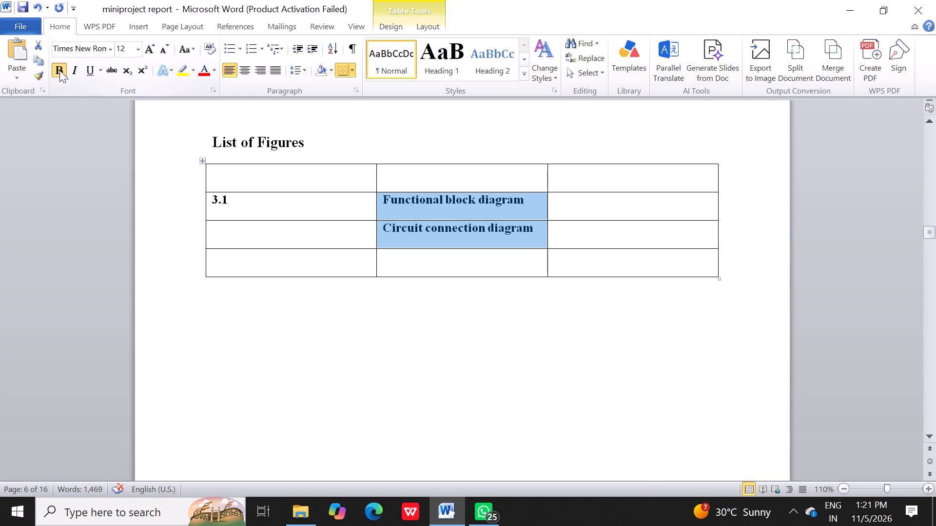
click(383, 256)
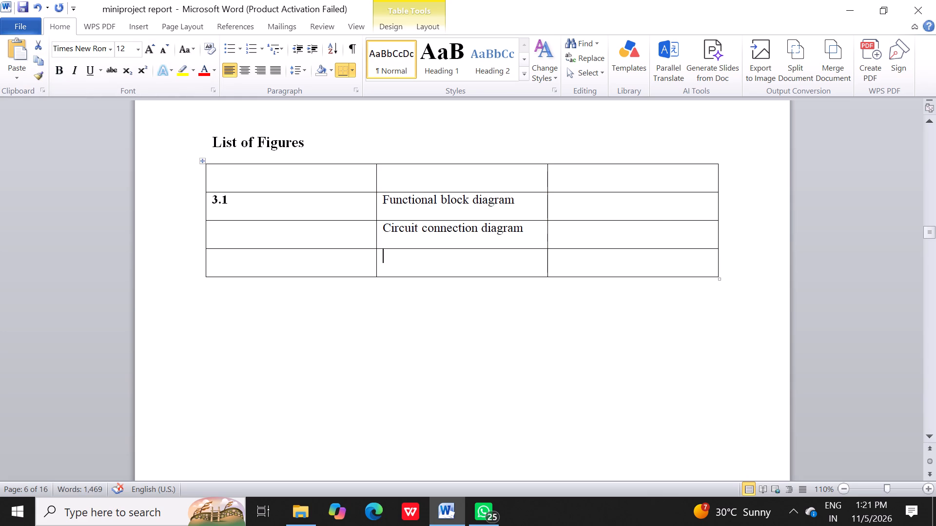
Insert two blank lines before the "Abstract" heading so that it starts on the page with its text.
scroll(383, 256, down, 5)
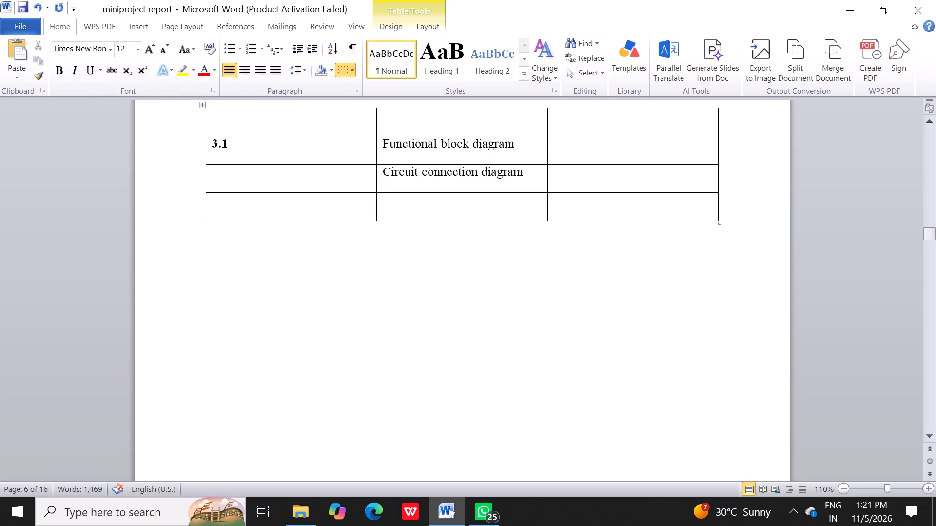
click(383, 256)
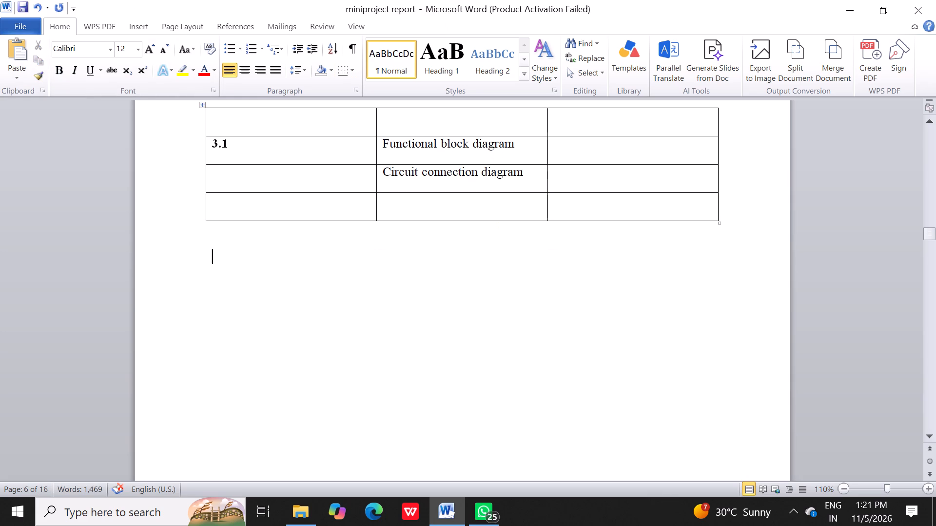
scroll(383, 256, down, 15)
scroll(383, 256, down, 20)
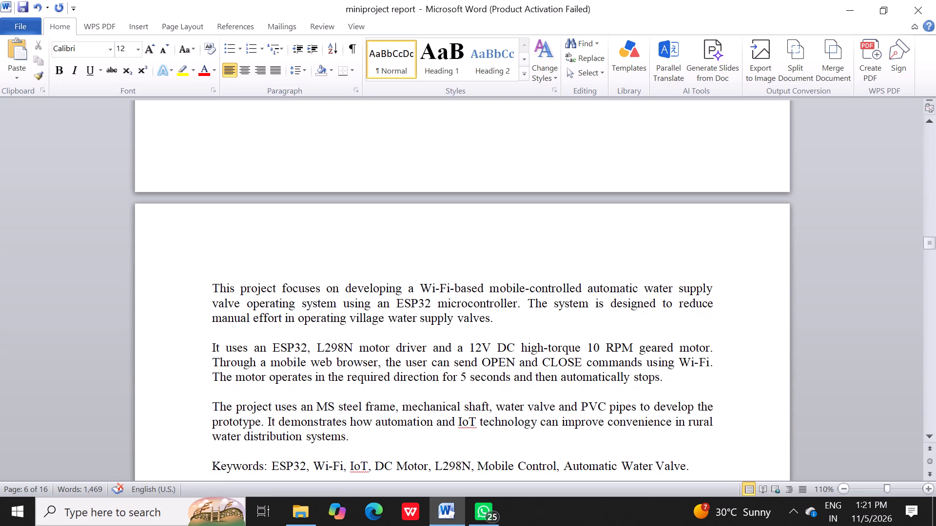
scroll(338, 226, up, 20)
scroll(338, 226, up, 6)
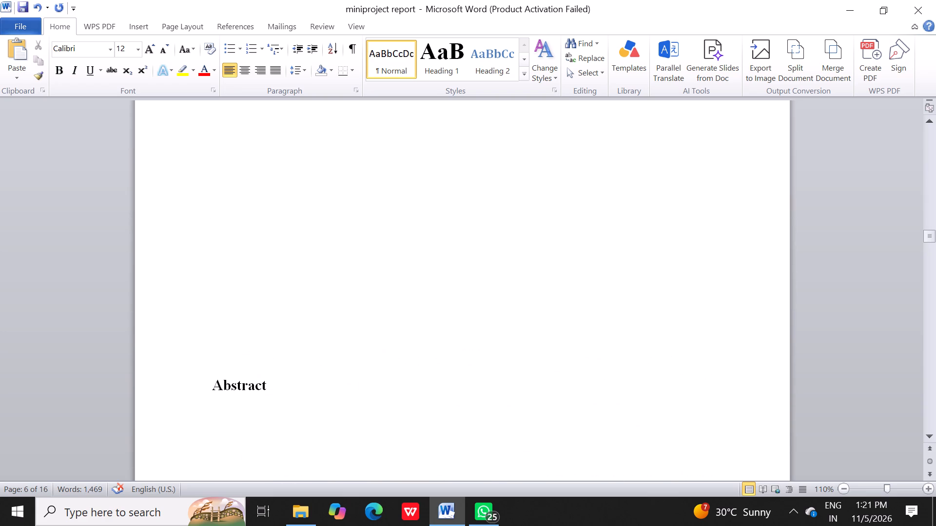
click(208, 380)
key(Return)
key(Return)
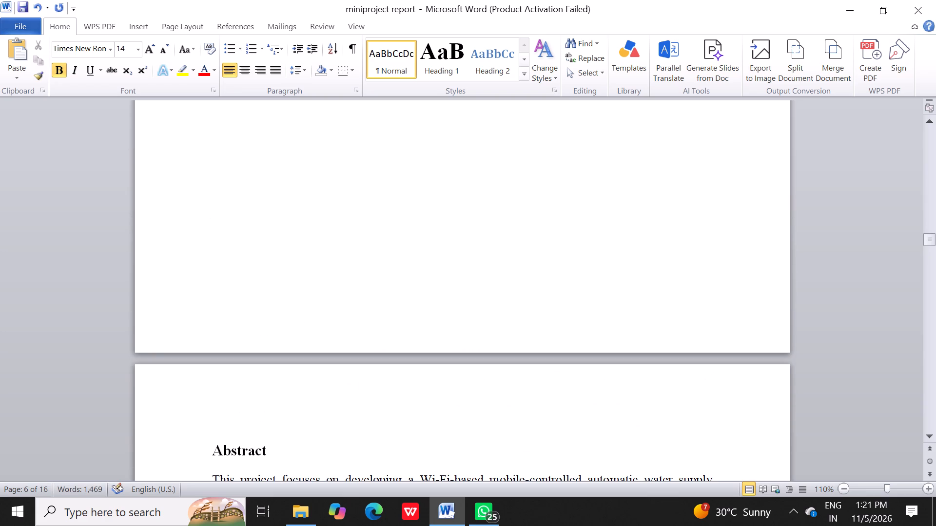
Review the report from the Abstract through section 3.4, examining the figures, tables and page layout, and return to the List of Figures.
scroll(252, 312, down, 20)
scroll(252, 312, down, 20)
scroll(252, 312, down, 10)
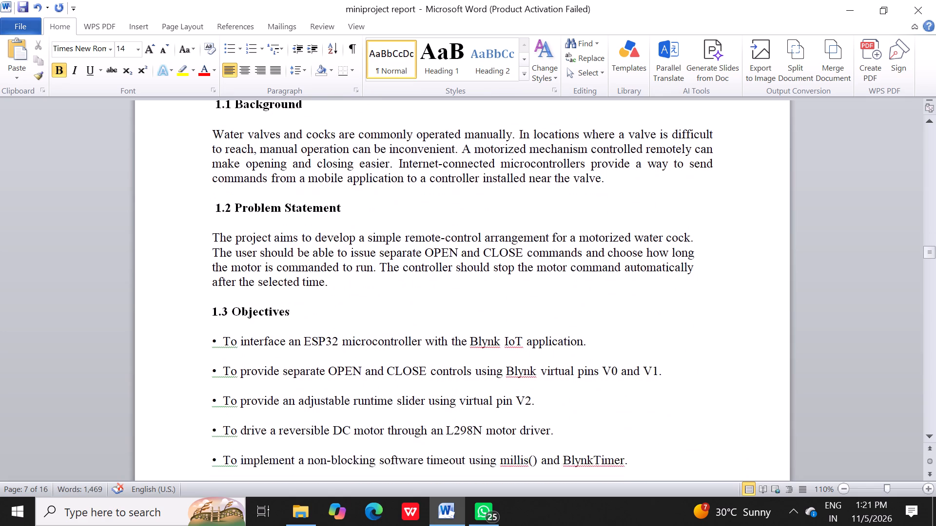
scroll(252, 312, down, 20)
scroll(252, 312, down, 16)
scroll(252, 312, down, 20)
scroll(252, 312, down, 5)
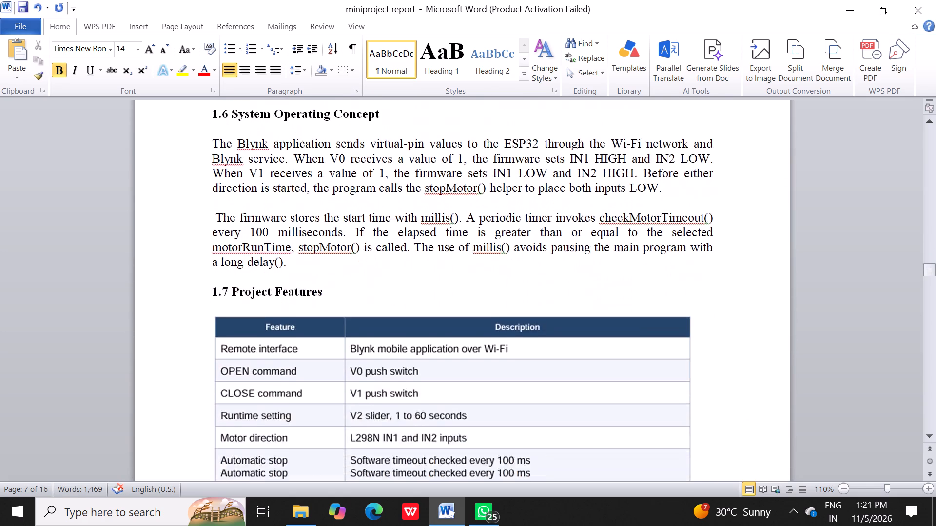
scroll(252, 312, down, 6)
scroll(252, 312, up, 20)
scroll(252, 312, up, 20)
scroll(252, 312, up, 11)
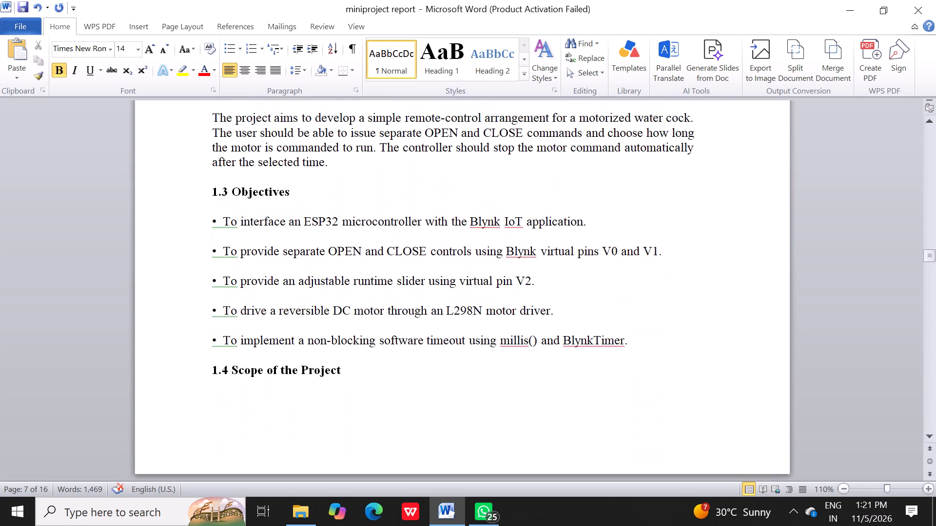
scroll(252, 312, up, 20)
scroll(252, 312, up, 8)
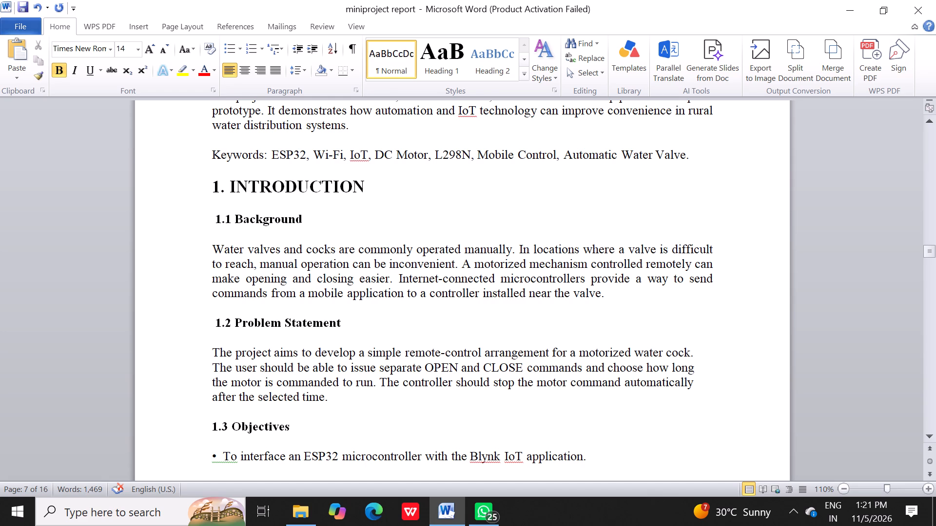
scroll(210, 220, down, 20)
scroll(210, 220, down, 12)
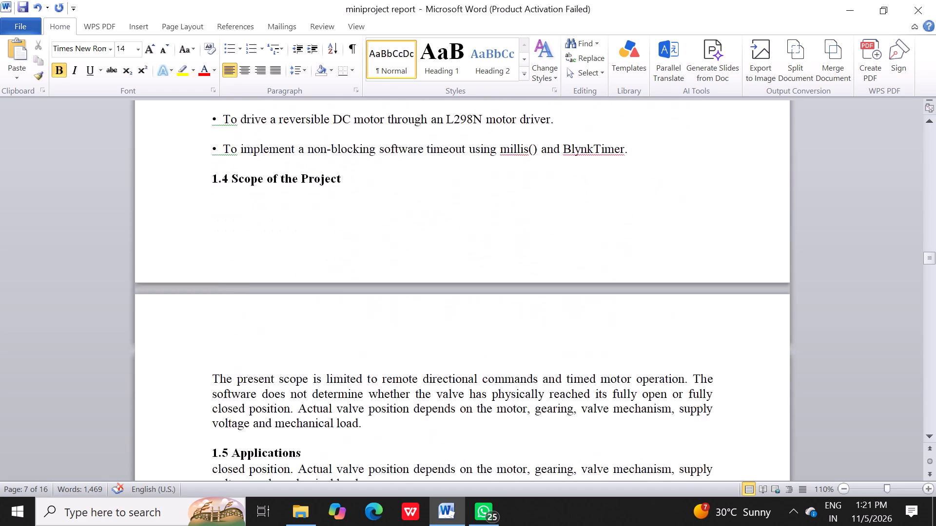
scroll(210, 220, down, 20)
scroll(210, 220, down, 20)
scroll(210, 220, down, 5)
scroll(210, 220, up, 1)
scroll(210, 220, down, 20)
scroll(210, 220, down, 20)
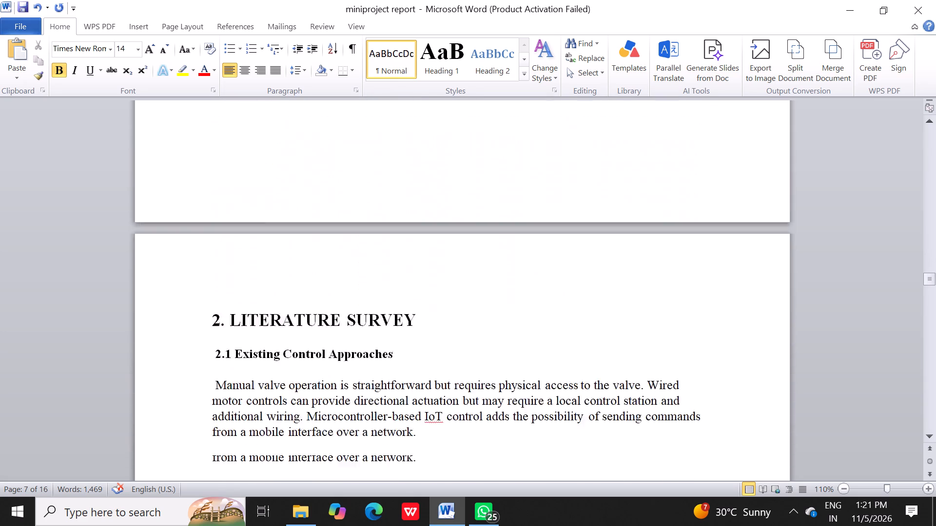
scroll(210, 220, down, 20)
scroll(210, 220, down, 20)
scroll(210, 220, down, 20)
scroll(210, 220, up, 2)
scroll(210, 220, down, 20)
scroll(210, 220, down, 15)
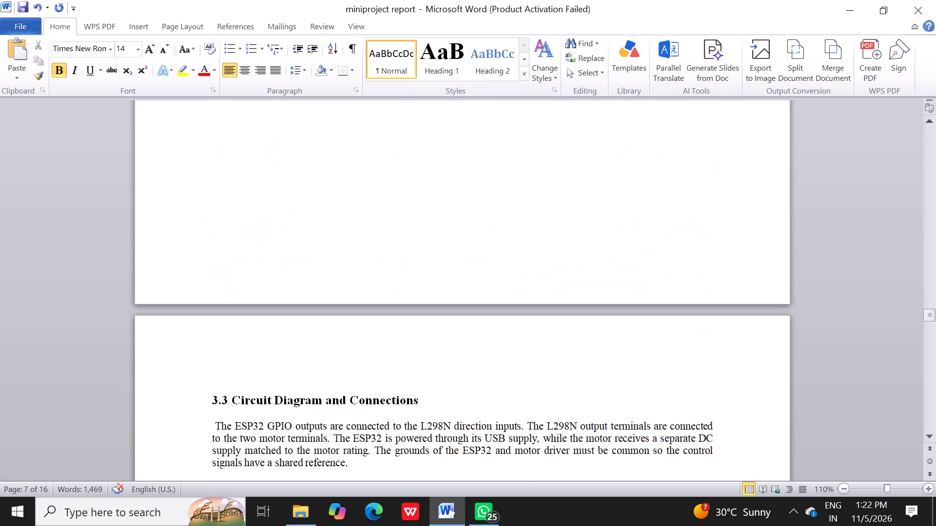
scroll(210, 220, down, 17)
scroll(210, 220, down, 16)
scroll(210, 220, down, 18)
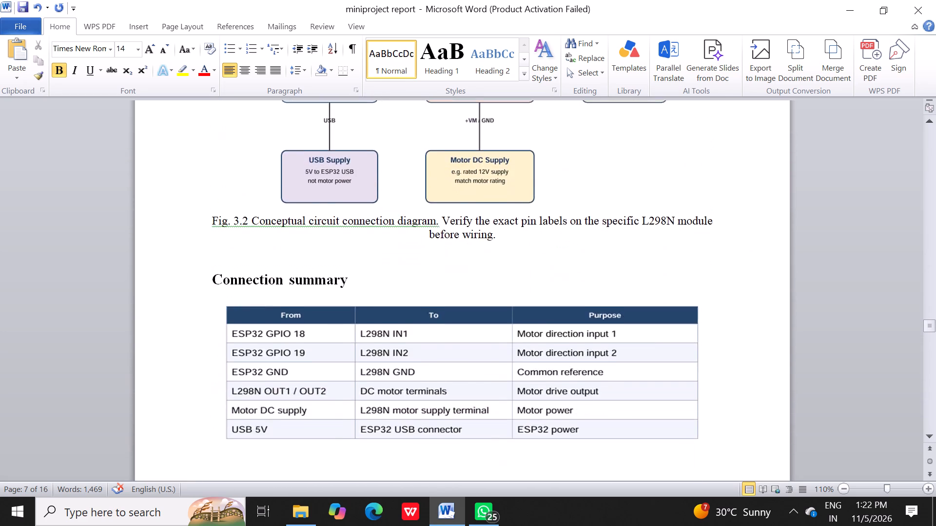
scroll(210, 220, down, 20)
scroll(210, 220, down, 20)
scroll(210, 220, down, 20)
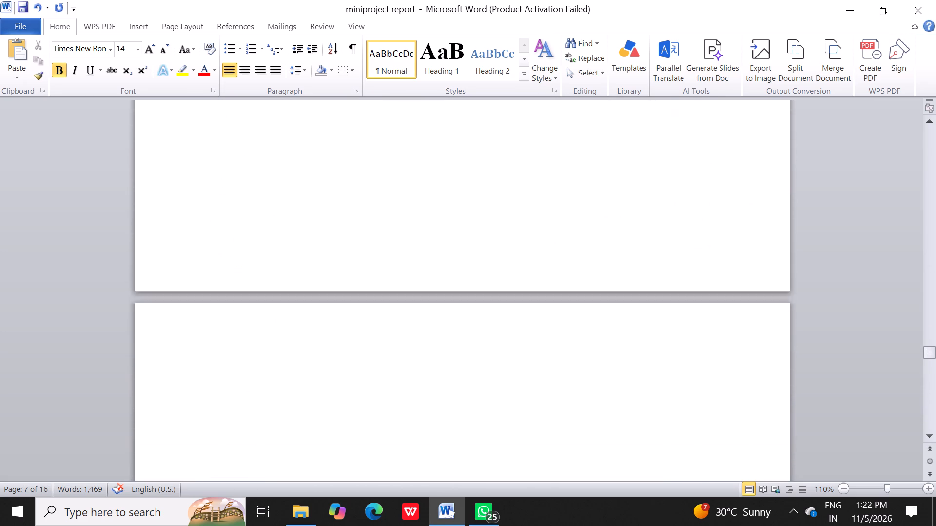
scroll(210, 220, down, 6)
scroll(210, 220, up, 20)
scroll(210, 220, up, 19)
scroll(210, 220, up, 14)
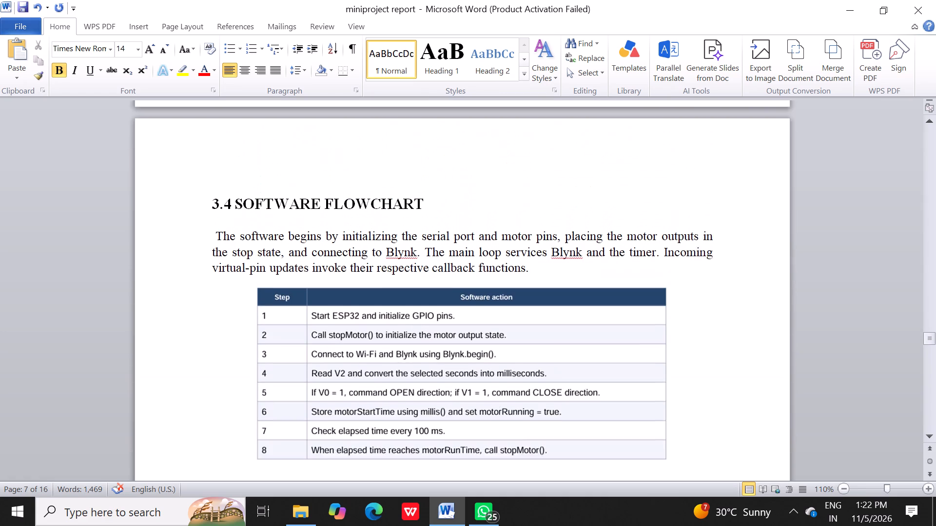
scroll(210, 220, up, 6)
scroll(210, 220, down, 5)
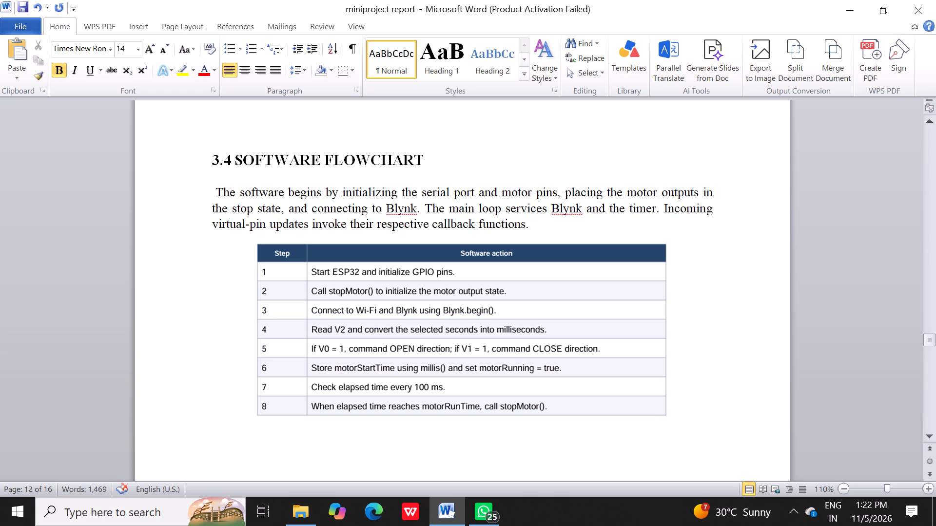
scroll(210, 220, up, 20)
scroll(210, 220, up, 20)
scroll(210, 220, up, 20)
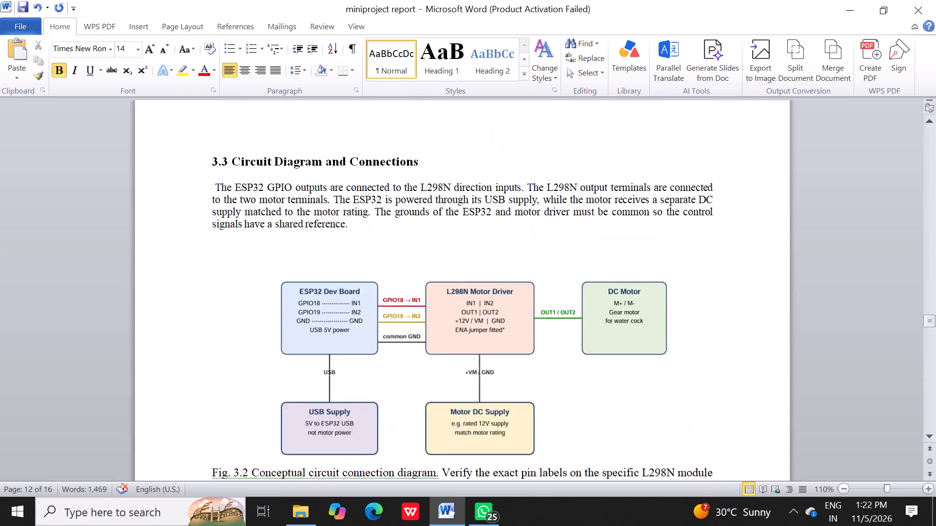
scroll(210, 220, up, 20)
scroll(210, 220, up, 20)
scroll(210, 220, up, 20)
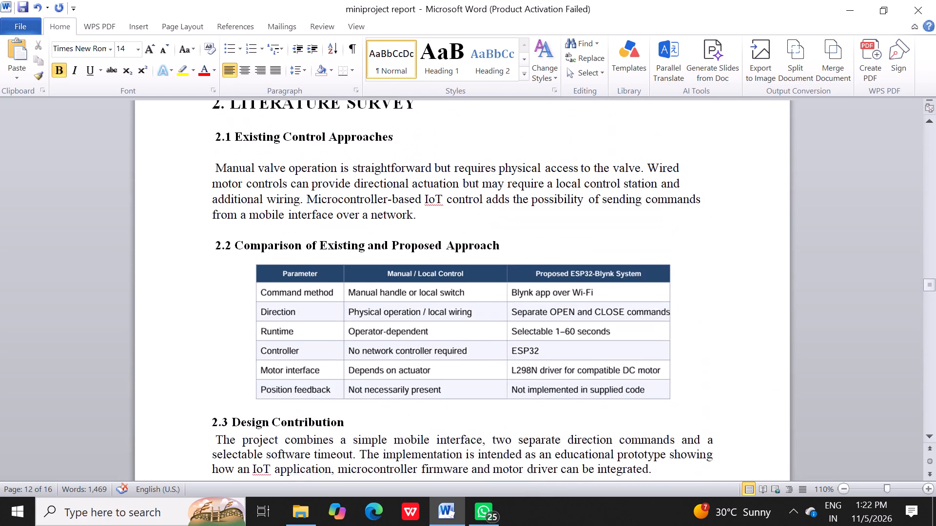
scroll(210, 220, up, 20)
scroll(210, 220, up, 20)
scroll(210, 220, up, 20)
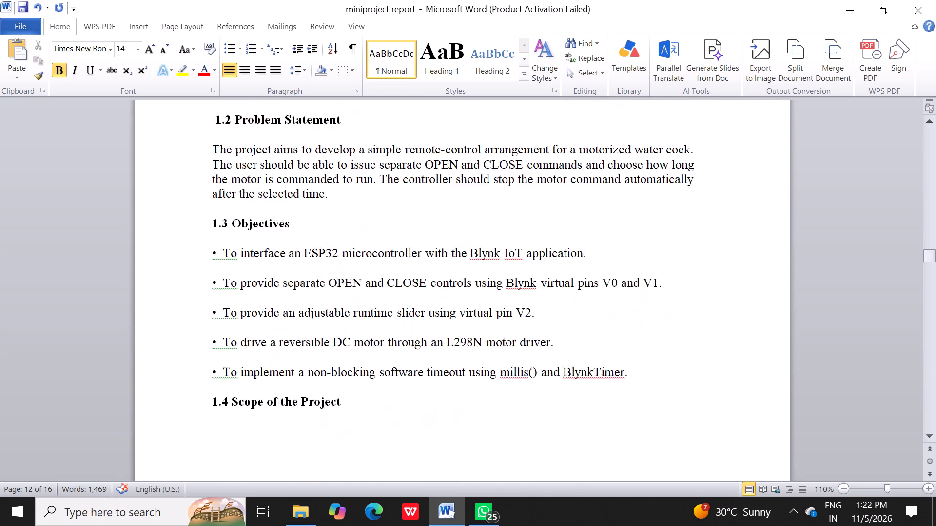
scroll(210, 220, up, 20)
scroll(210, 220, up, 20)
scroll(210, 220, up, 20)
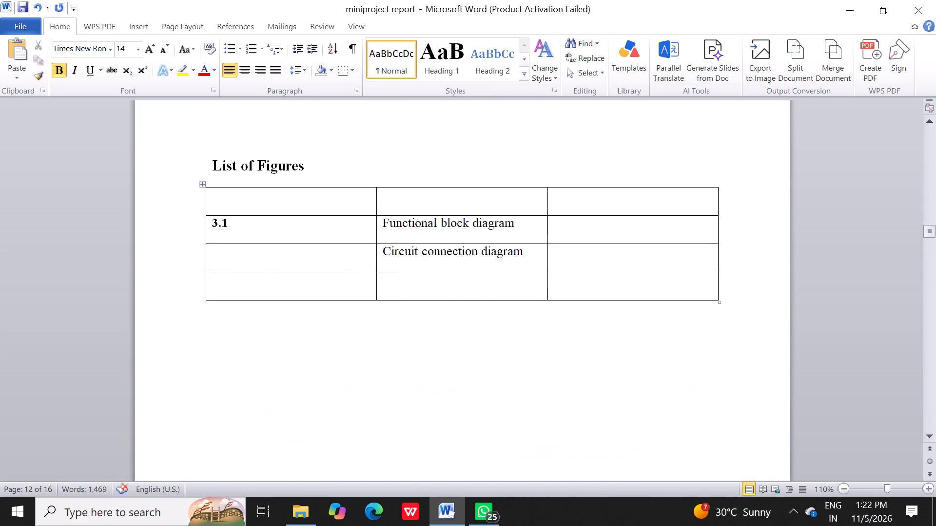
scroll(210, 220, up, 15)
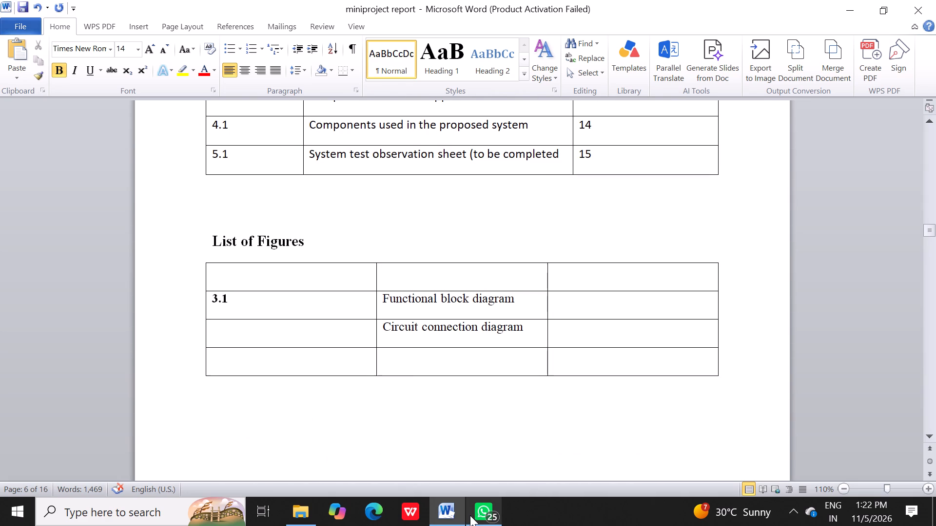
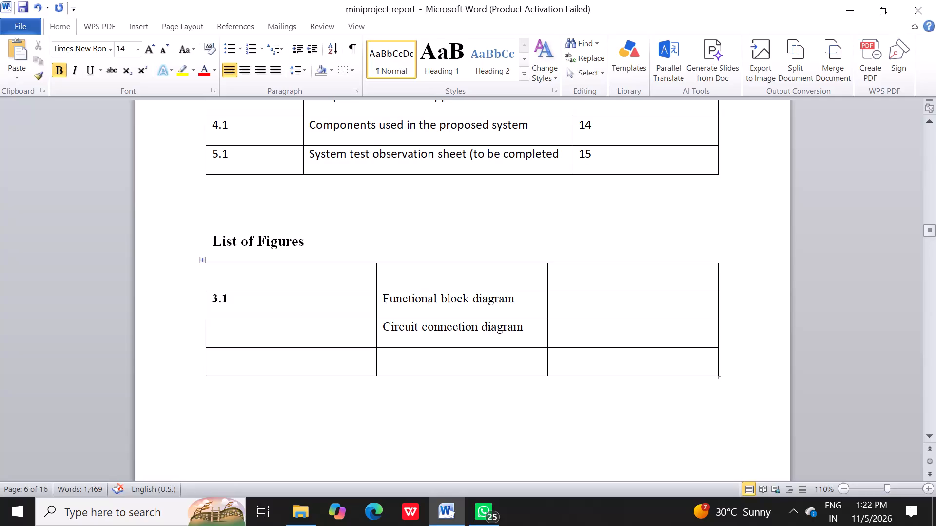
Paste "Software working flowchart" into the last title cell of the List of Figures table and number the last two rows 3.2 and 3.3.
click(406, 367)
key(ctrl+v)
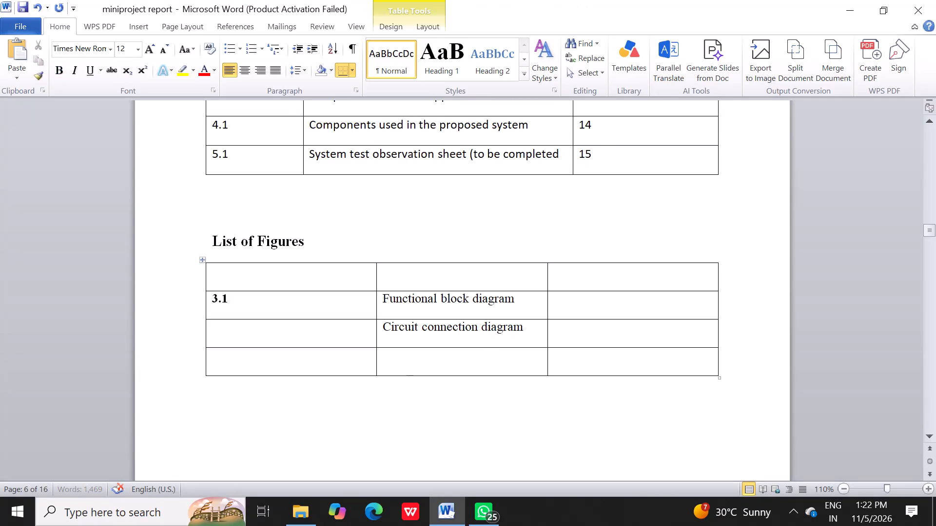
click(262, 337)
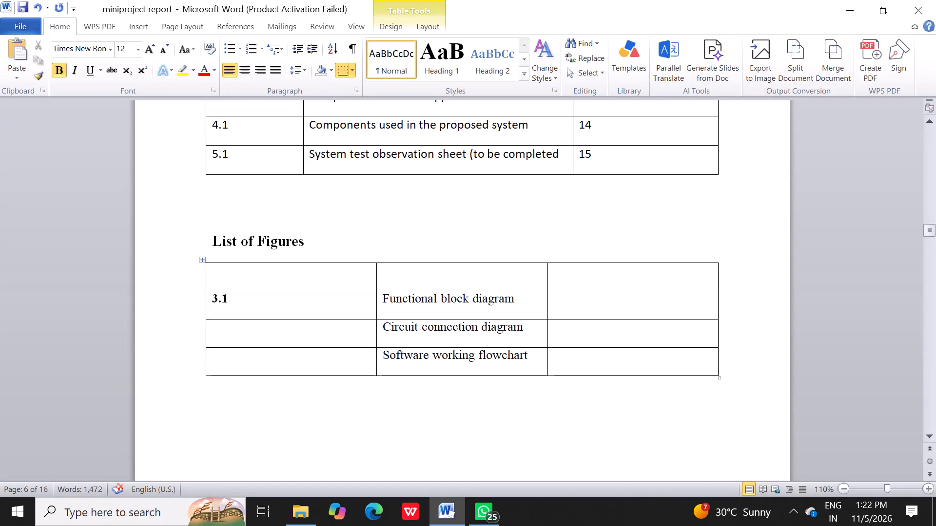
text(3.2)
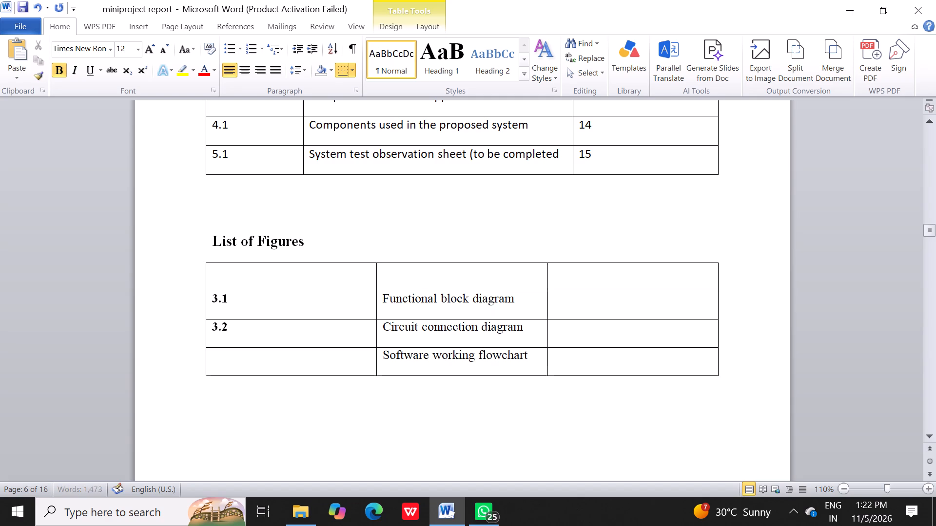
key(Down)
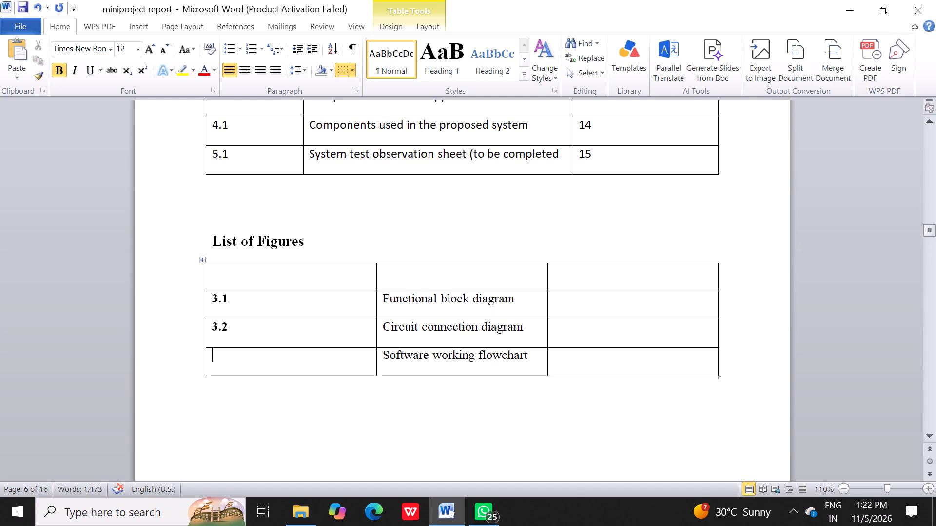
text(3.3)
Fill the List of Figures header row with "Fig. no.", "Title of figure" and "Page".
key(Up)
key(Up)
key(Up)
text(Fig. no.)
key(Right)
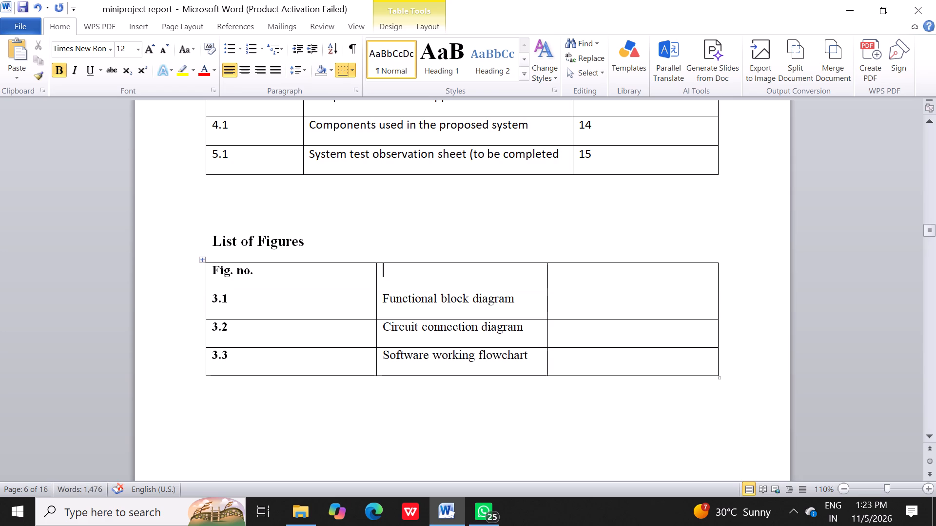
text(title)
key(space)
text(of)
key(space)
text(figure)
key(Right)
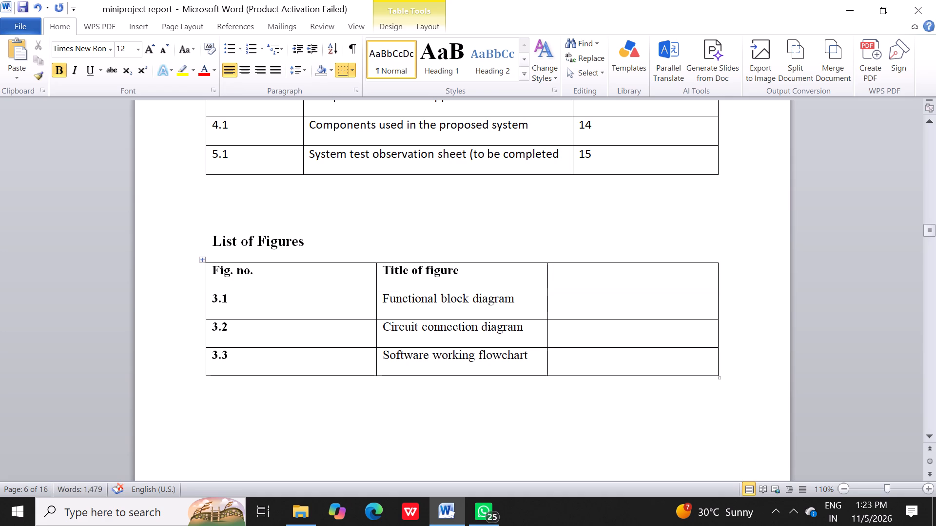
text(page)
Enter page numbers 11, 12 and 13 for figures 3.1, 3.2 and 3.3 in the List of Figures table.
key(Down)
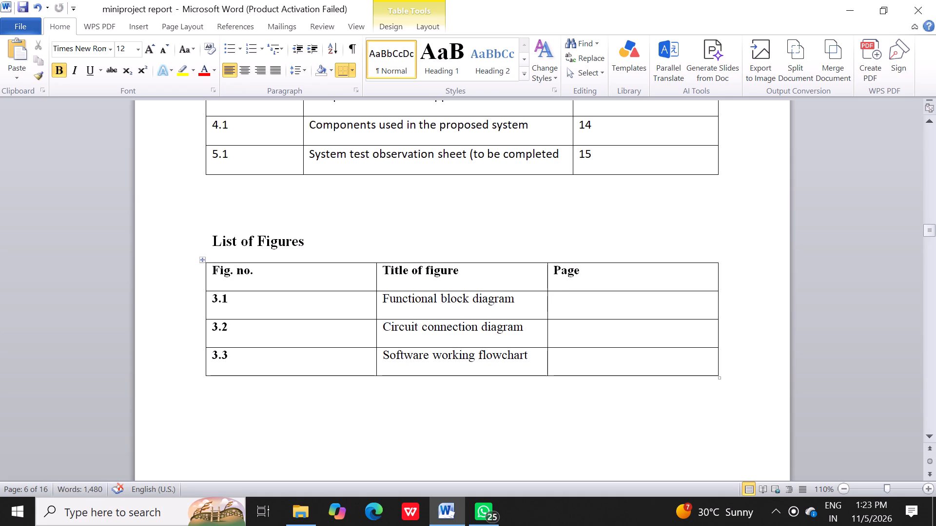
text(11)
key(Down)
text(12)
key(Down)
text(13)
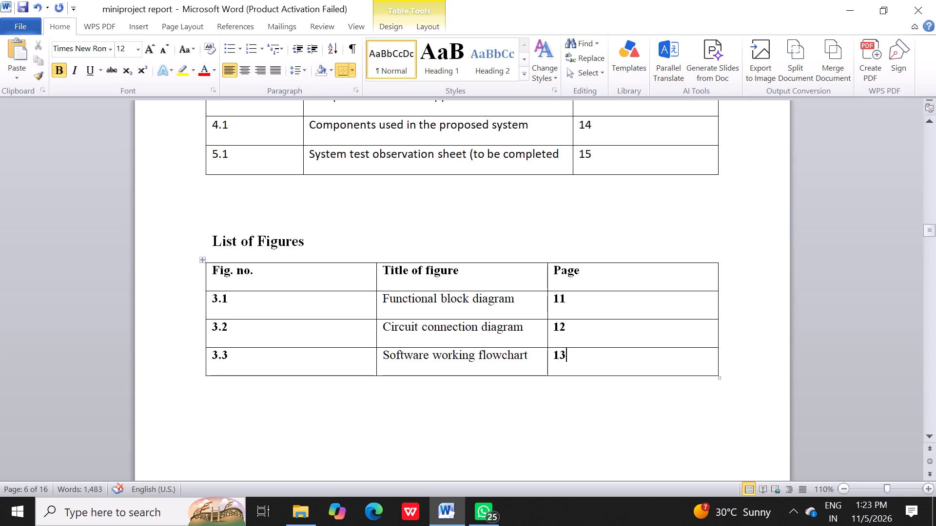
Remove bold formatting from the page numbers 11 to 13 and the figure numbers 3.1 to 3.3 in the List of Figures.
drag(554, 296, 586, 344)
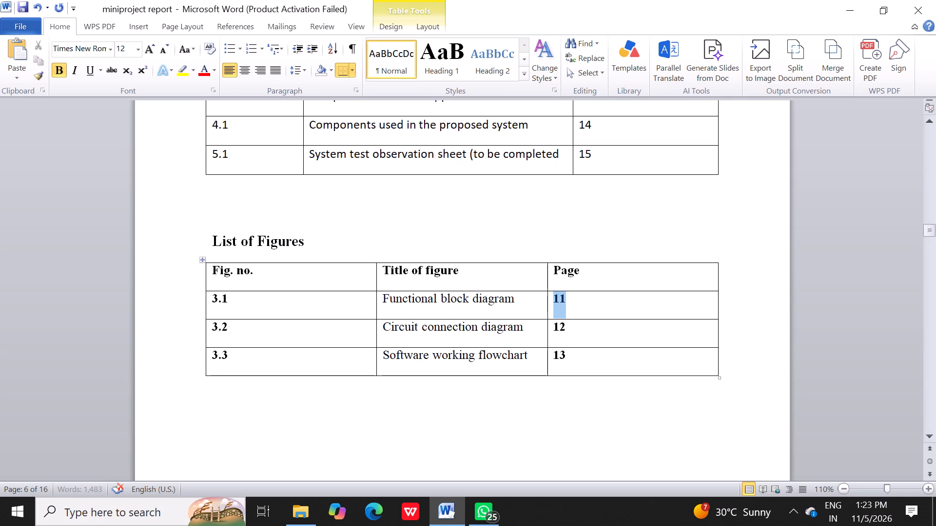
drag(586, 344, 584, 357)
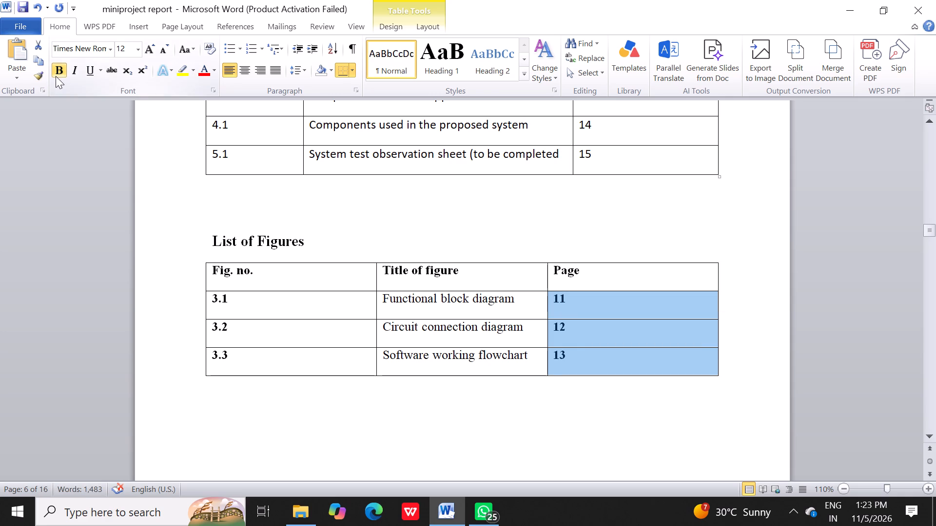
click(56, 76)
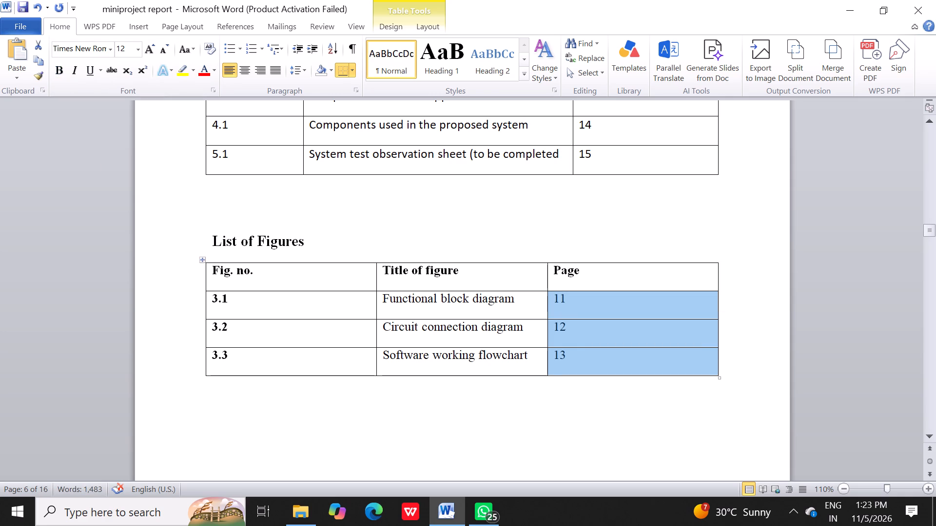
drag(212, 300, 240, 342)
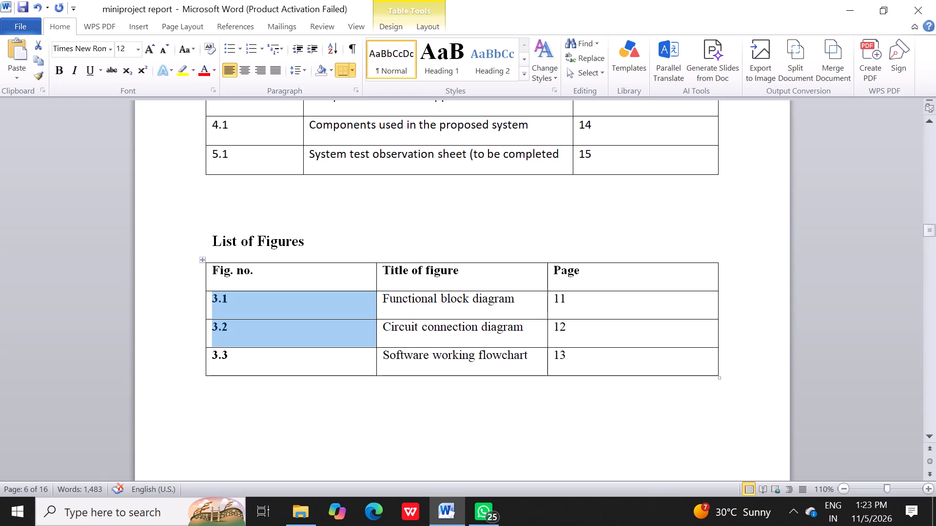
drag(240, 342, 234, 354)
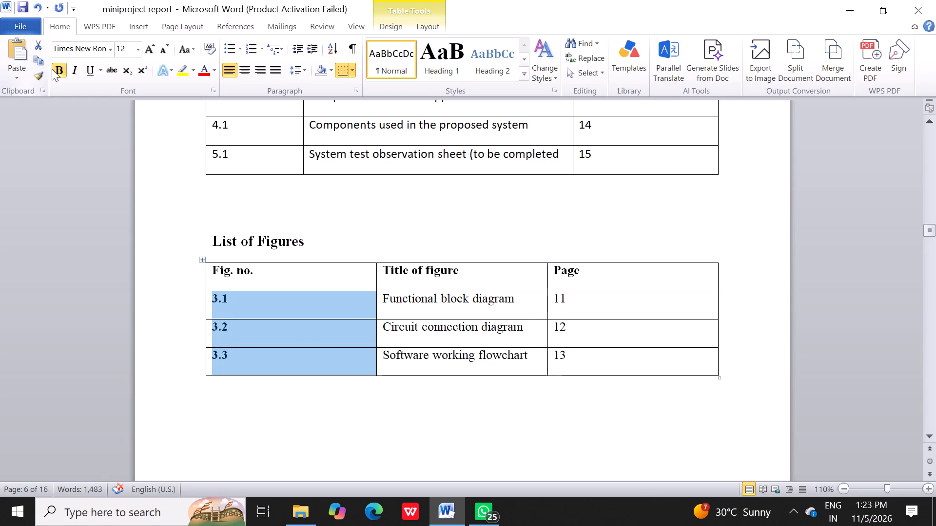
click(52, 69)
Resize the List of Figures columns so both inner borders line up with those of the List of Tables above.
scroll(256, 346, down, 14)
scroll(256, 346, up, 1)
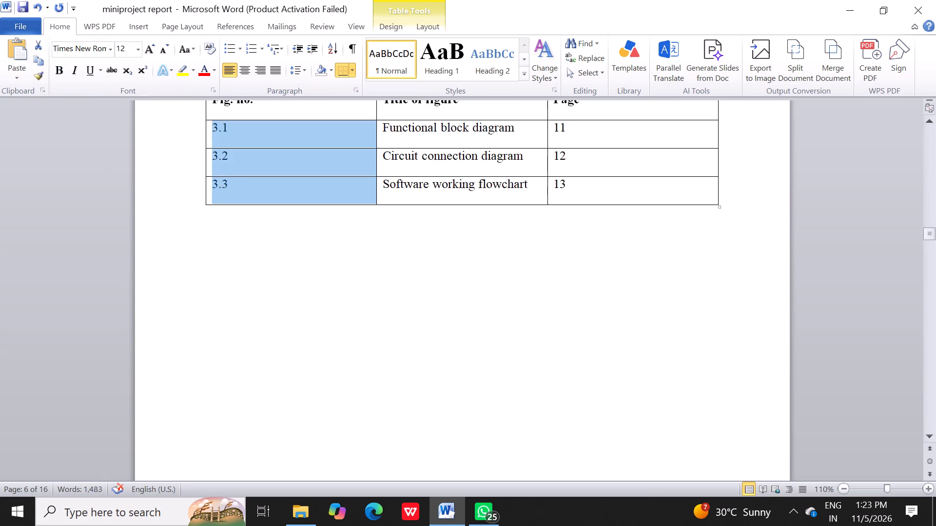
scroll(256, 346, down, 20)
scroll(256, 346, down, 3)
scroll(256, 346, down, 20)
scroll(256, 346, down, 20)
scroll(256, 346, down, 13)
scroll(256, 346, up, 20)
scroll(256, 346, up, 20)
scroll(256, 346, up, 20)
scroll(256, 346, down, 9)
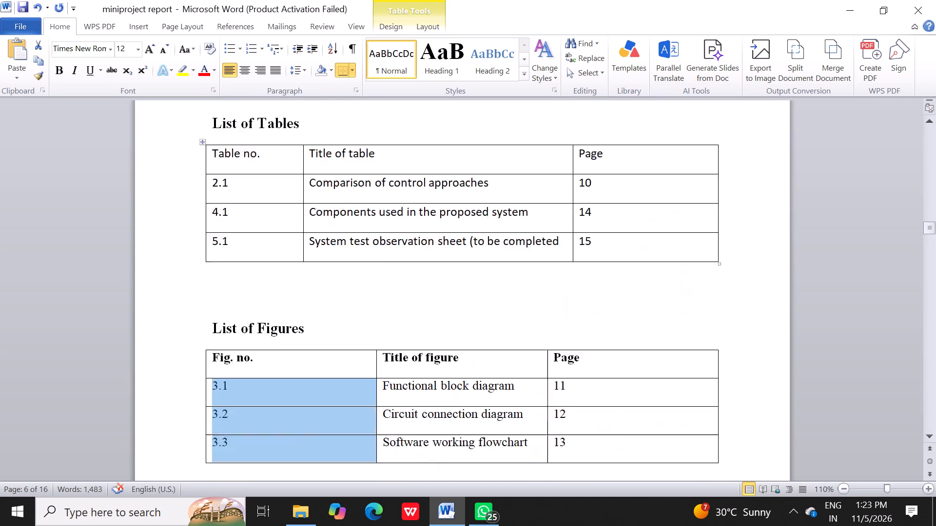
scroll(256, 346, down, 5)
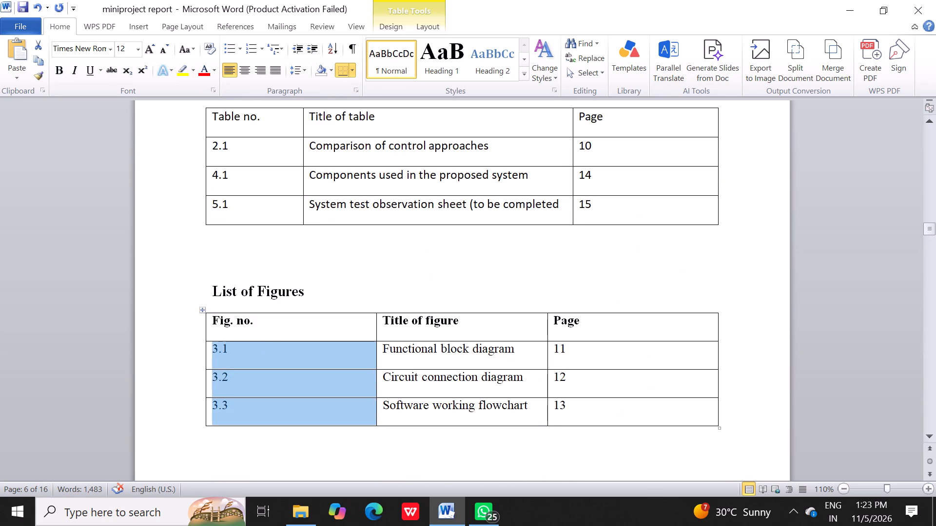
click(369, 329)
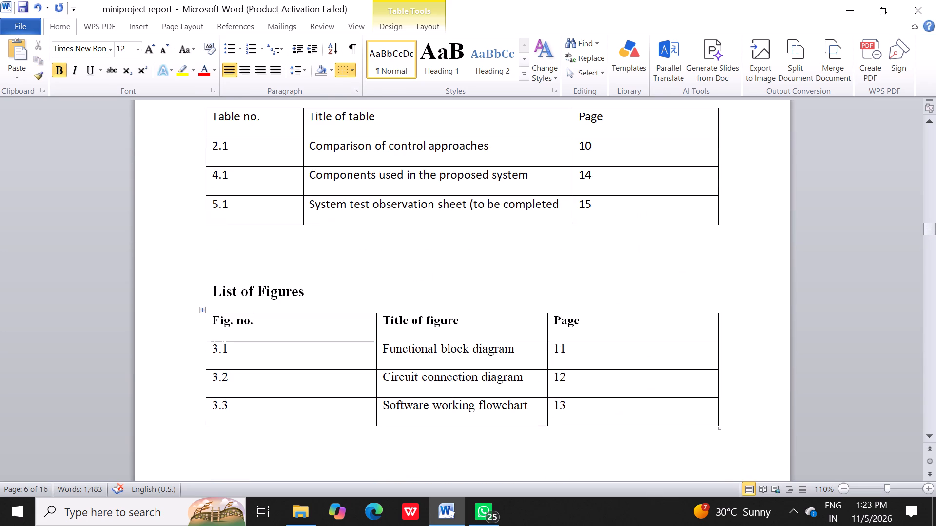
drag(376, 335, 305, 343)
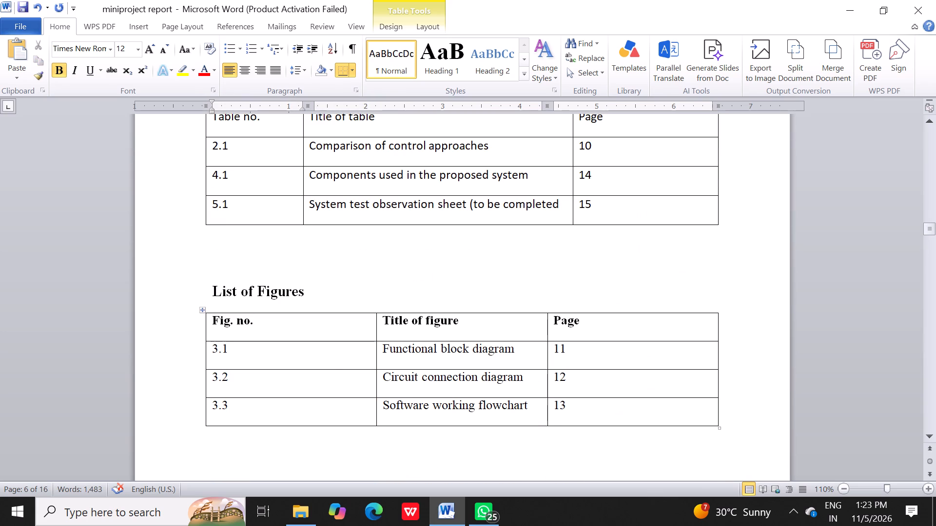
drag(305, 343, 304, 344)
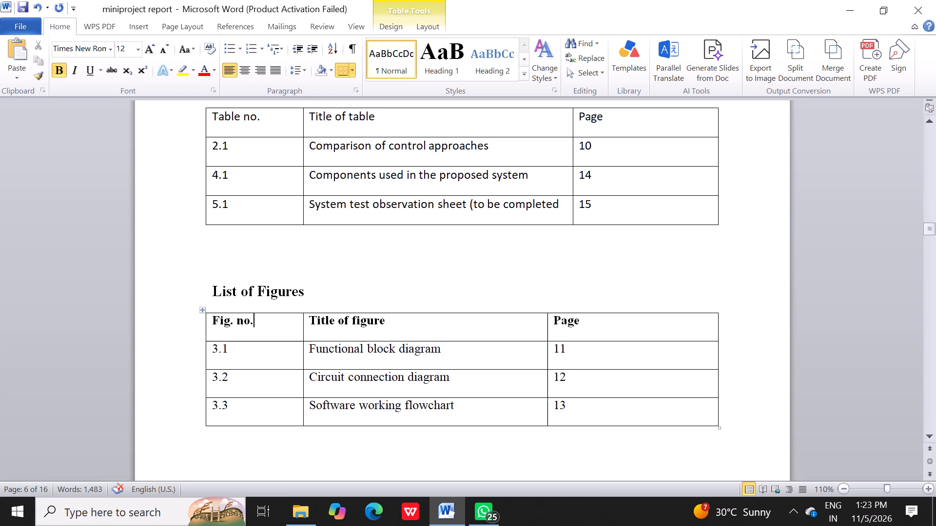
drag(547, 352, 556, 352)
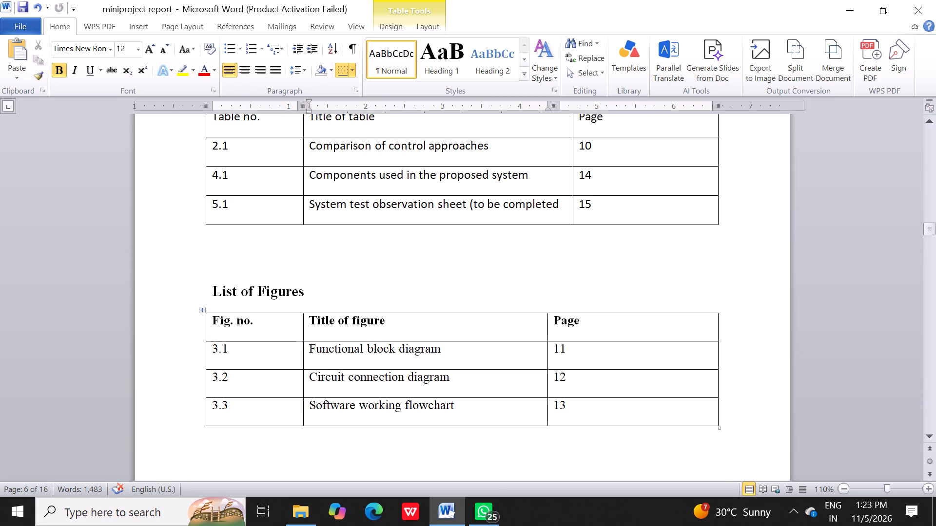
drag(556, 352, 568, 352)
drag(568, 352, 574, 353)
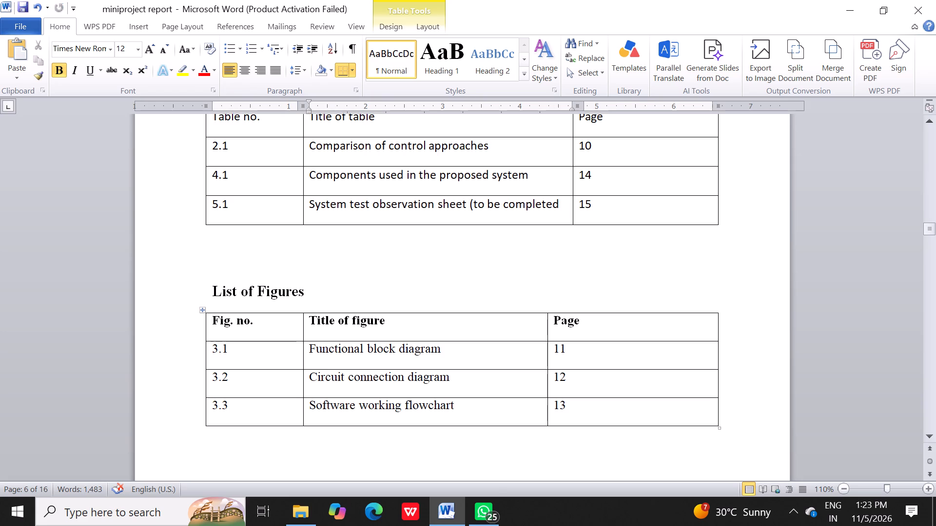
drag(574, 353, 572, 354)
click(534, 270)
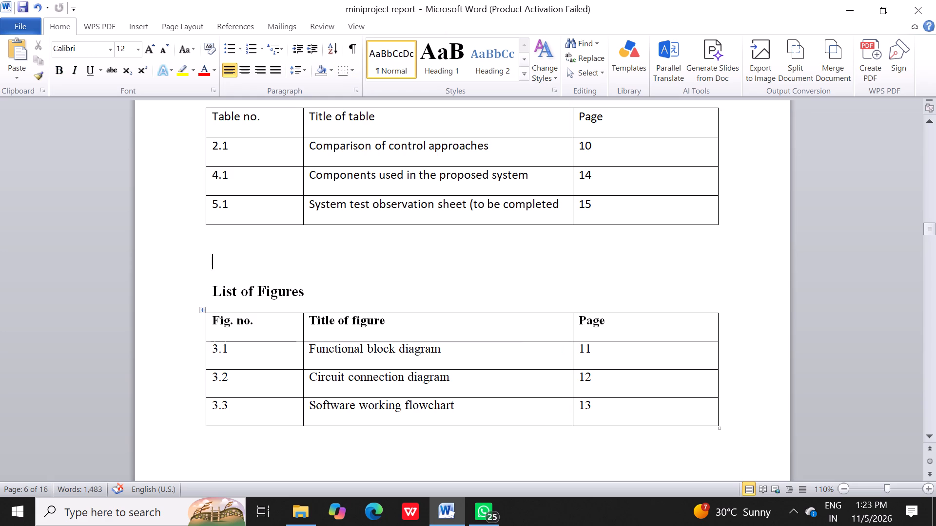
click(483, 463)
Review the report's body pages from section 2.3 Design Contribution through 3.3 Circuit Diagram and Connections to the 3.4 Software Flowchart table.
scroll(483, 463, down, 20)
scroll(483, 463, down, 20)
scroll(483, 463, down, 20)
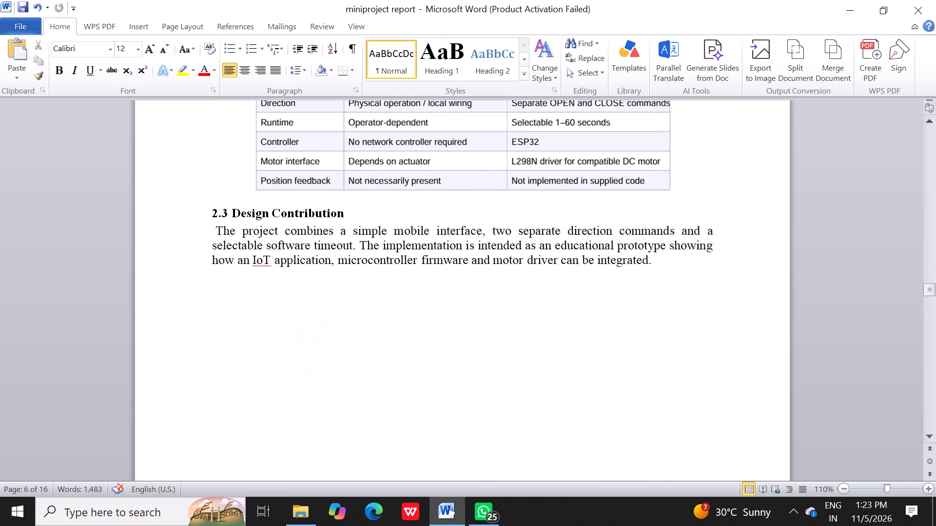
scroll(483, 463, down, 16)
scroll(342, 451, down, 11)
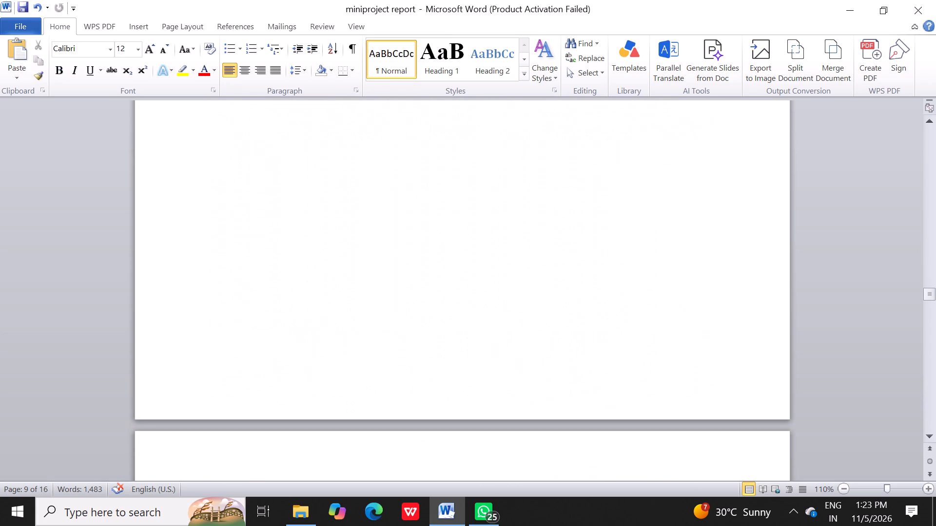
scroll(342, 451, down, 20)
scroll(342, 451, down, 20)
scroll(342, 451, down, 20)
scroll(342, 451, up, 7)
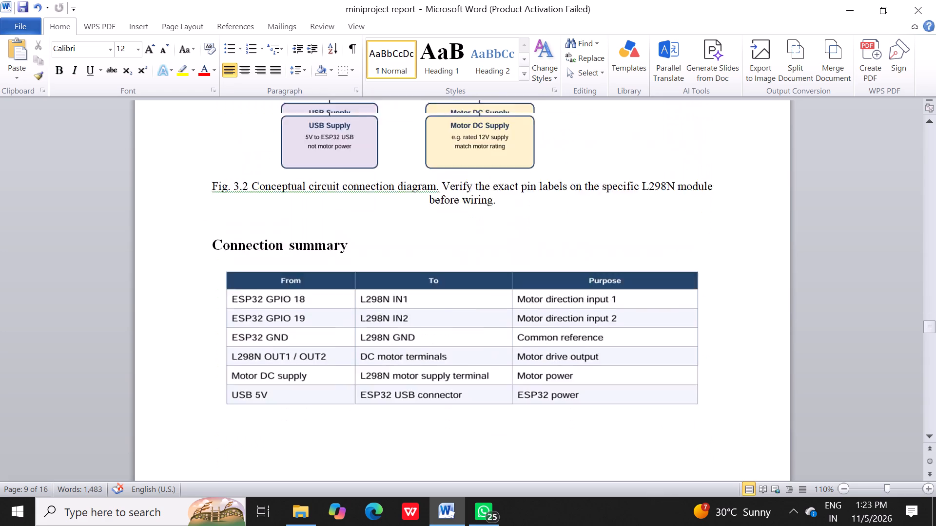
scroll(342, 451, up, 4)
scroll(342, 451, down, 13)
scroll(342, 451, up, 20)
scroll(342, 451, up, 20)
scroll(342, 451, up, 6)
scroll(342, 451, down, 6)
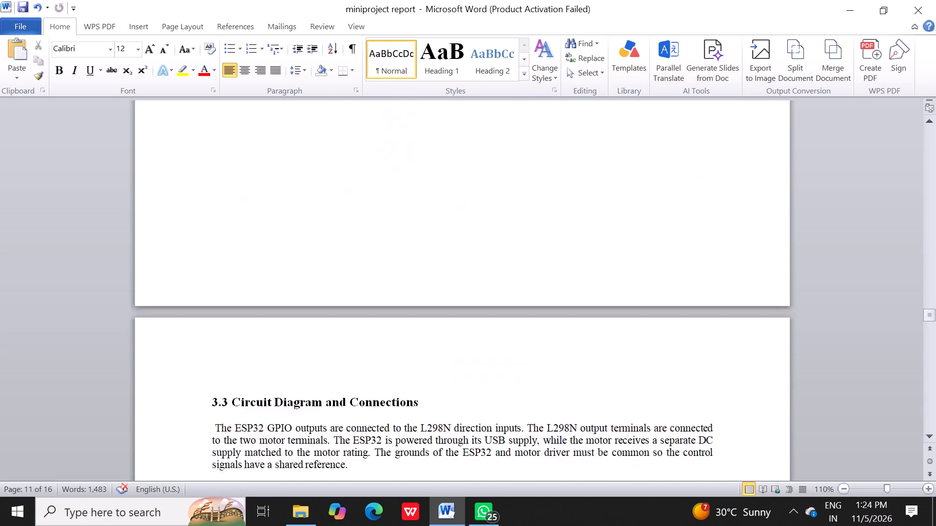
scroll(342, 451, down, 16)
scroll(342, 451, down, 20)
scroll(342, 451, down, 2)
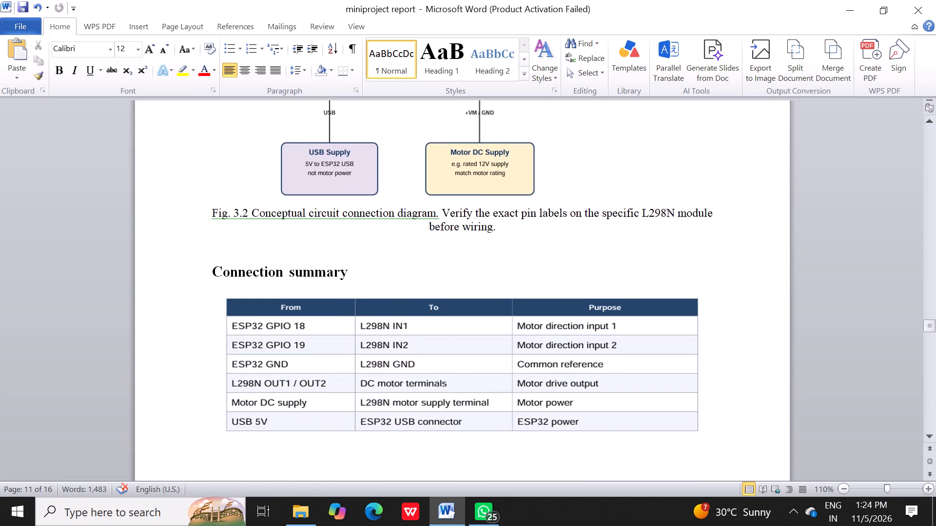
scroll(342, 451, down, 3)
scroll(342, 451, up, 8)
scroll(342, 451, down, 16)
scroll(342, 451, up, 20)
scroll(342, 451, up, 16)
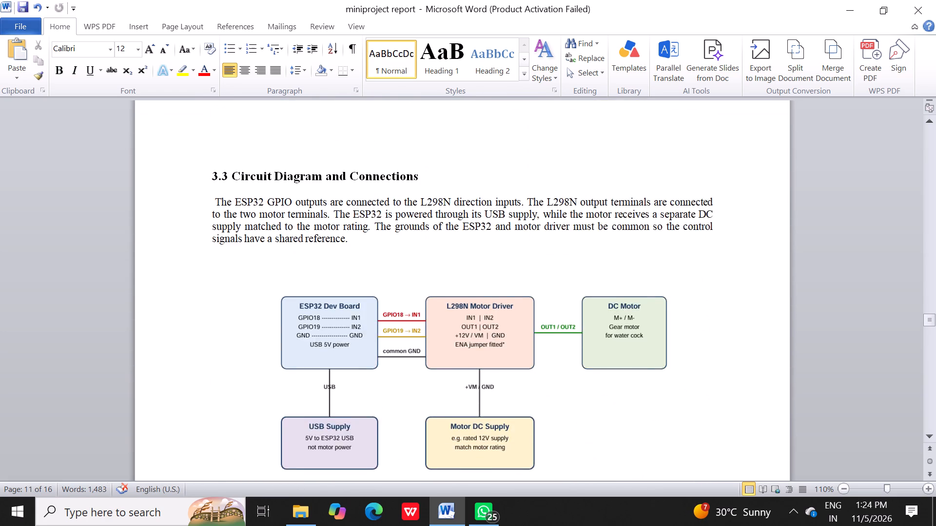
scroll(342, 451, down, 19)
scroll(342, 451, down, 20)
scroll(342, 451, down, 20)
scroll(342, 451, down, 1)
scroll(342, 451, up, 1)
scroll(342, 451, down, 15)
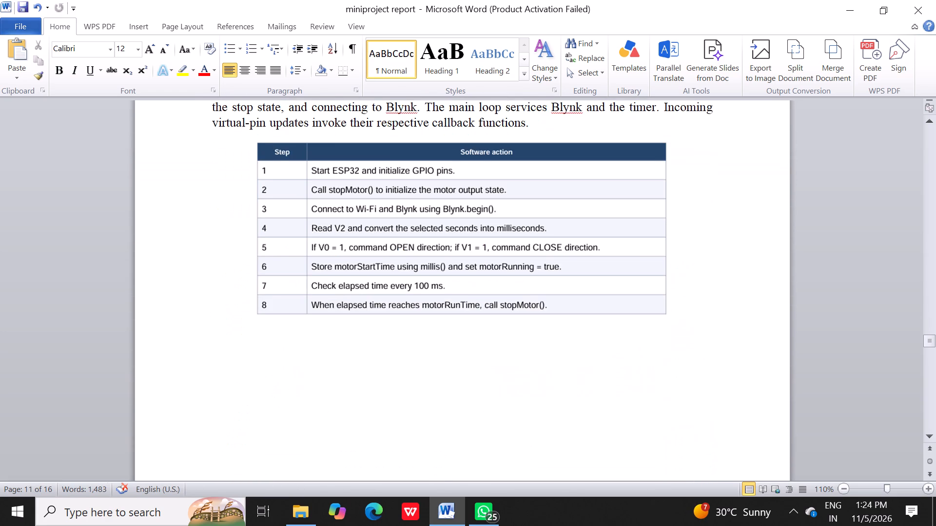
scroll(342, 451, up, 20)
scroll(342, 451, up, 20)
scroll(342, 451, up, 20)
scroll(342, 451, down, 20)
scroll(342, 451, down, 13)
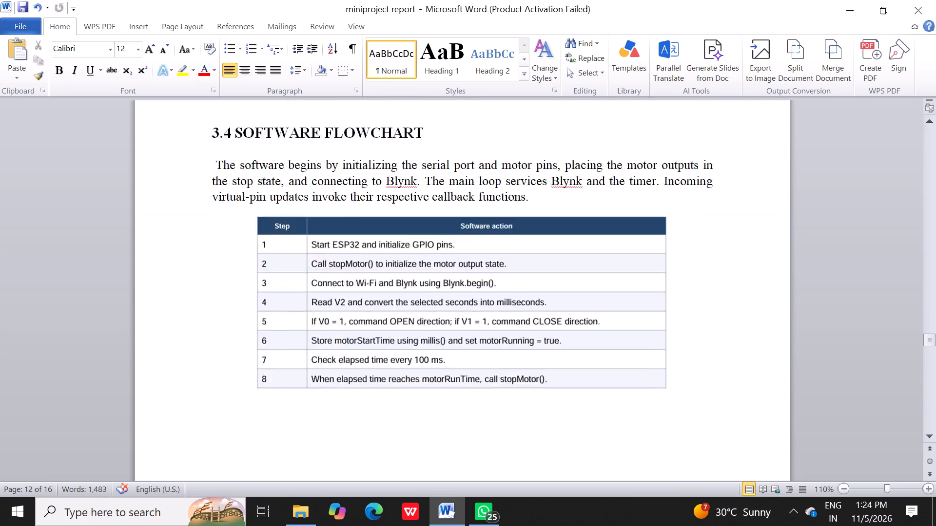
scroll(342, 451, down, 20)
scroll(342, 451, down, 13)
scroll(342, 451, up, 12)
scroll(342, 451, down, 7)
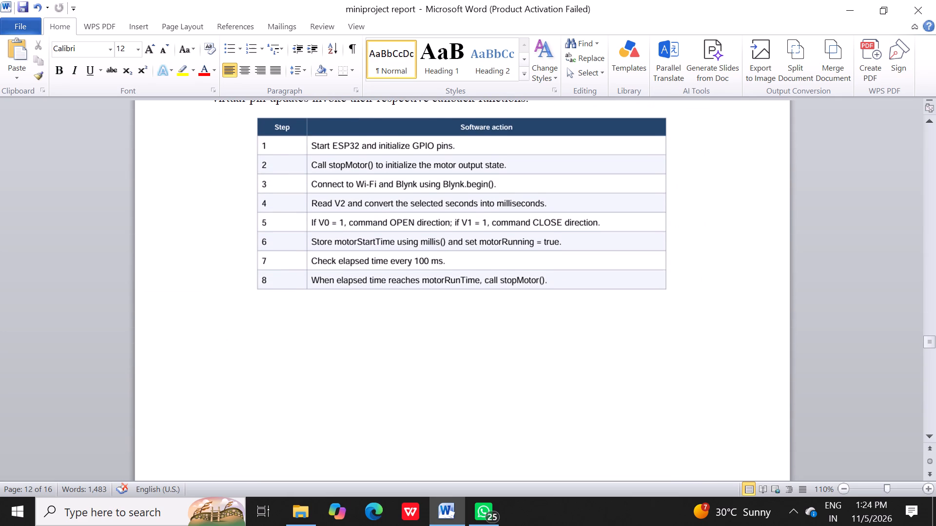
scroll(342, 451, up, 1)
scroll(342, 451, down, 2)
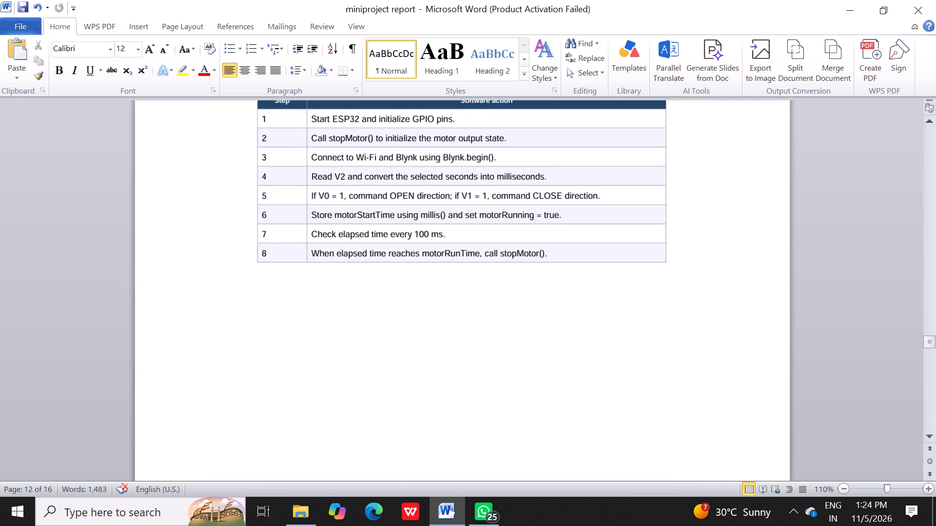
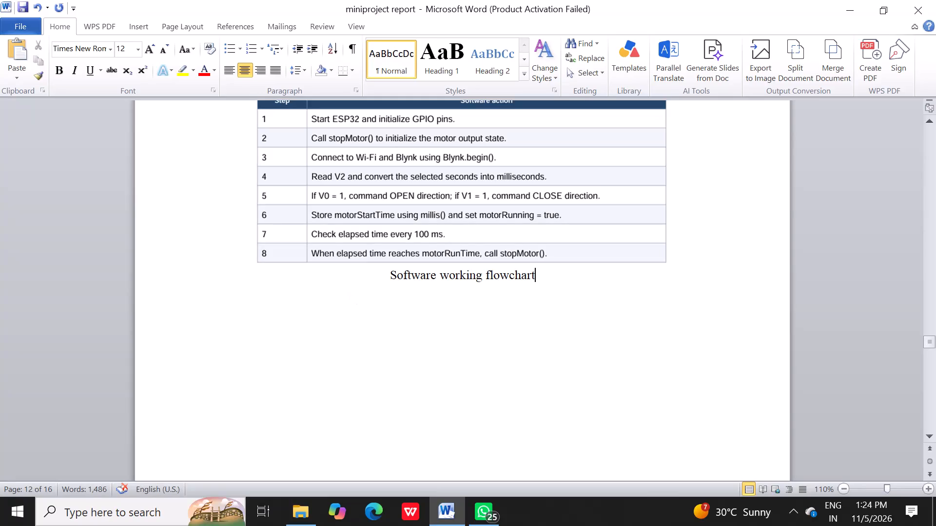
Delete the caption "Software working flowchart" below the software action steps table.
drag(383, 275, 583, 278)
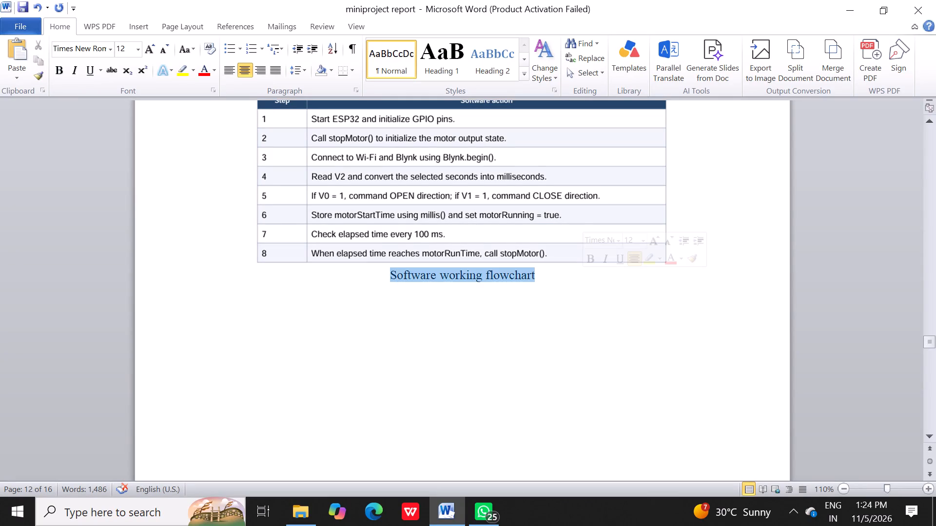
key(BackSpace)
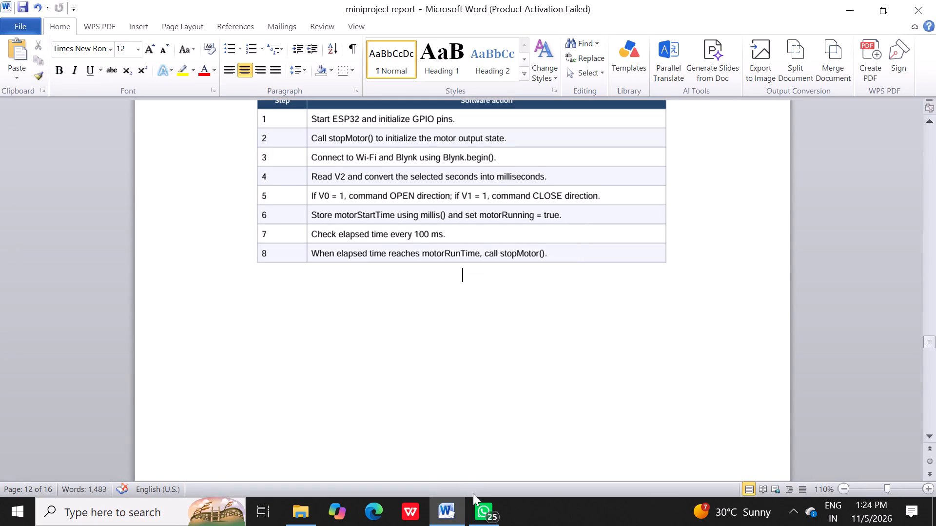
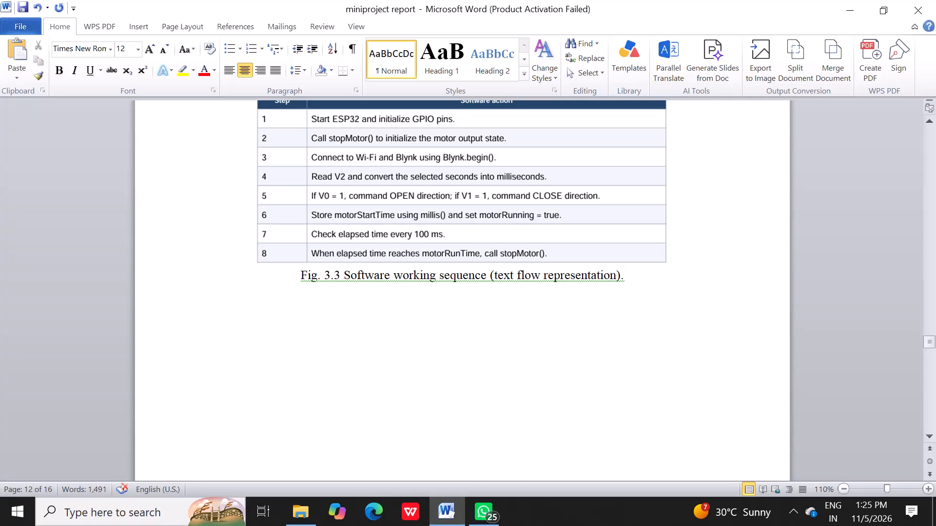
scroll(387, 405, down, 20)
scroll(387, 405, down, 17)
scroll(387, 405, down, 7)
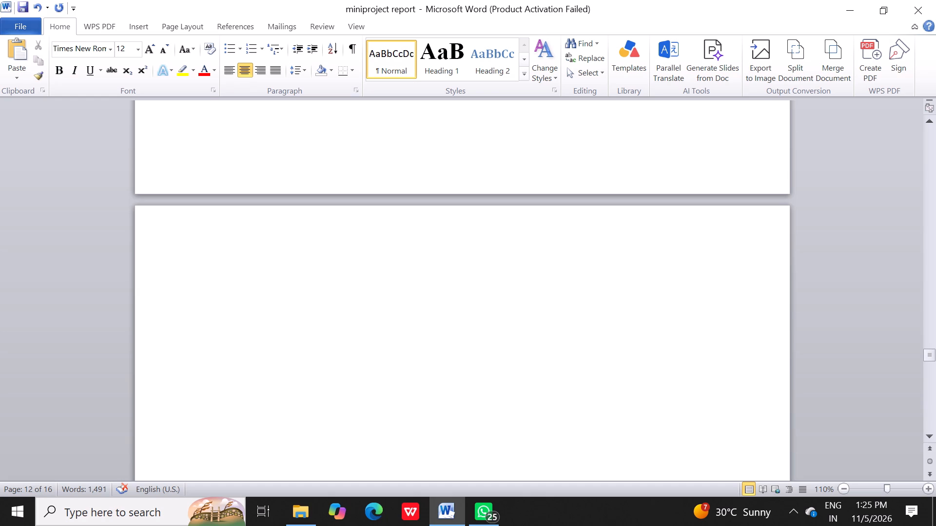
Add a new empty line below the Fig. 3.3 caption and align it to the left.
scroll(254, 299, up, 13)
scroll(254, 299, up, 20)
scroll(254, 299, up, 20)
scroll(254, 299, up, 2)
scroll(254, 299, down, 19)
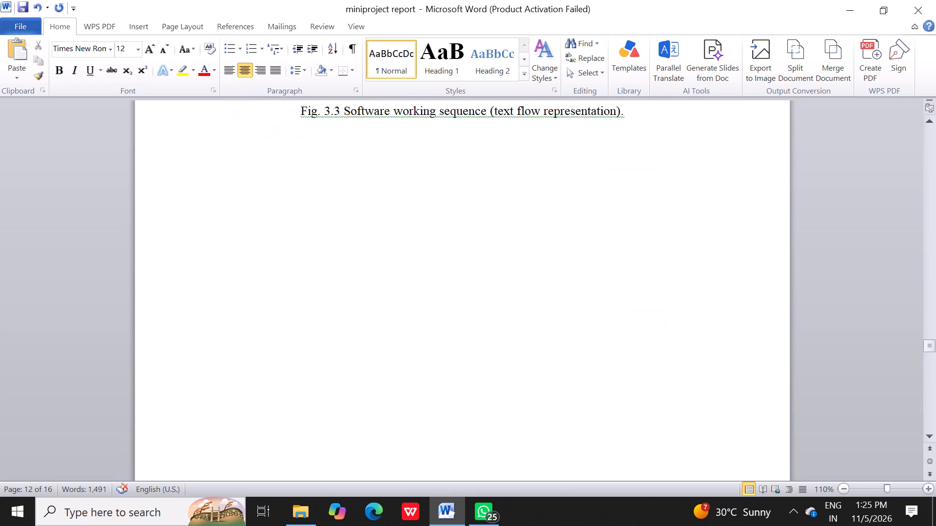
scroll(254, 299, down, 6)
scroll(254, 299, up, 7)
scroll(254, 299, down, 11)
scroll(254, 299, up, 10)
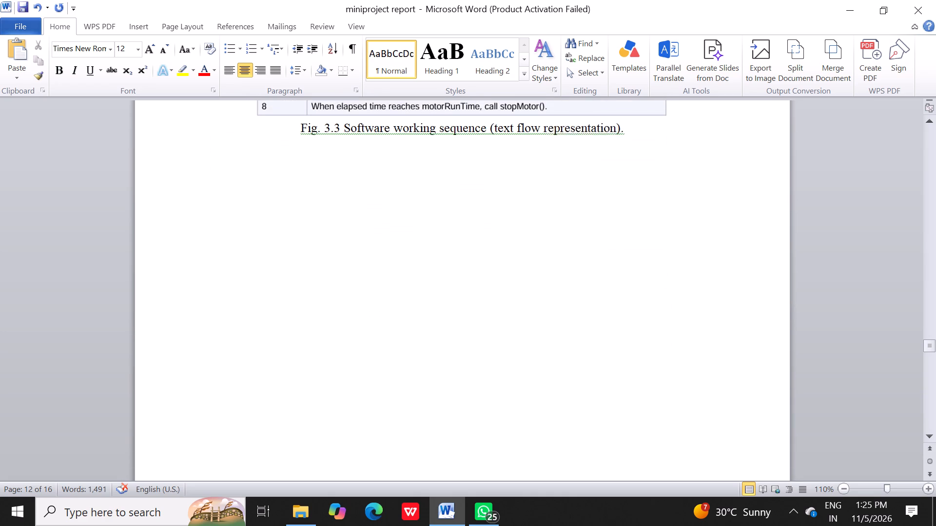
click(167, 176)
click(180, 191)
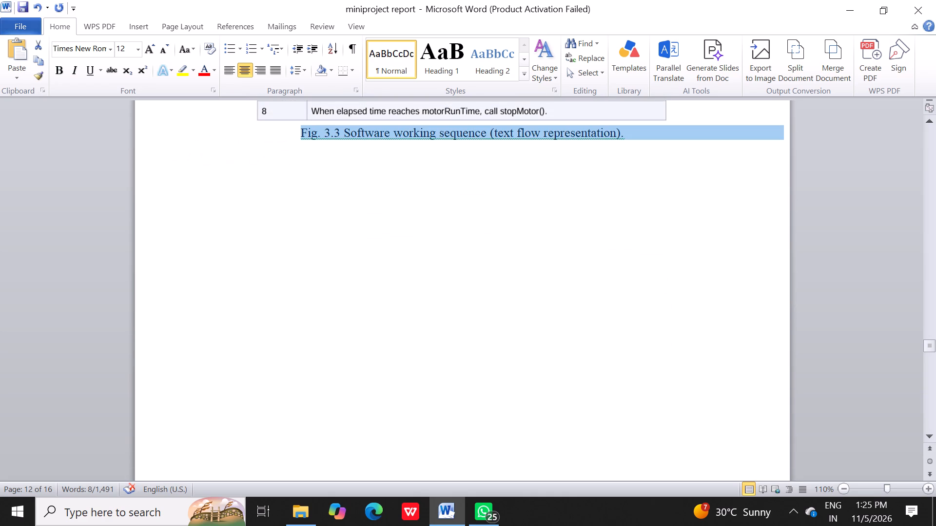
double_click(196, 193)
click(236, 213)
double_click(227, 201)
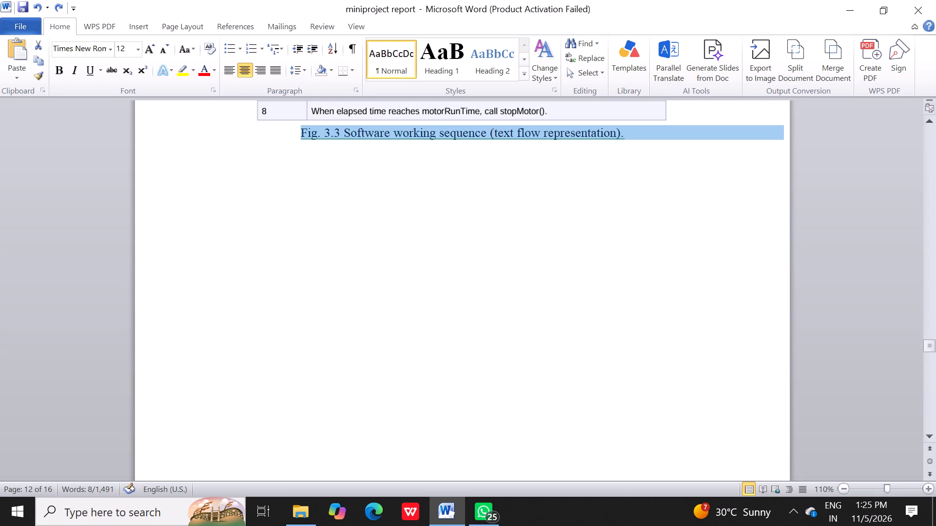
click(511, 233)
click(637, 144)
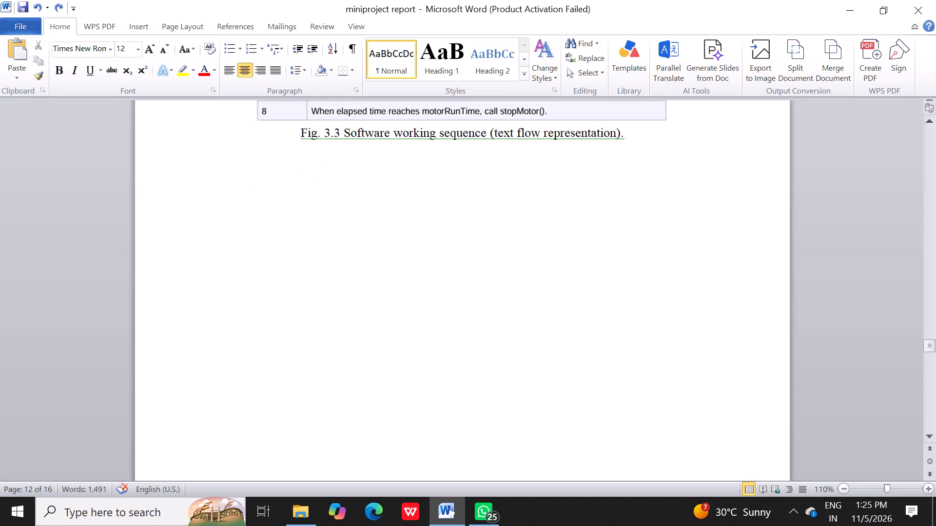
key(Return)
drag(233, 69, 424, 298)
click(228, 73)
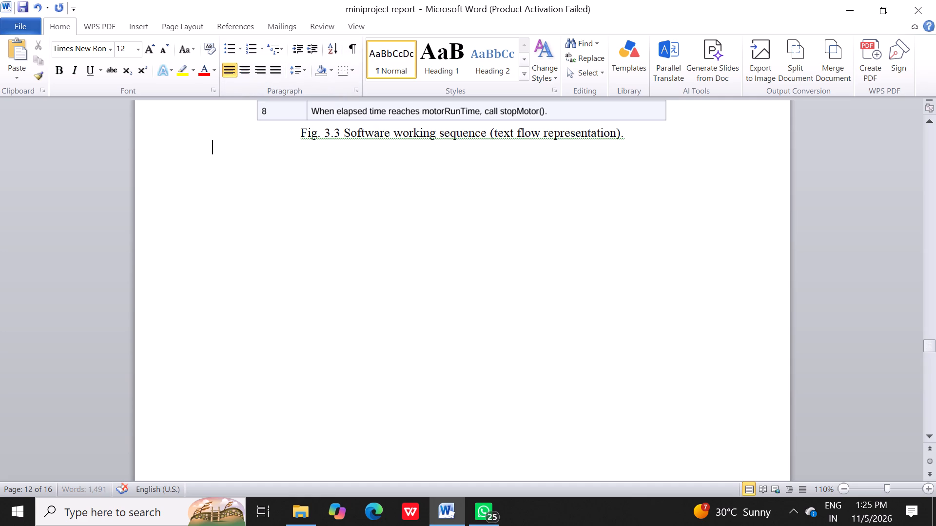
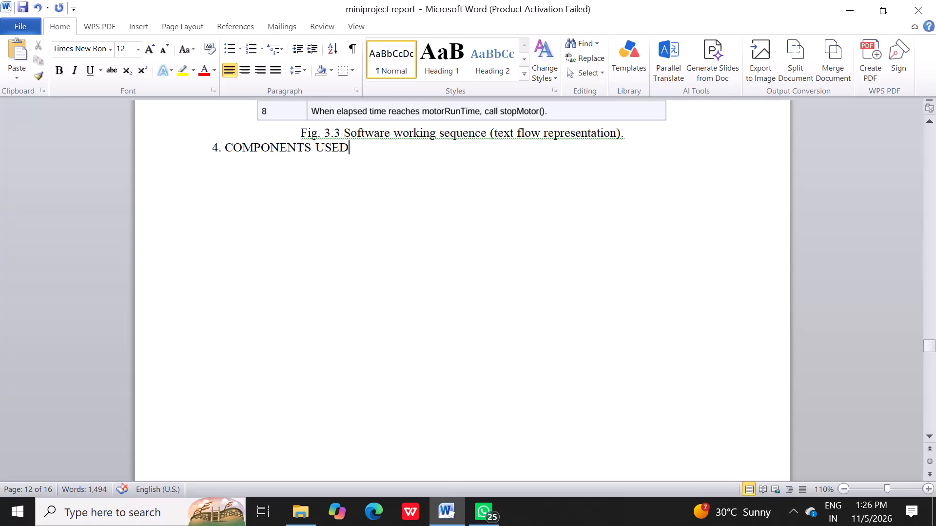
Insert an empty line between the Fig. 3.3 caption and the "4. COMPONENTS USED" heading.
click(210, 146)
key(Return)
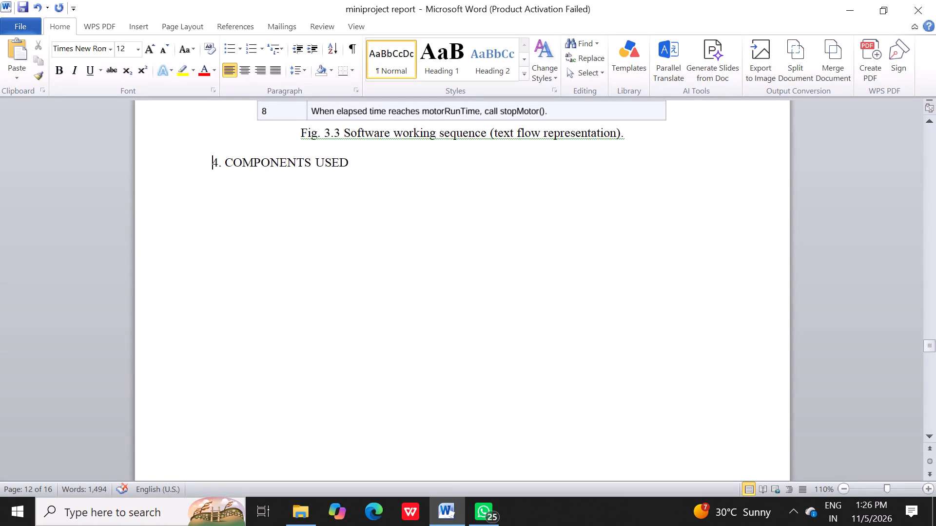
Format the "4. COMPONENTS USED" heading as bold with a font size of 14.
drag(209, 159, 388, 163)
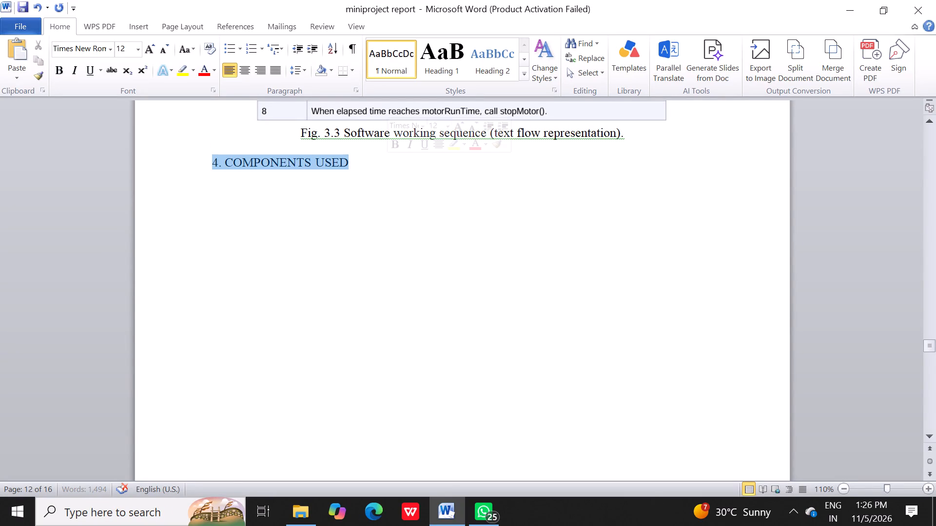
click(56, 72)
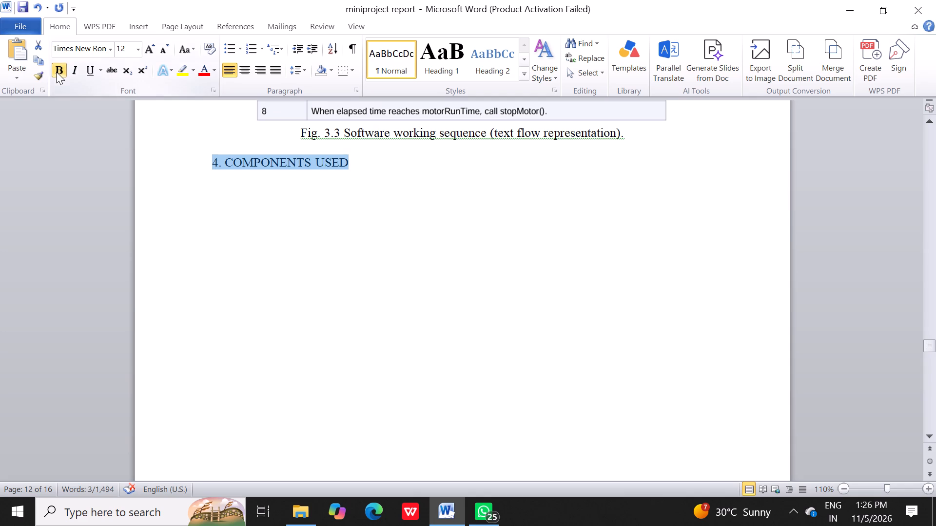
click(149, 52)
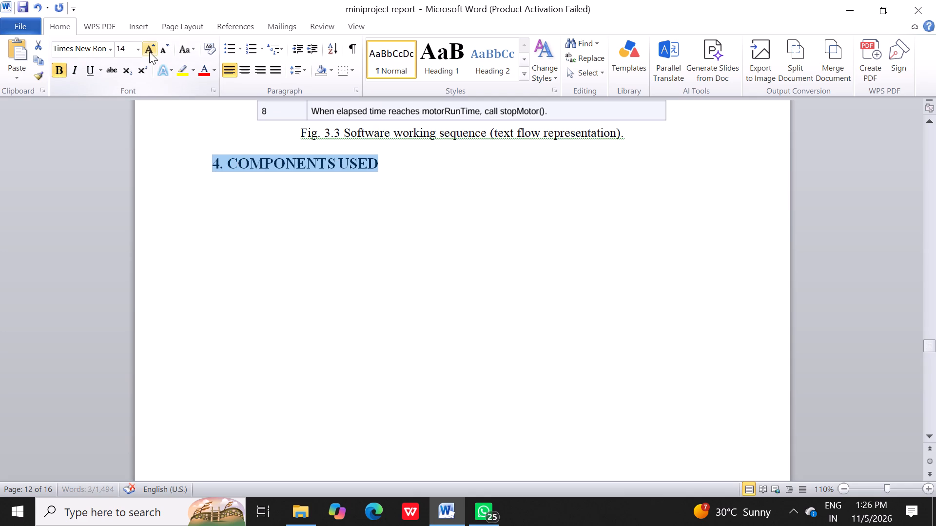
Add a new empty line below the "4. COMPONENTS USED" heading.
click(395, 182)
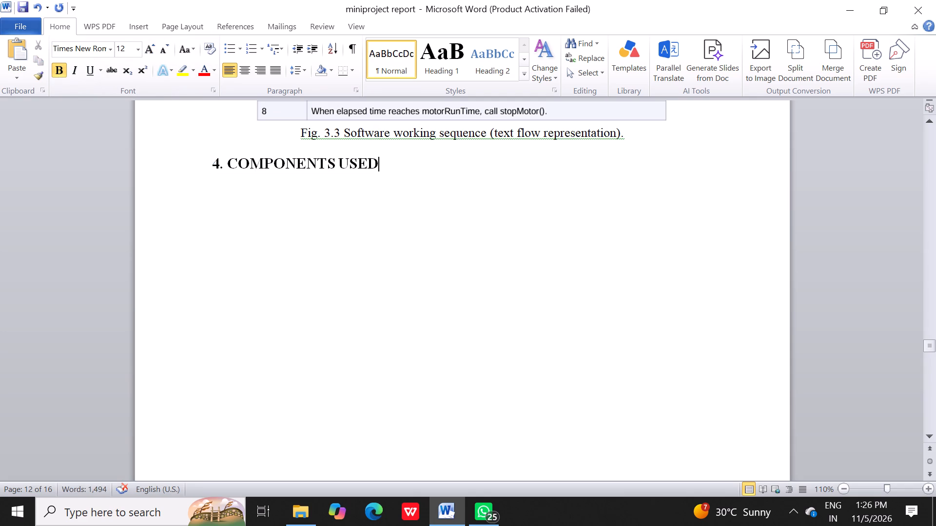
key(Return)
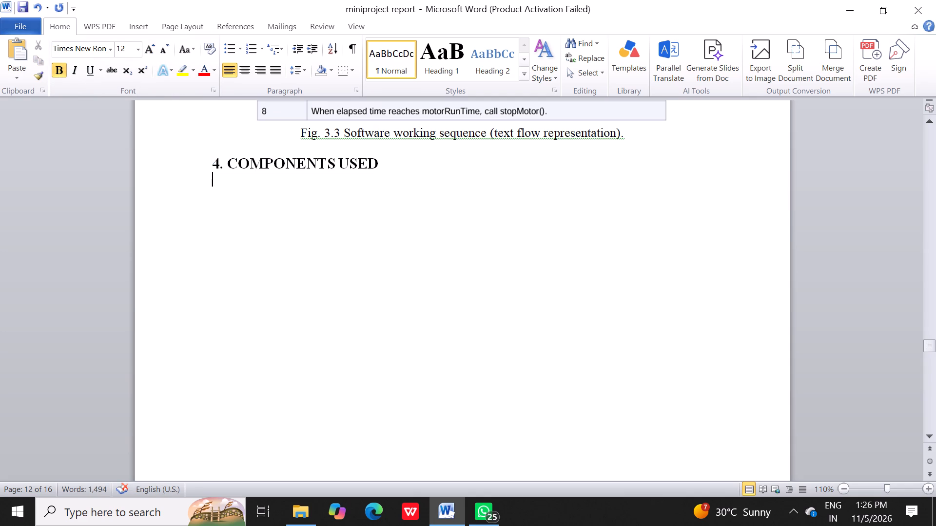
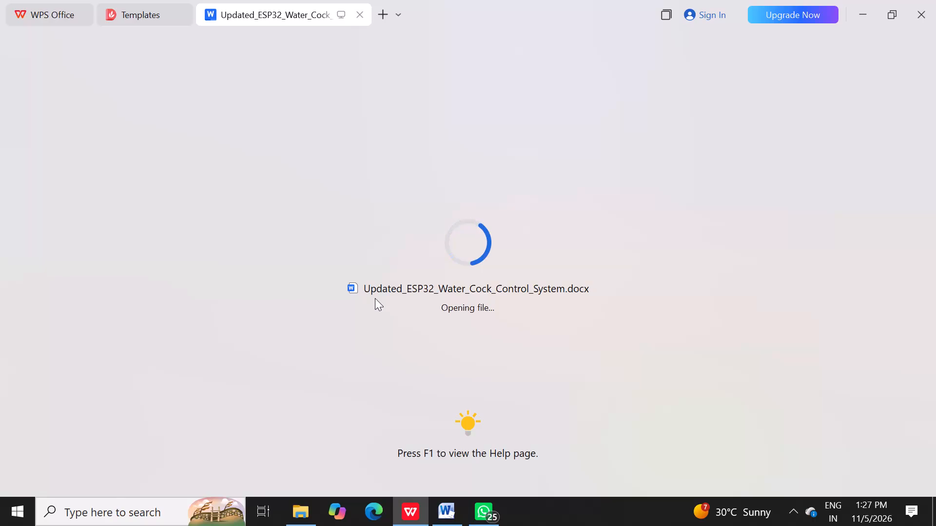
Examine the cover and certificate pages of Updated_ESP32_Water_Cock_Control_System.docx in WPS Office, and close the window.
scroll(374, 297, down, 20)
scroll(374, 297, down, 2)
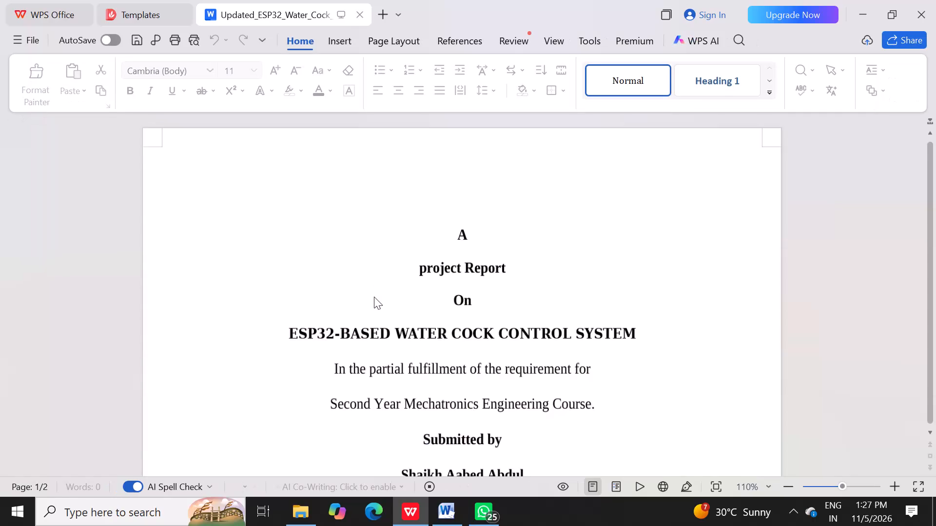
scroll(374, 297, down, 6)
scroll(480, 362, down, 11)
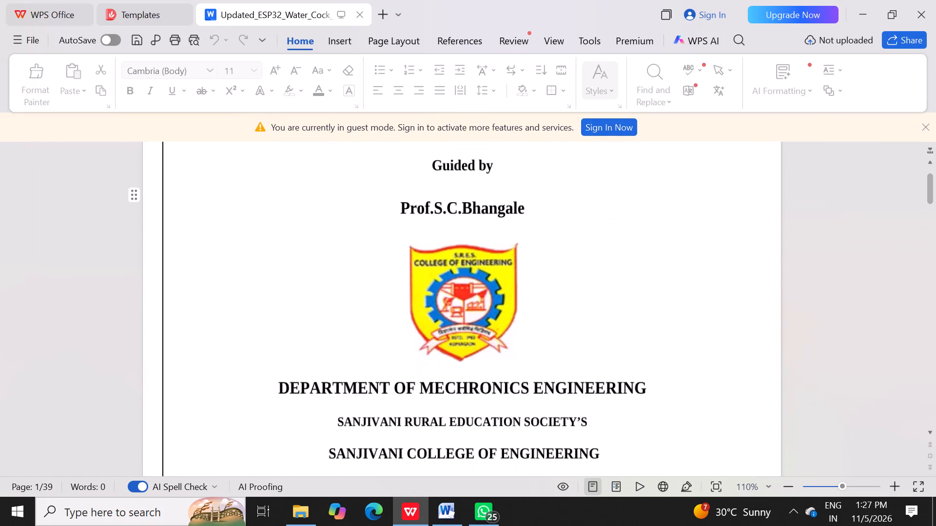
scroll(480, 362, down, 18)
scroll(480, 362, down, 20)
scroll(480, 362, down, 20)
scroll(480, 362, down, 20)
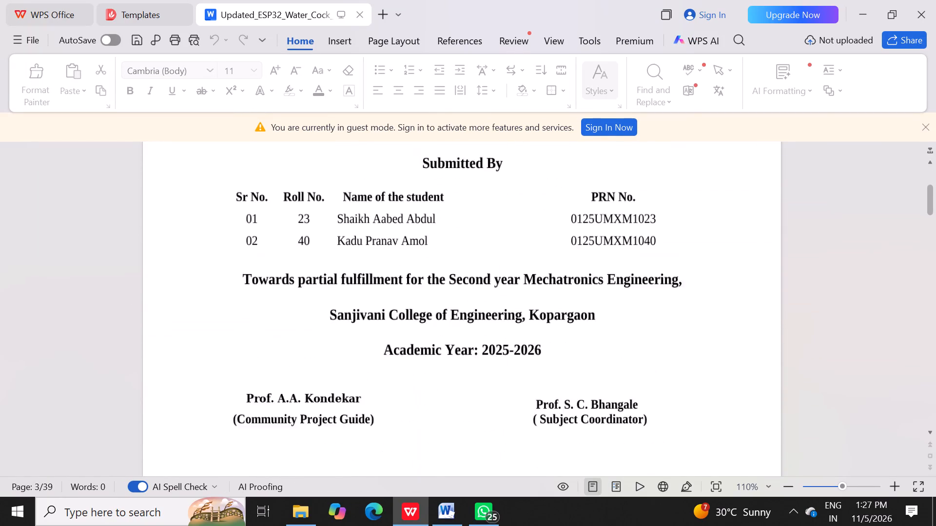
scroll(480, 362, down, 2)
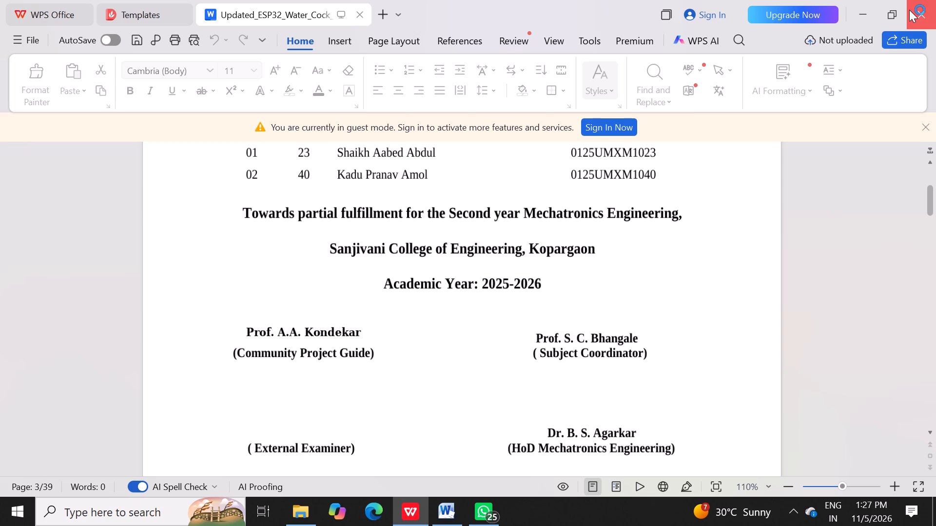
click(927, 6)
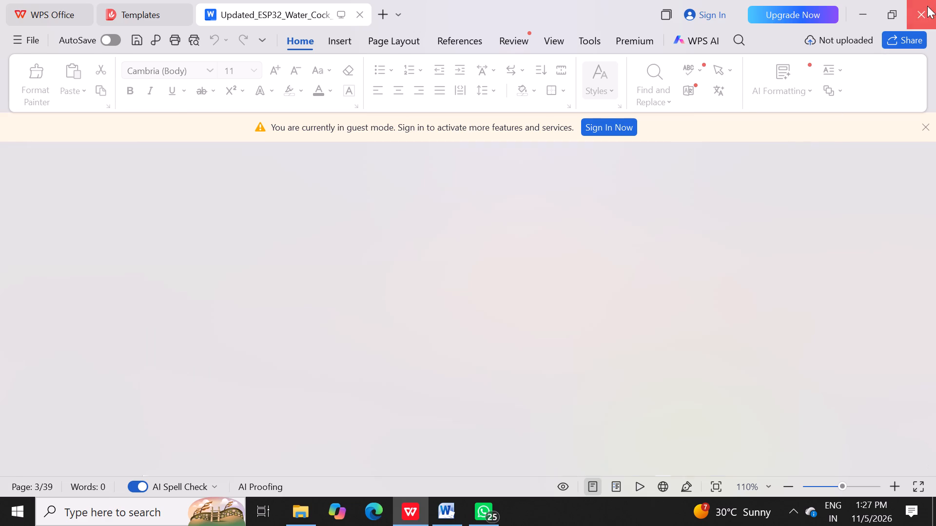
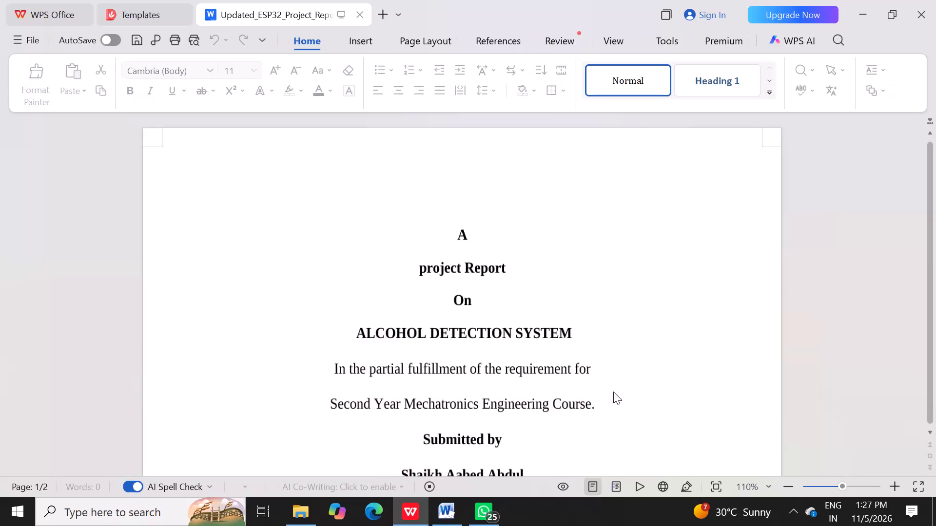
View the cover page of Updated_ESP32_Project_Report.docx in WPS Office, and close the window.
click(558, 355)
click(595, 340)
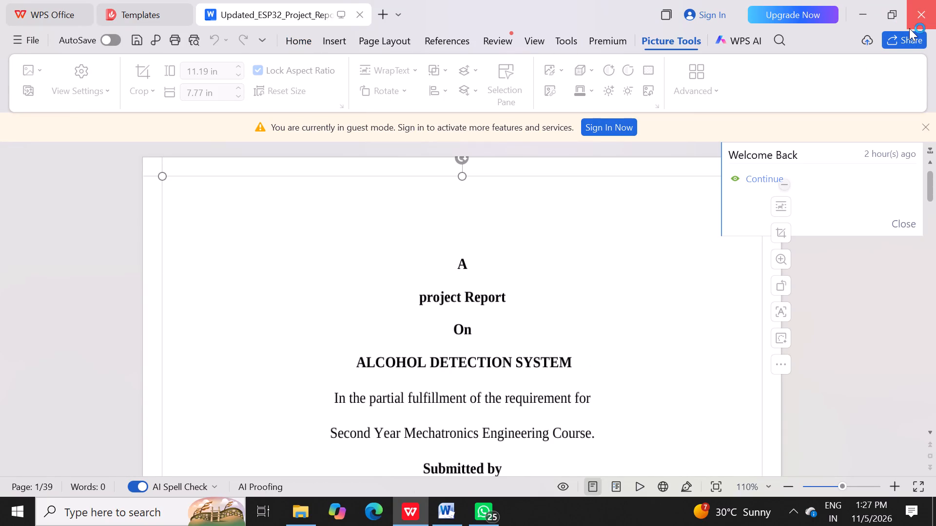
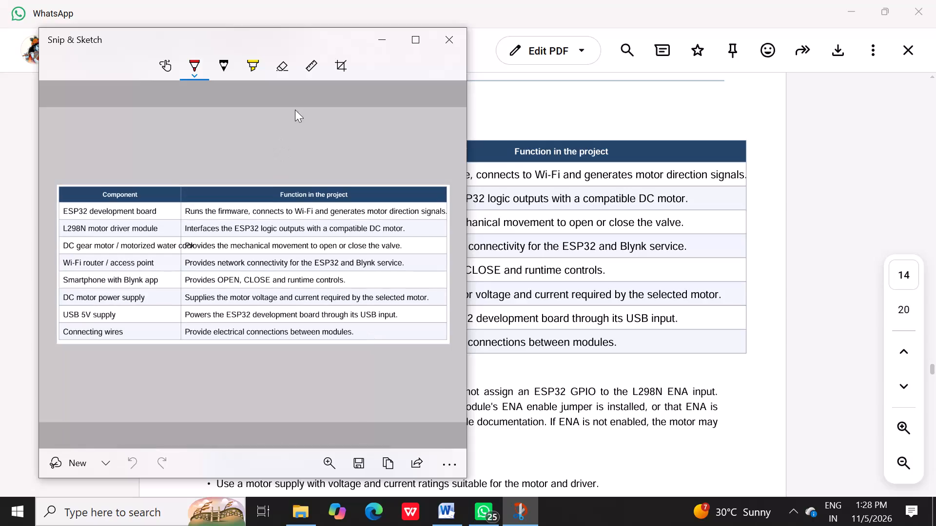
Copy the snip of the component and function table, and switch to the miniproject report in Word.
click(381, 465)
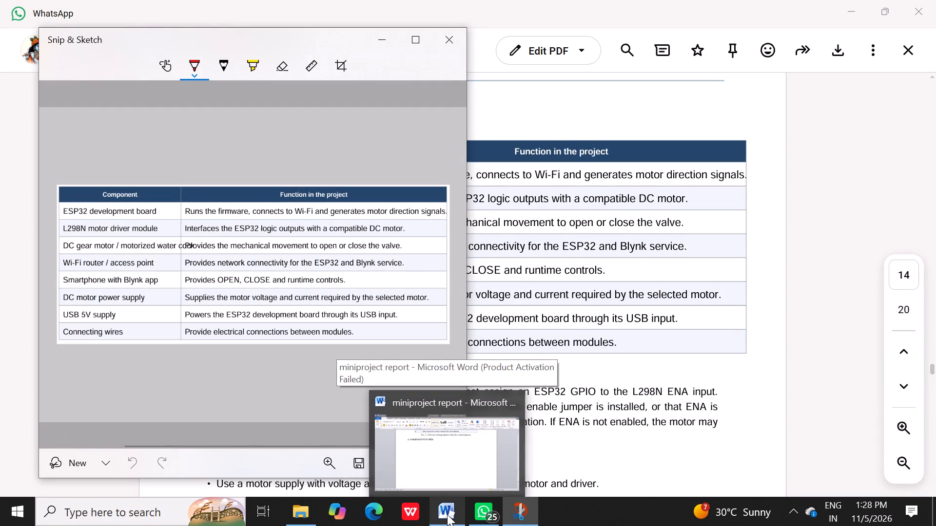
click(451, 512)
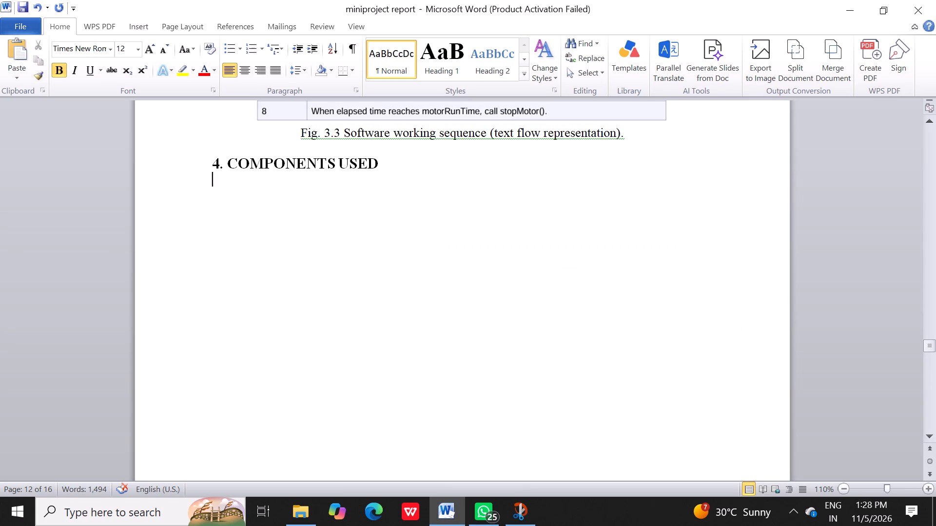
Paste the copied components table image under the 4. COMPONENTS USED heading, centre it, and leave one blank line between heading and table.
key(ctrl+v)
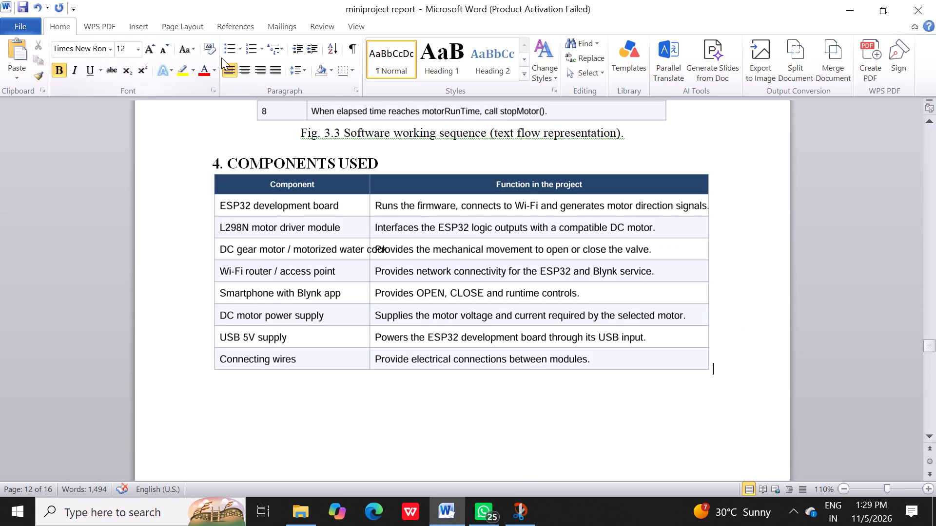
click(242, 72)
click(389, 163)
key(Return)
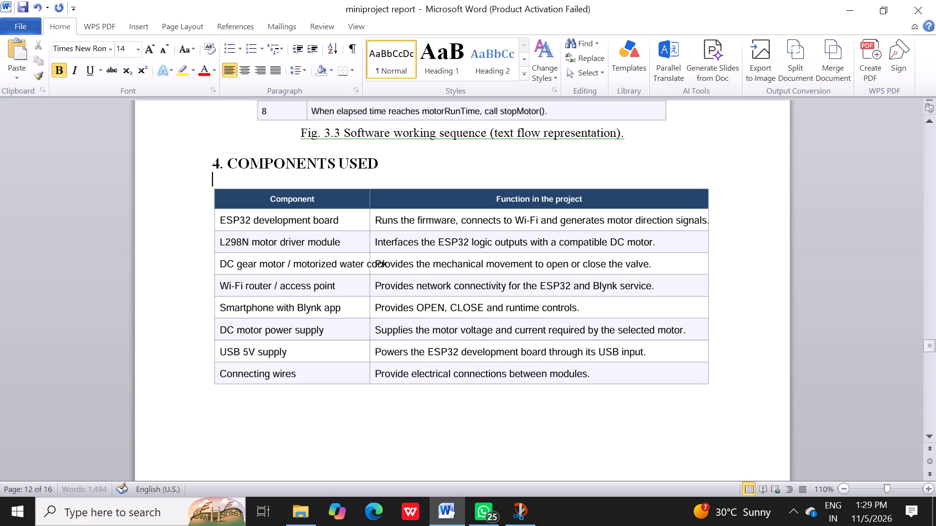
key(Return)
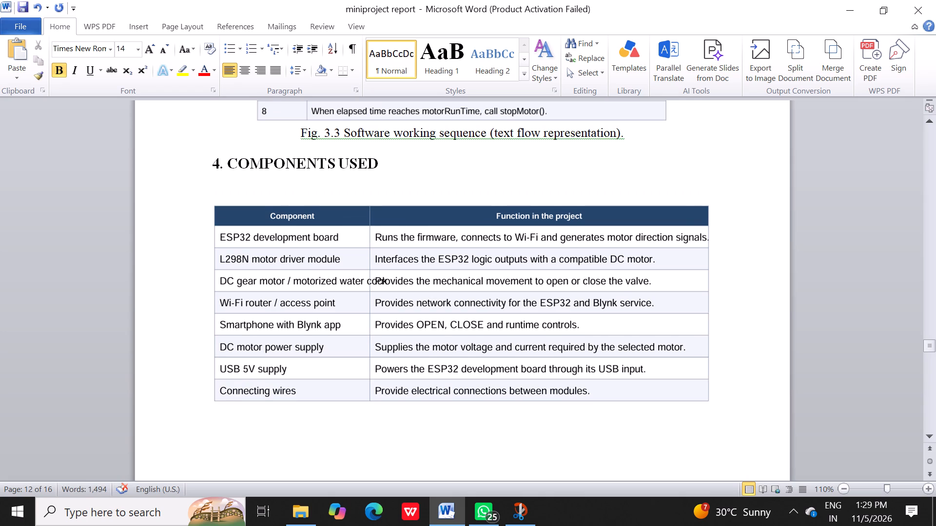
key(BackSpace)
Add two empty lines directly below the components table image in section 4.
scroll(343, 386, down, 12)
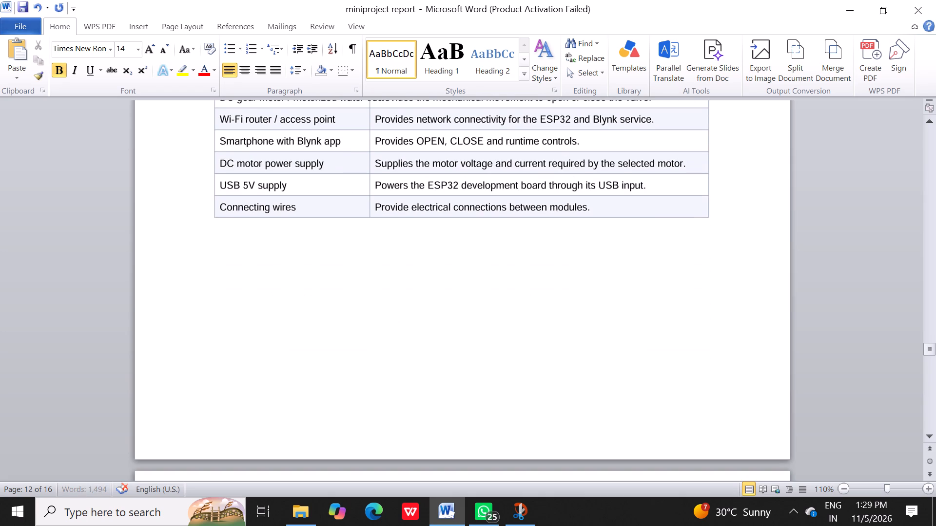
click(343, 386)
double_click(268, 278)
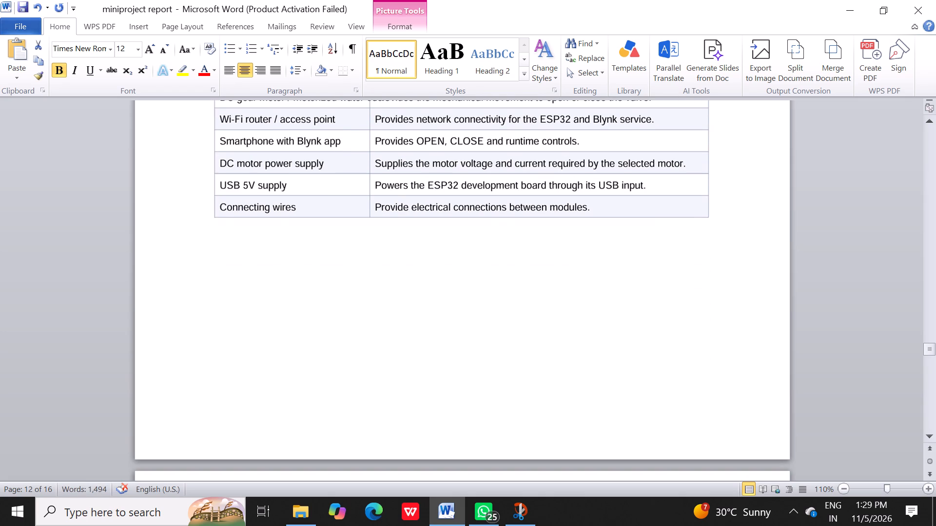
scroll(257, 308, down, 20)
scroll(257, 308, up, 1)
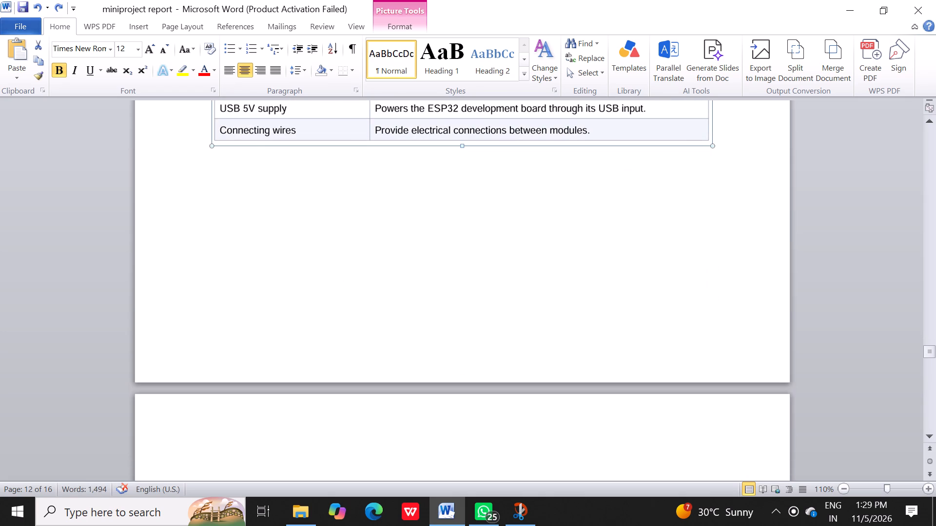
click(249, 245)
triple_click(249, 245)
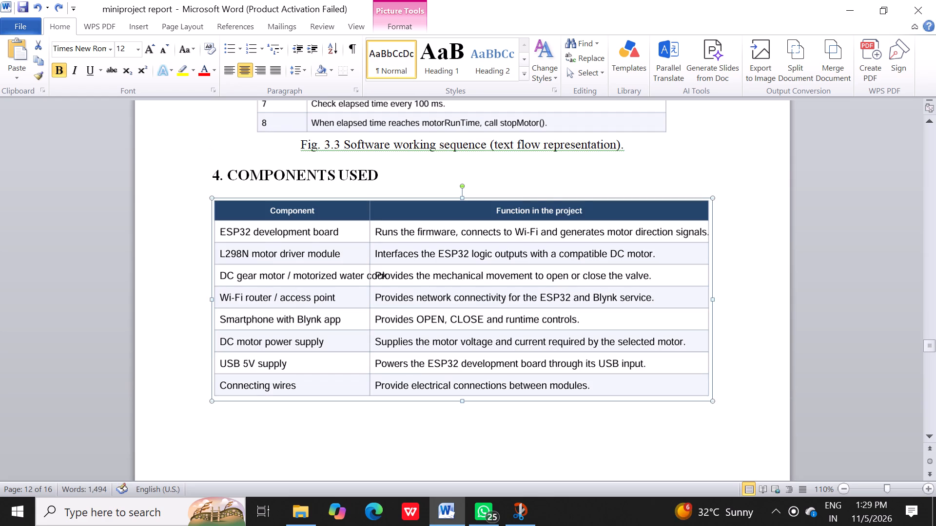
scroll(249, 245, down, 15)
click(730, 202)
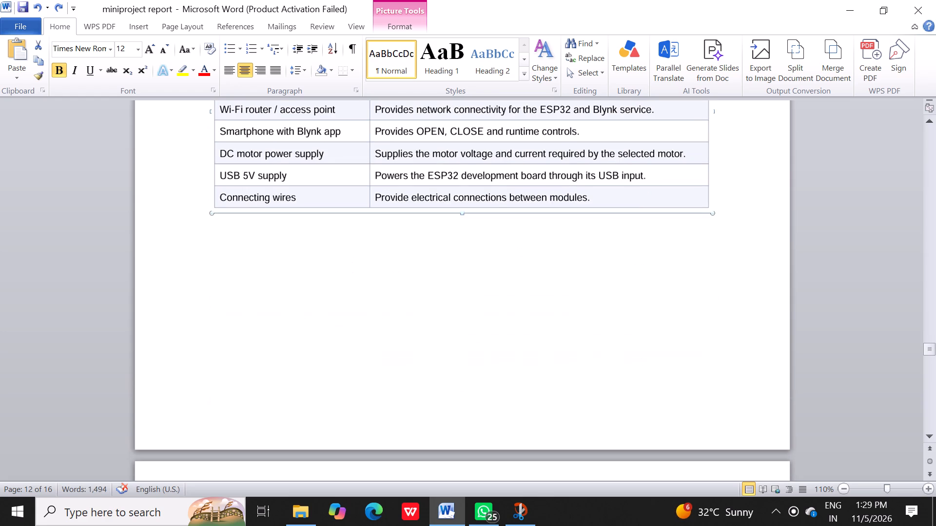
key(Return)
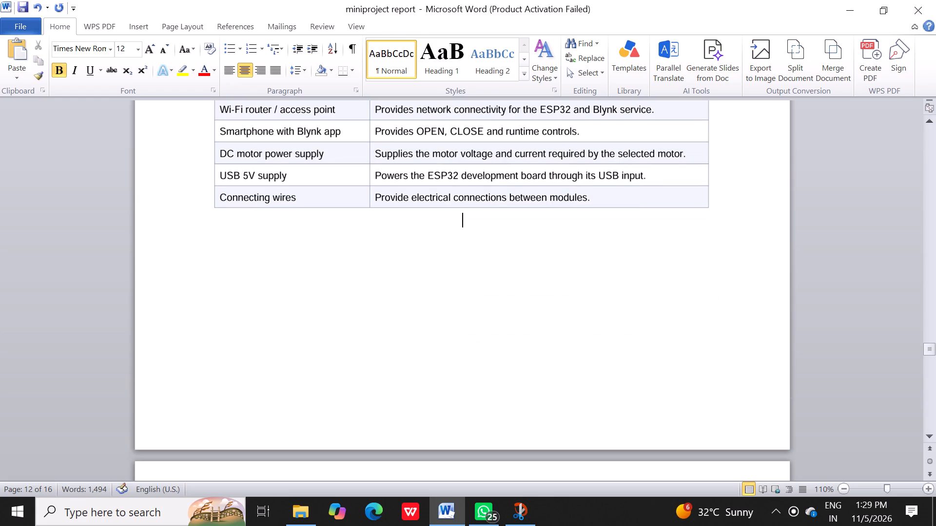
key(Return)
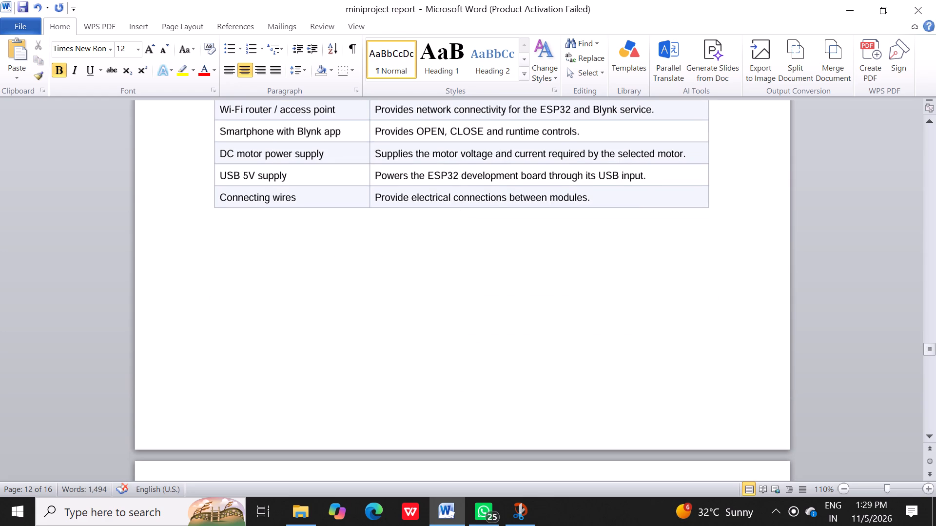
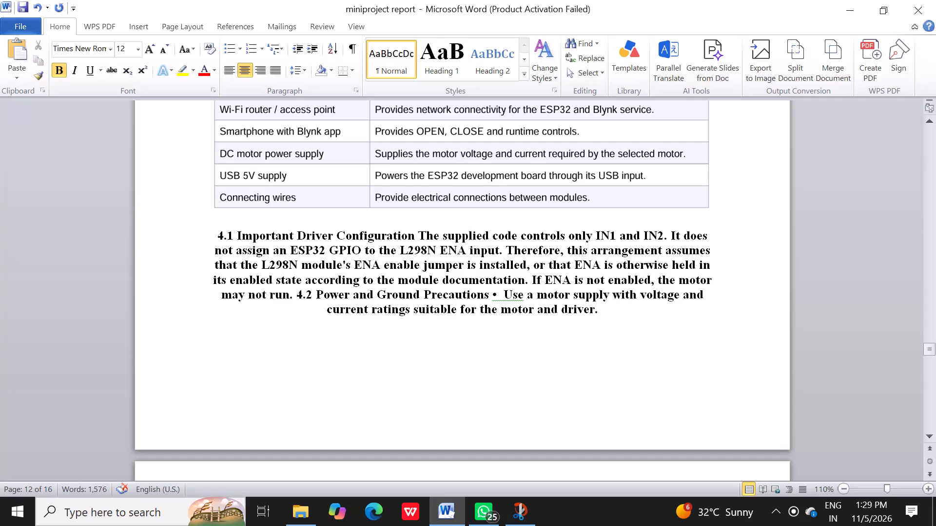
Put the heading "4.1 Important Driver Configuration" on its own line and left-align both the heading and the text following it.
click(54, 65)
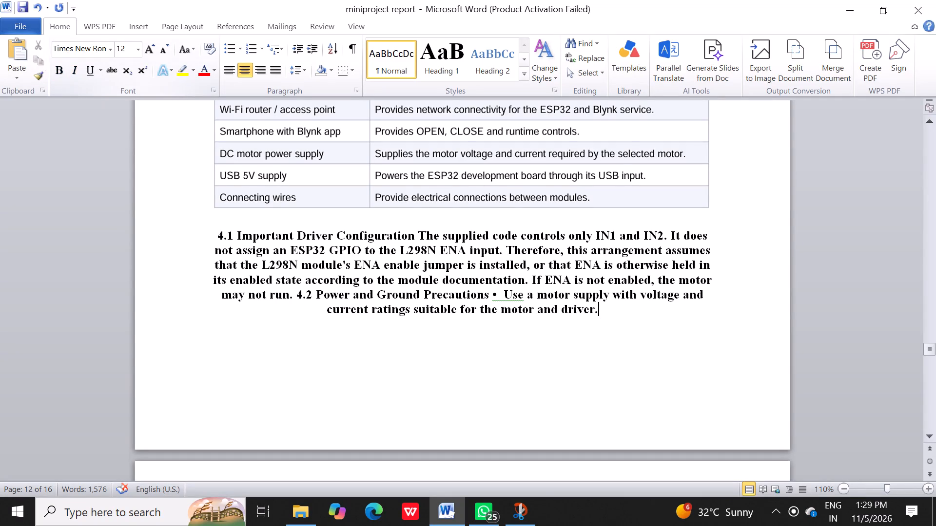
click(416, 233)
key(Return)
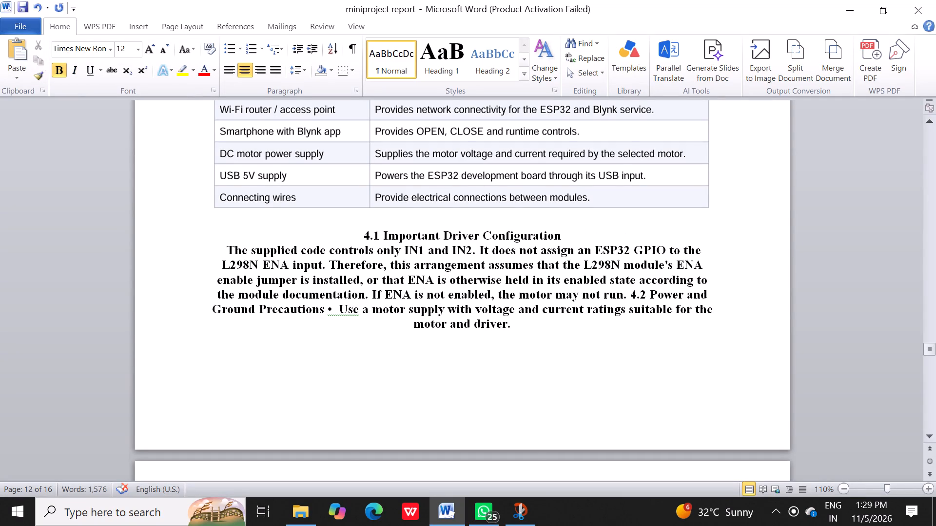
click(232, 65)
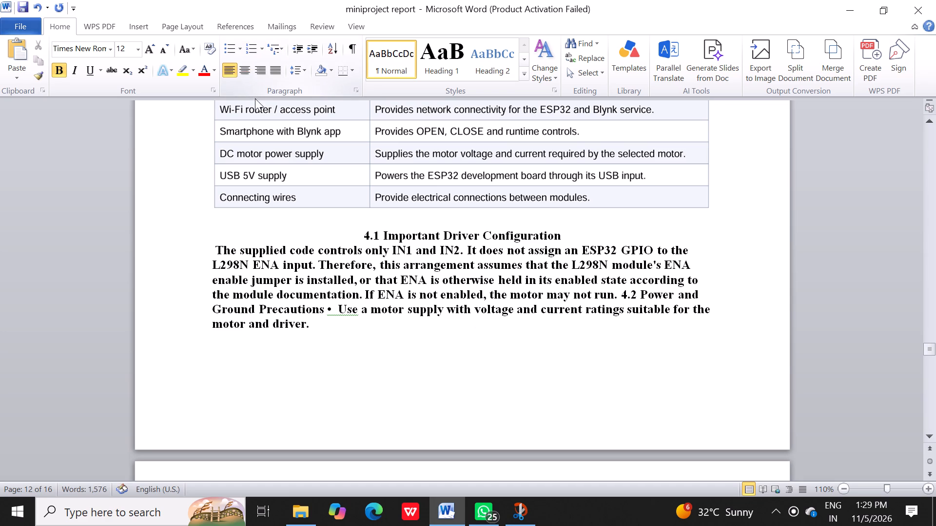
click(361, 237)
click(227, 73)
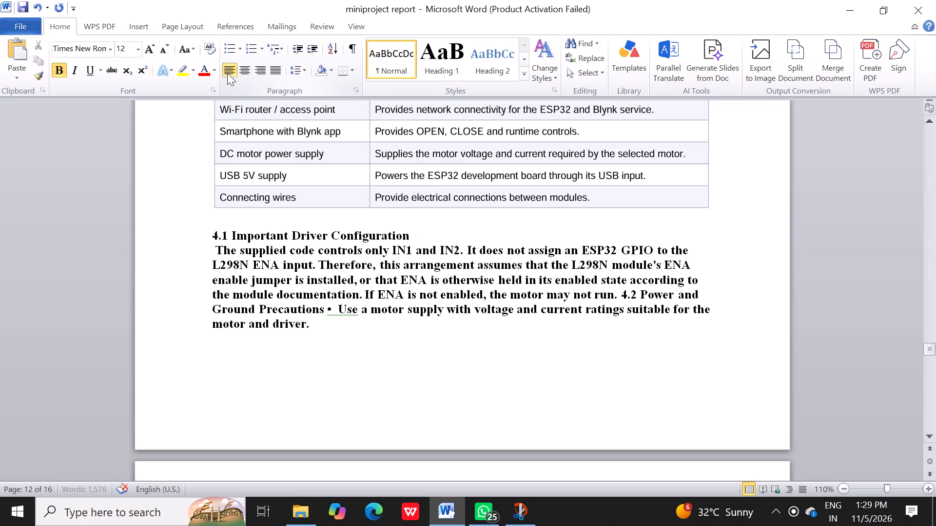
Select the 4.1 body text from "The supplied code controls" through "the motor may not run.", excluding the 4.2 heading.
drag(215, 252, 235, 259)
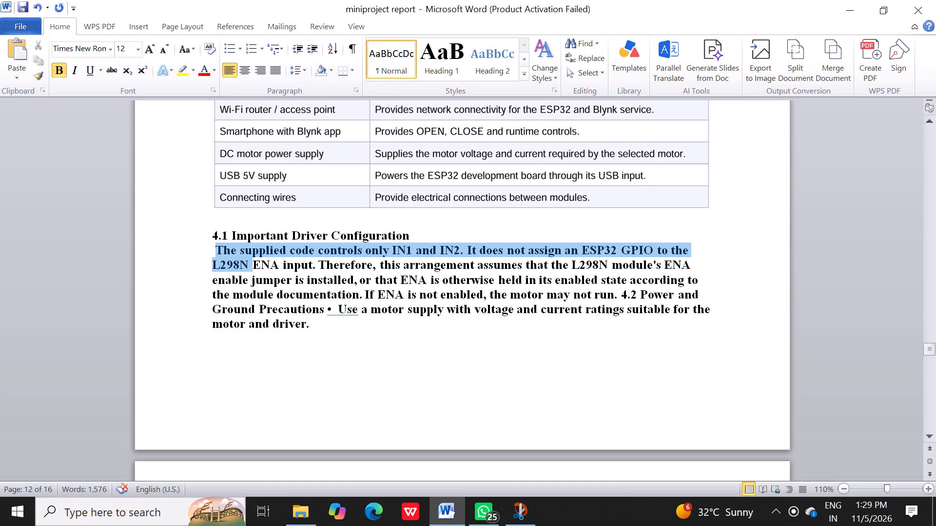
drag(235, 259, 333, 272)
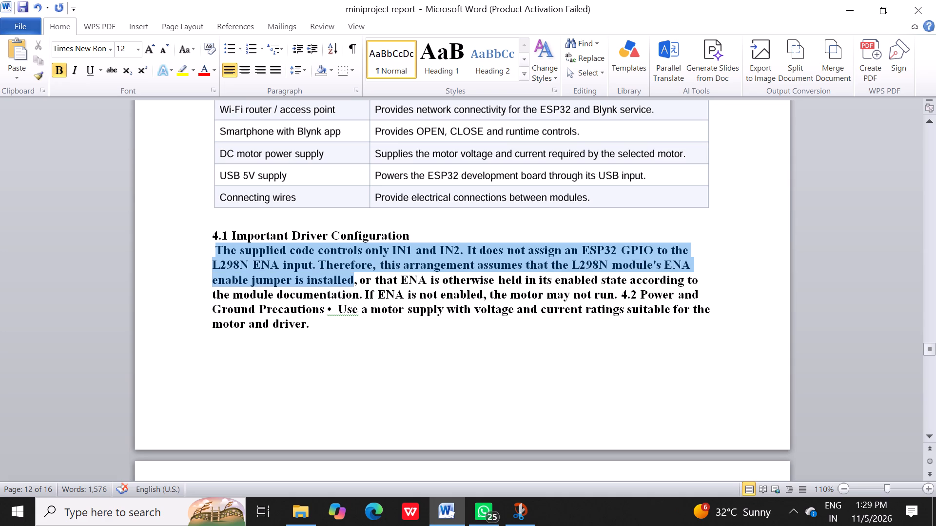
drag(333, 272, 655, 292)
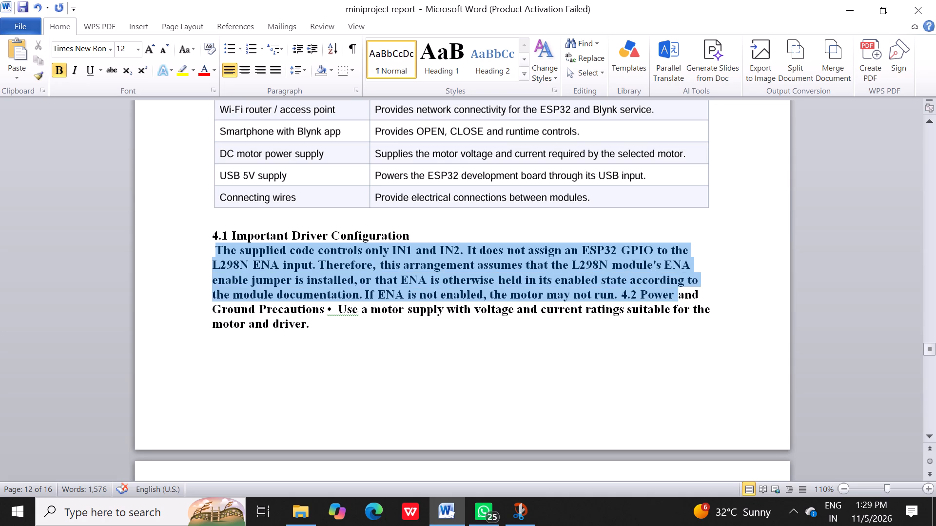
drag(655, 292, 640, 292)
drag(640, 292, 619, 293)
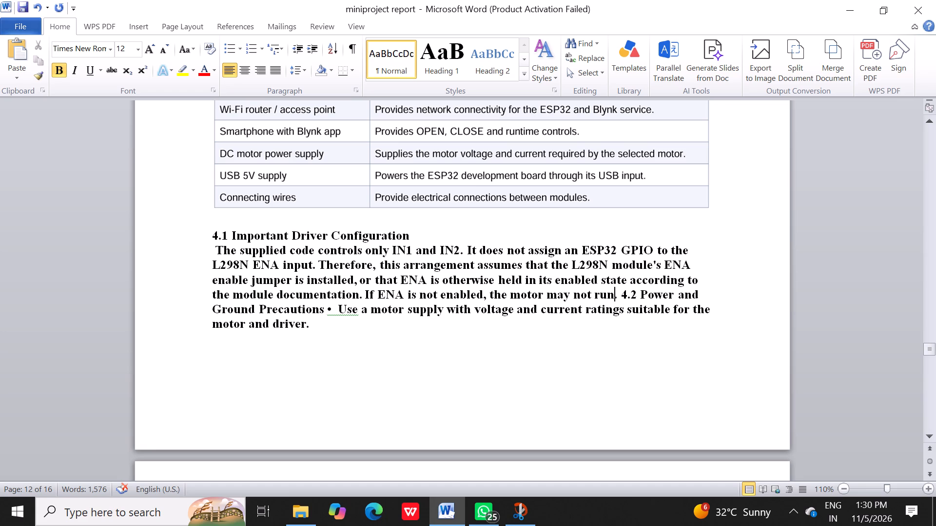
drag(213, 249, 630, 313)
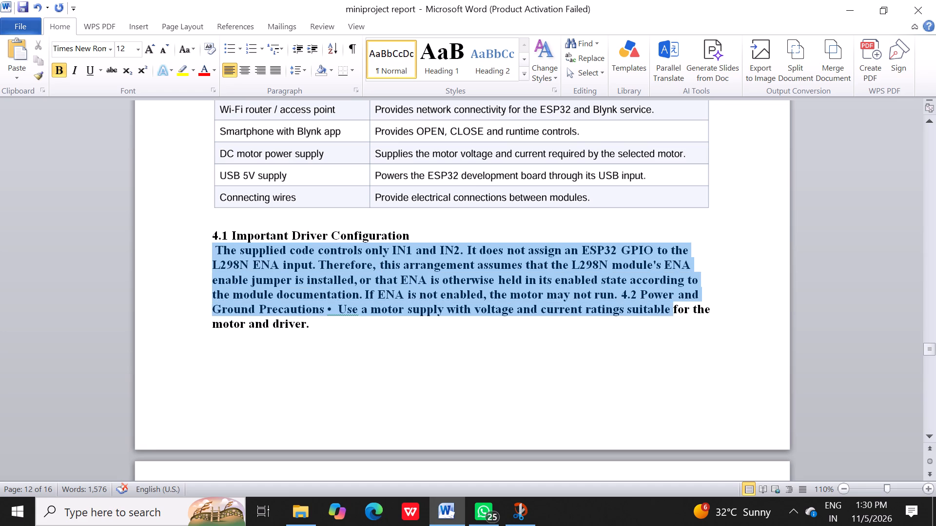
drag(630, 313, 620, 299)
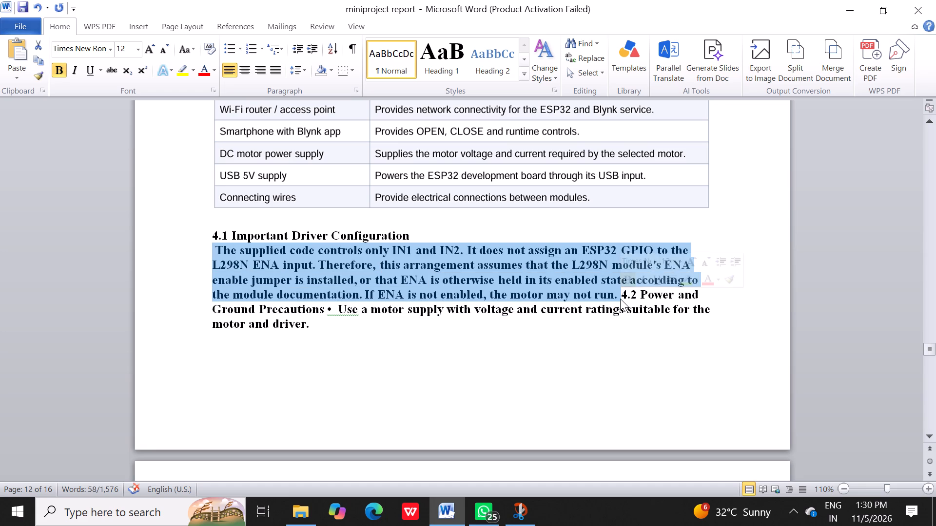
Remove bold from the selected 4.1 body text and justify its paragraph.
click(625, 281)
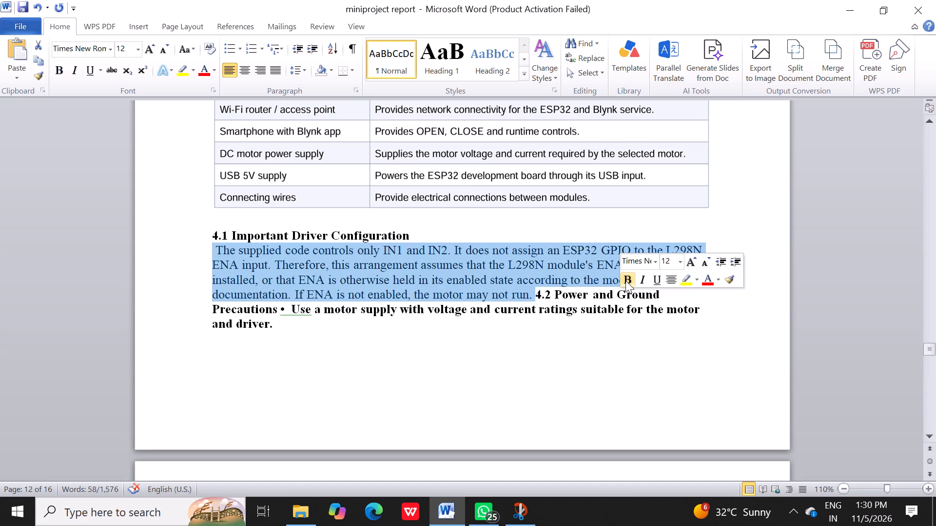
click(272, 72)
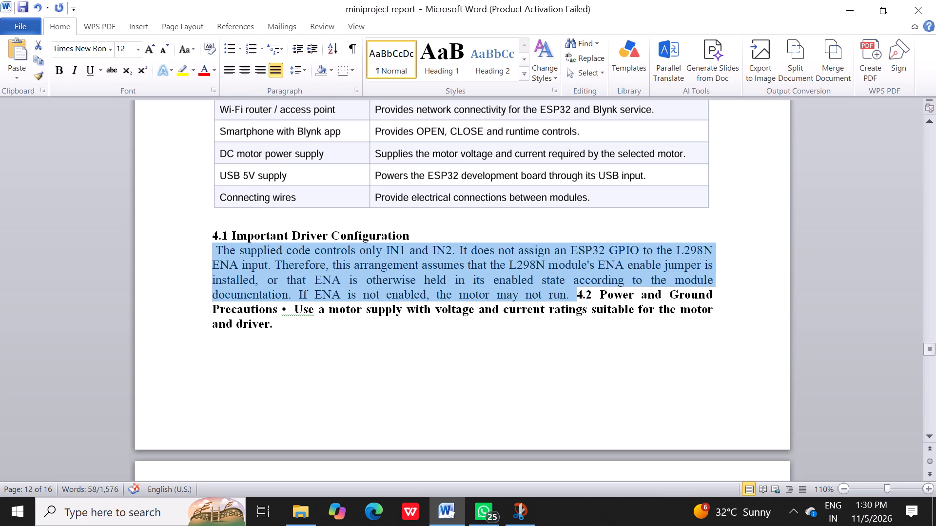
Put the heading "4.2 Power and Ground Precautions" on its own line, separate from the 4.1 text and the motor supply bullet.
click(573, 295)
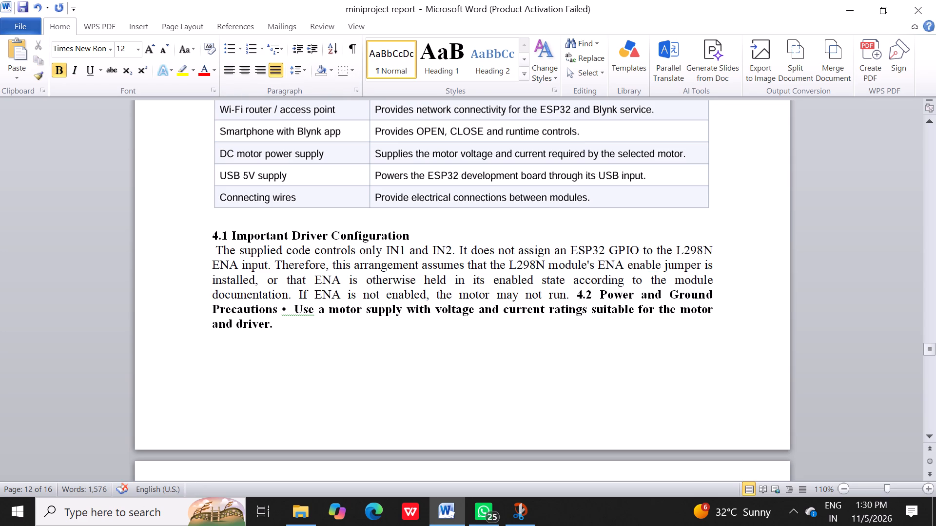
key(Return)
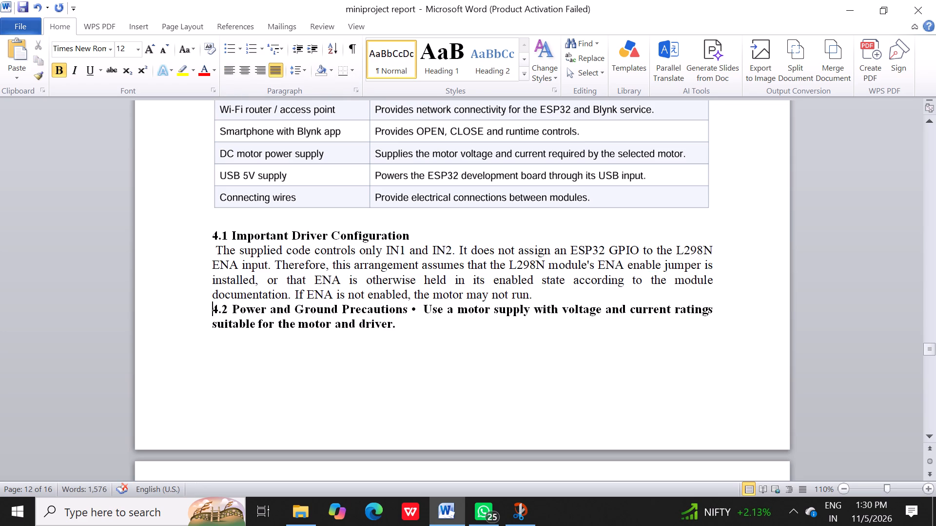
click(408, 311)
key(Return)
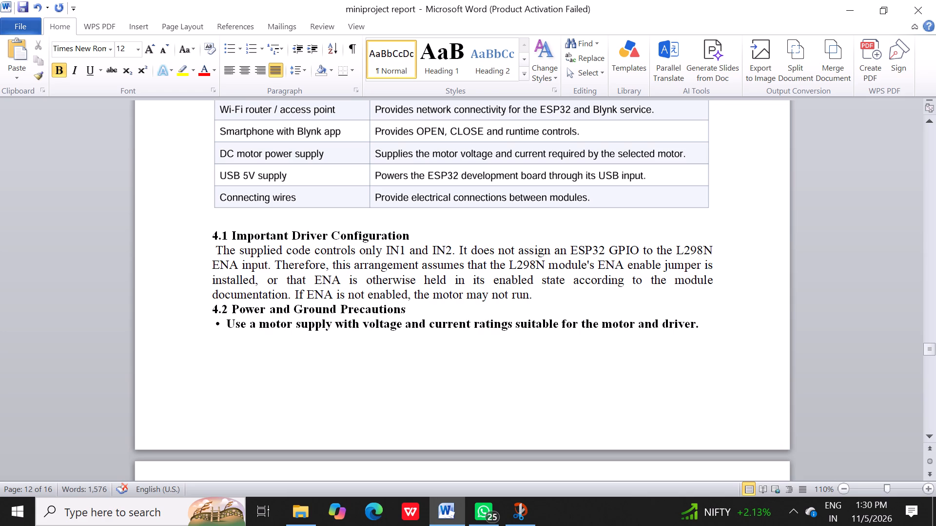
Remove bold from the bullet line "Use a motor supply with voltage and current ratings suitable for the motor and driver.".
drag(215, 320, 590, 325)
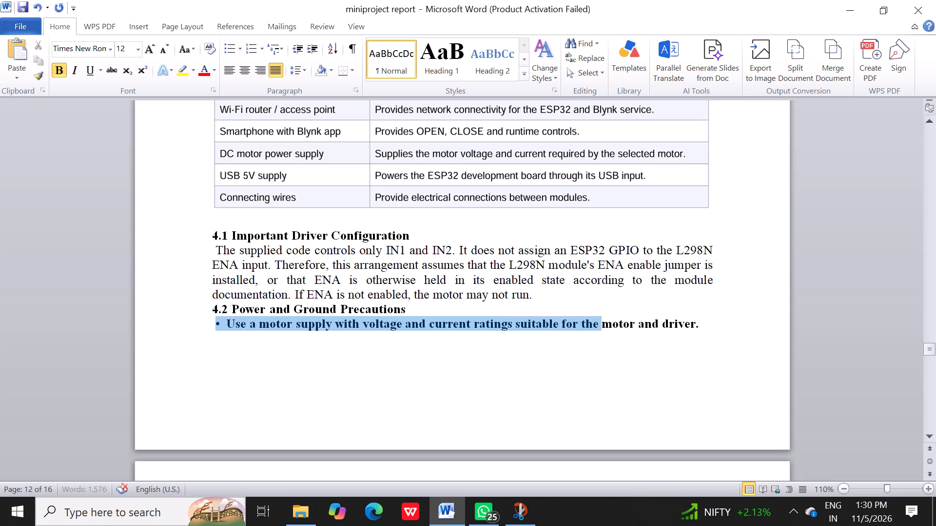
drag(590, 325, 720, 325)
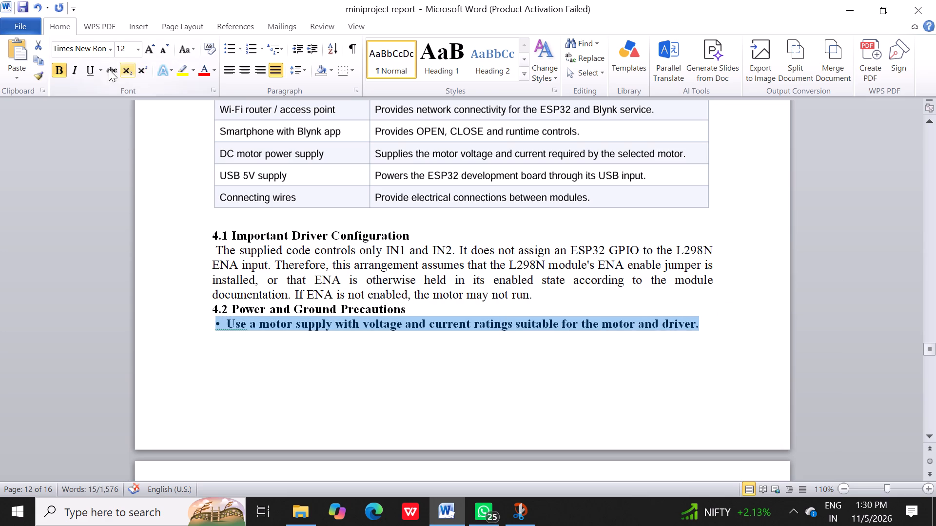
click(59, 69)
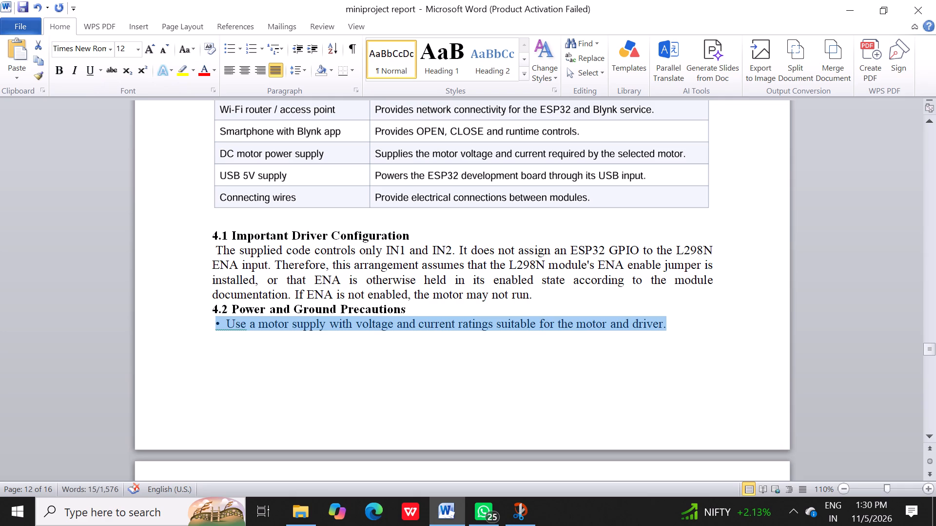
click(221, 341)
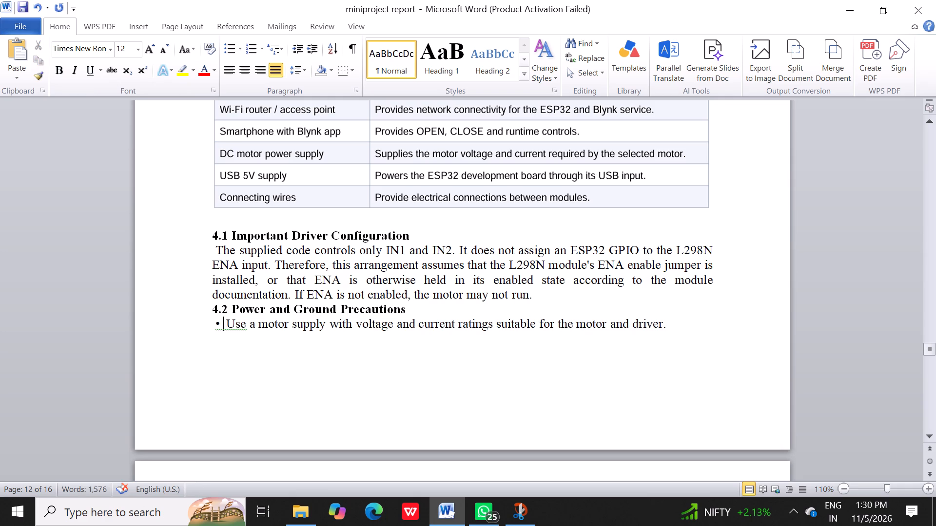
Add a new empty line after the motor supply bullet in section 4.2.
click(682, 320)
key(Return)
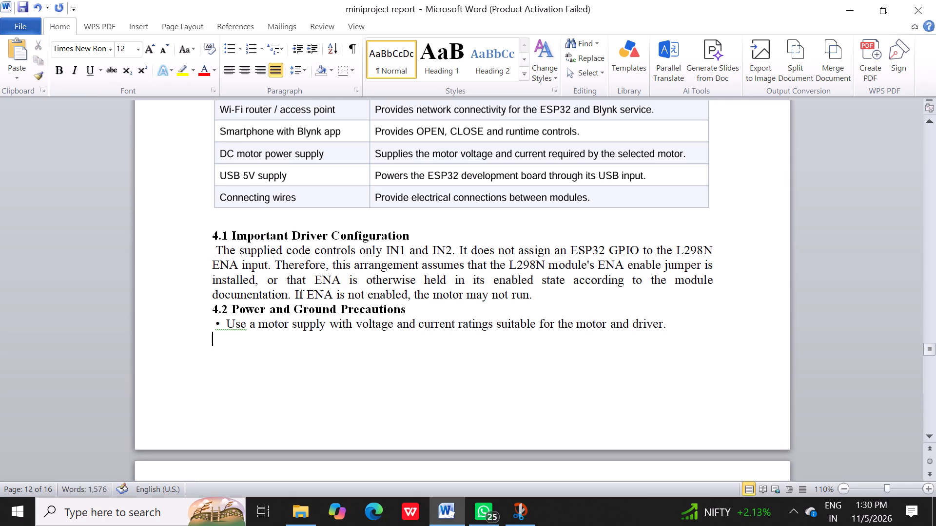
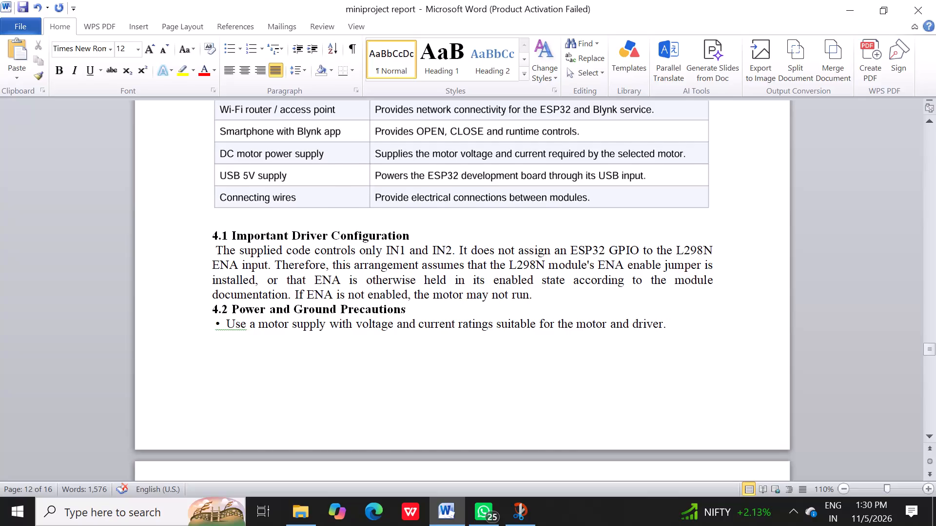
Paste the copied remaining precautions text directly after the first bullet sentence under 4.2 Power and Ground Precautions.
key(ctrl+v)
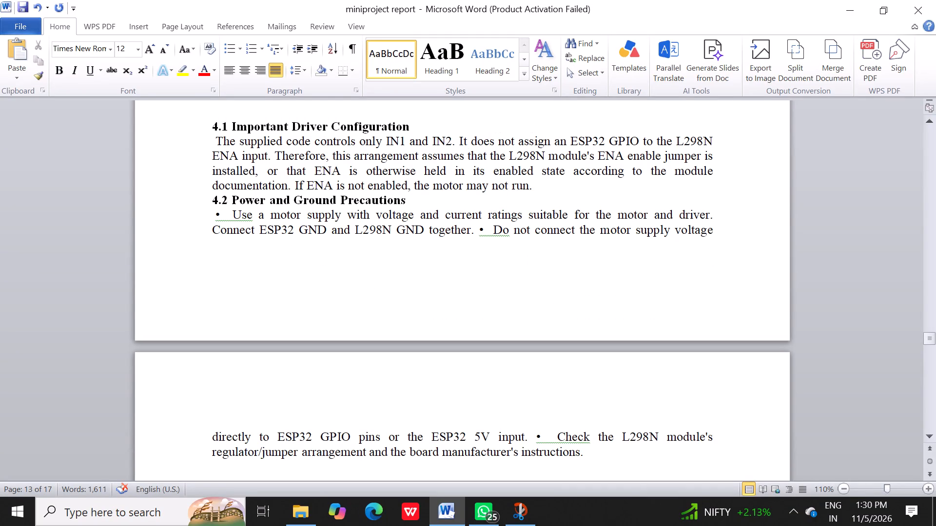
Open the bullet symbol choices with the cursor just before "Connect ESP32 GND and L298N GND together." in section 4.2.
click(213, 229)
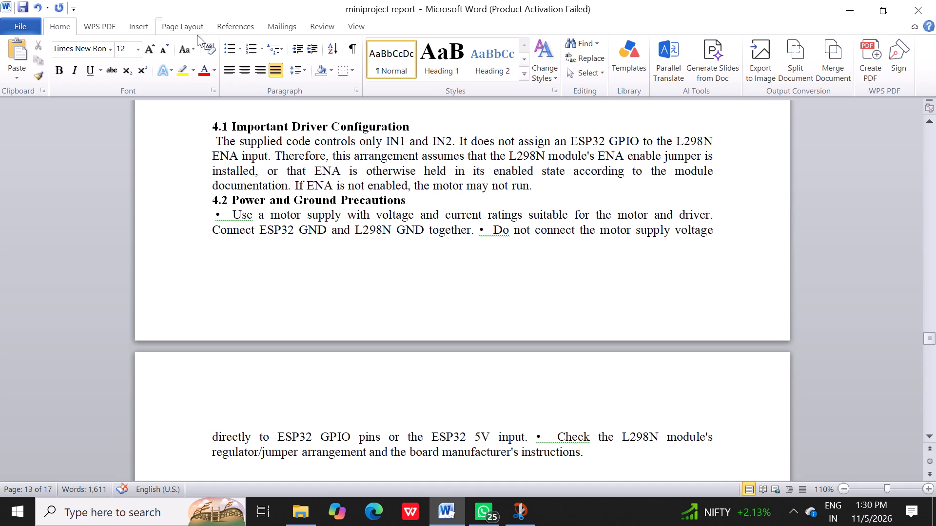
click(239, 52)
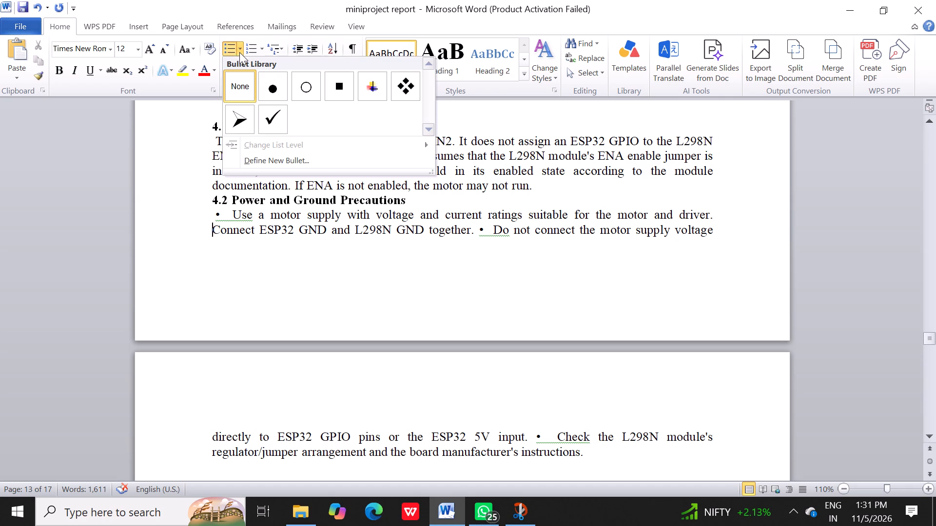
Format the paragraph under "4.2 Power and Ground Precautions" as a list item with a small round bullet.
click(265, 82)
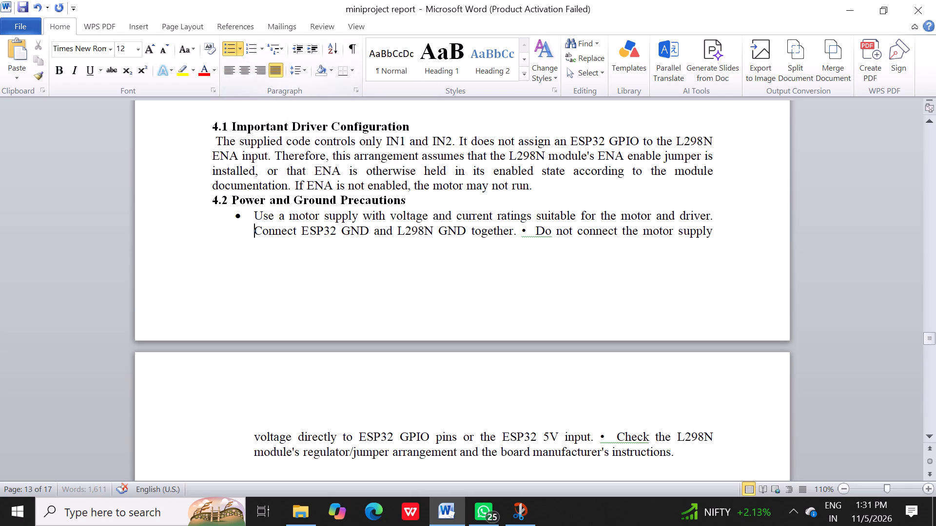
click(232, 51)
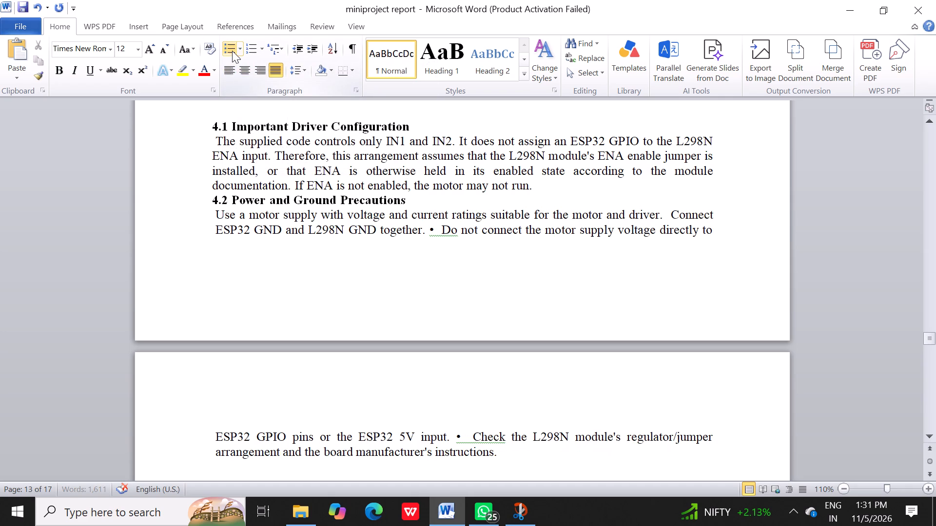
click(232, 51)
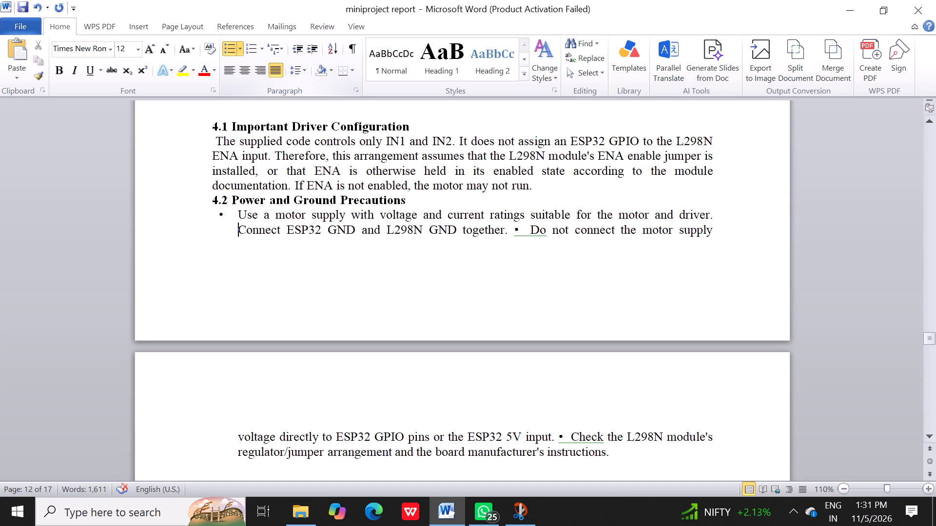
click(233, 233)
Put "Do not connect the motor supply voltage" on its own line, without an automatic bullet or hanging indent.
click(512, 229)
key(Return)
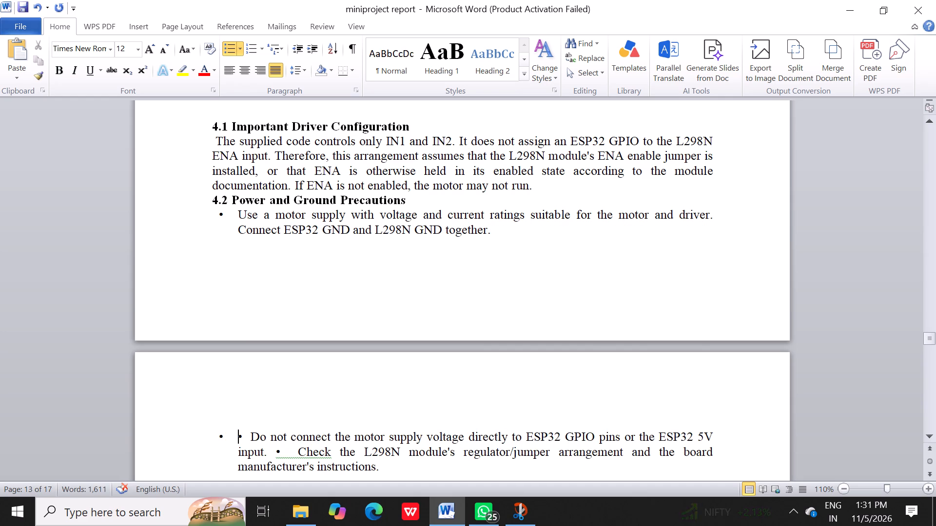
key(BackSpace)
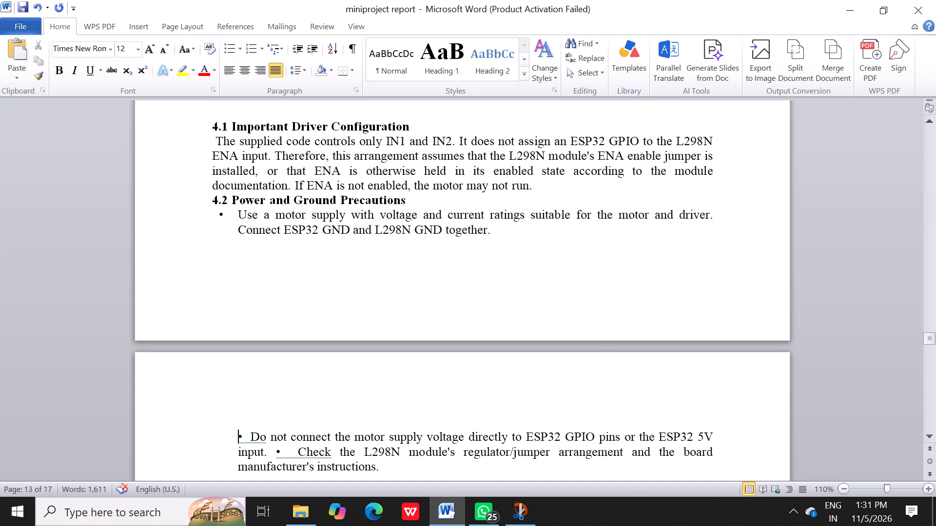
key(BackSpace)
Adjust the spacing after the typed bullets, leaving one space before "Check" and two before "Do not connect".
key(Right)
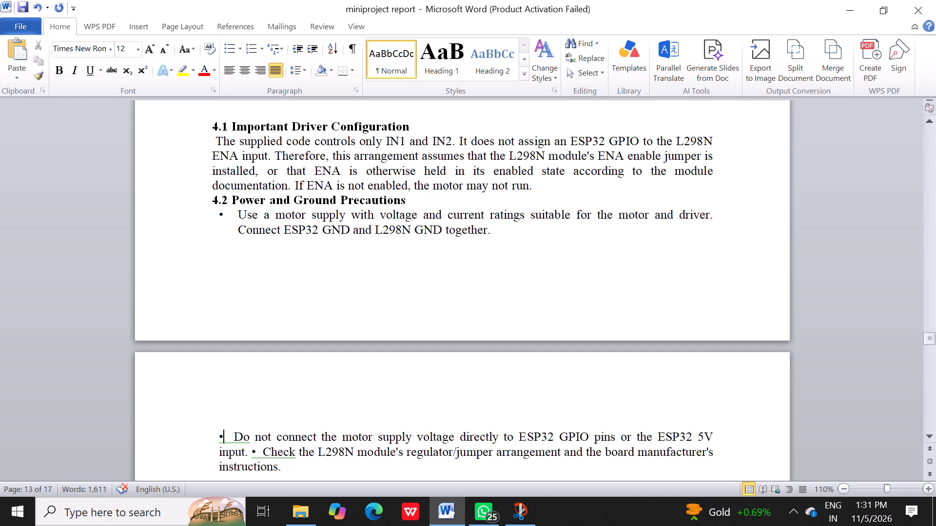
key(Right)
key(Right)
key(BackSpace)
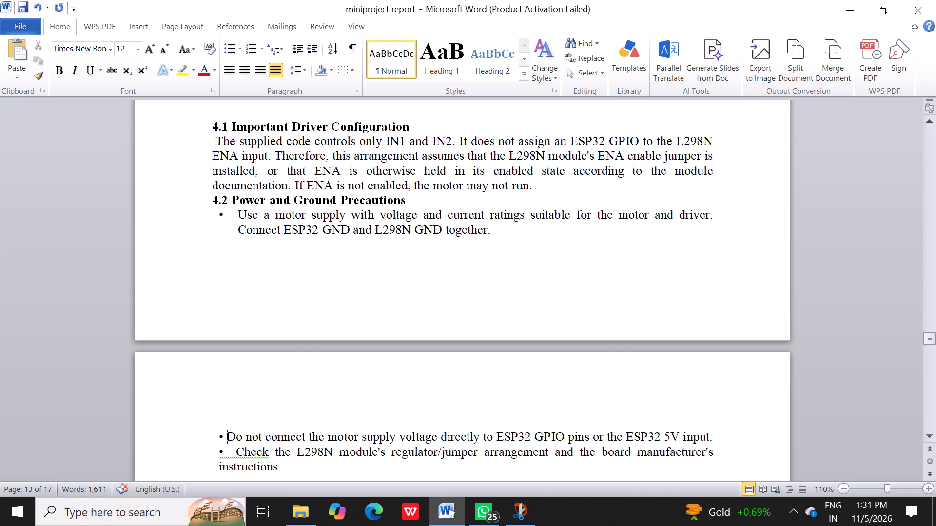
key(Down)
key(Right)
key(BackSpace)
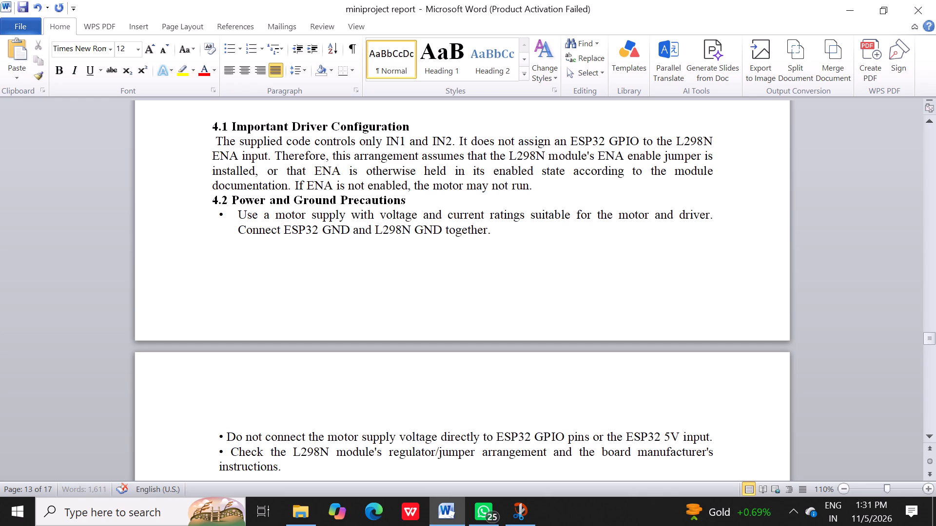
key(BackSpace)
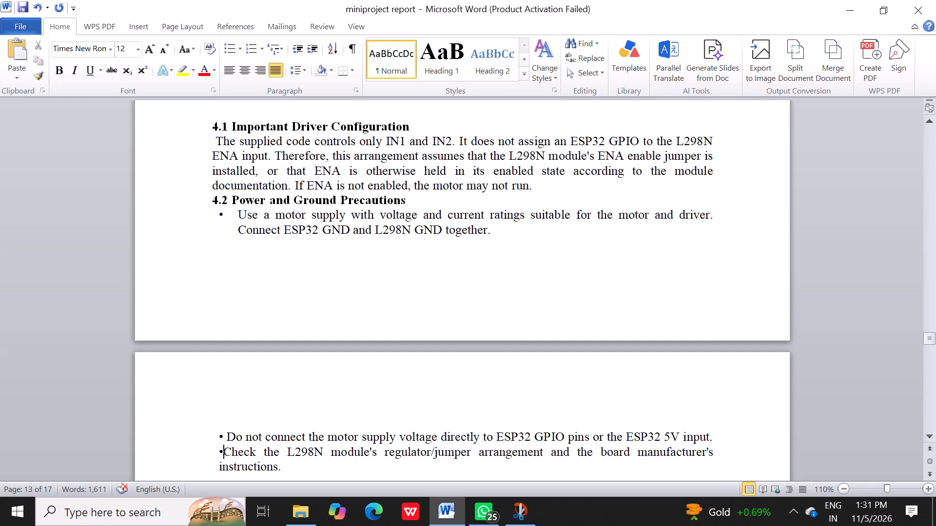
key(space)
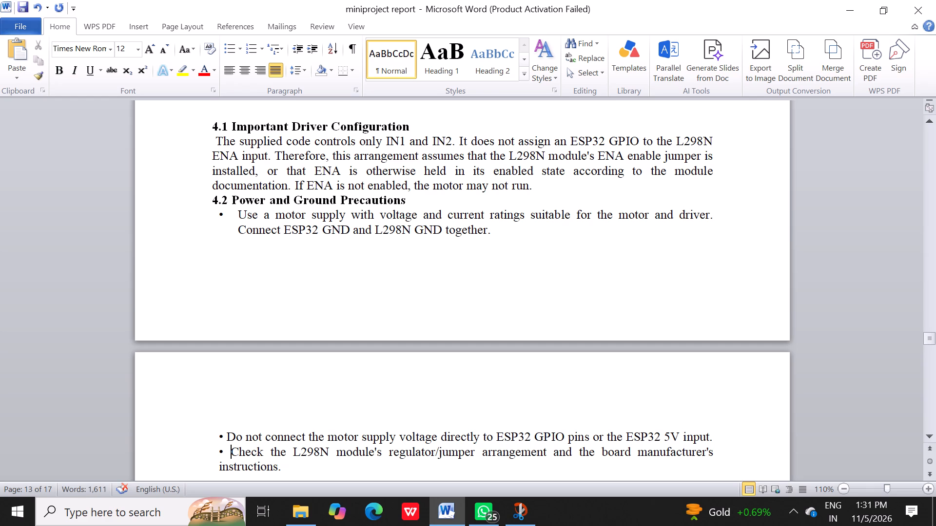
click(227, 432)
key(space)
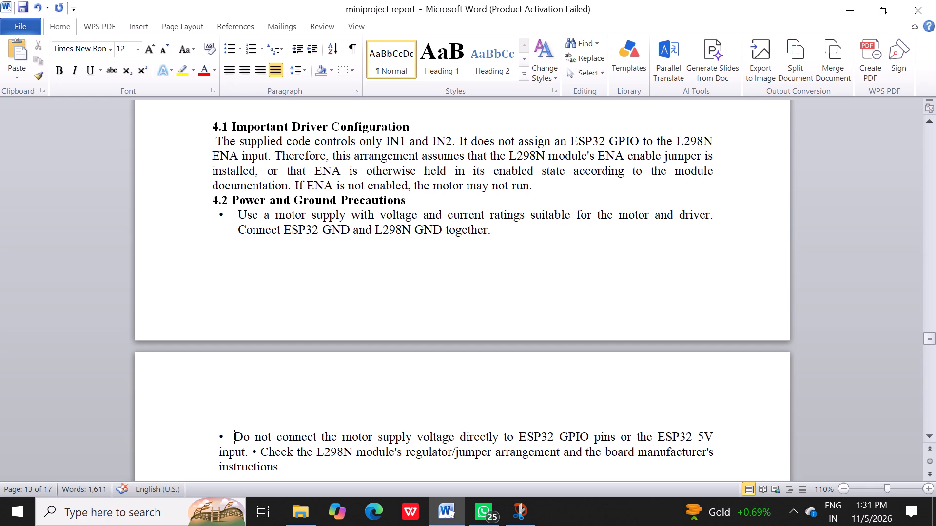
Put the bullet "Check the L298N module's regulator/jumper arrangement" on its own line.
click(226, 294)
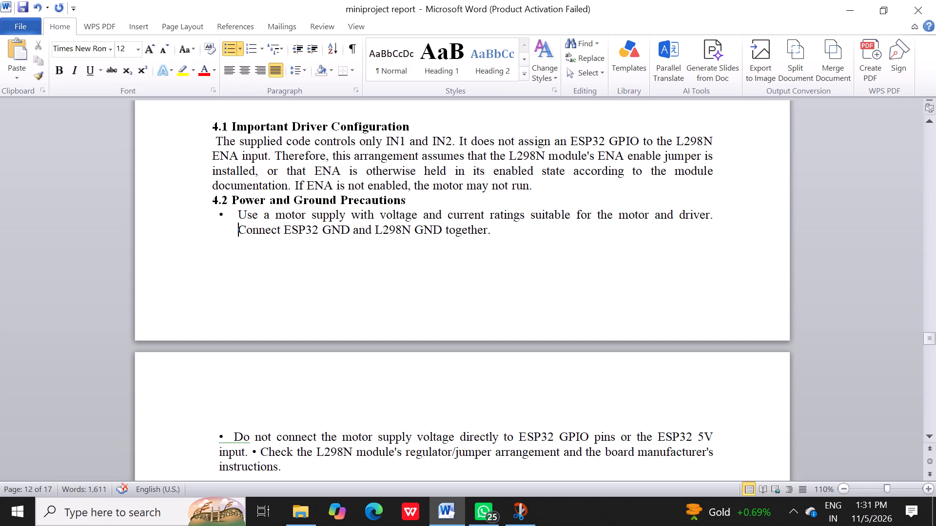
click(252, 451)
key(Return)
Start a new line below the bullet ending in "the board manufacturer's instructions.".
scroll(250, 449, down, 10)
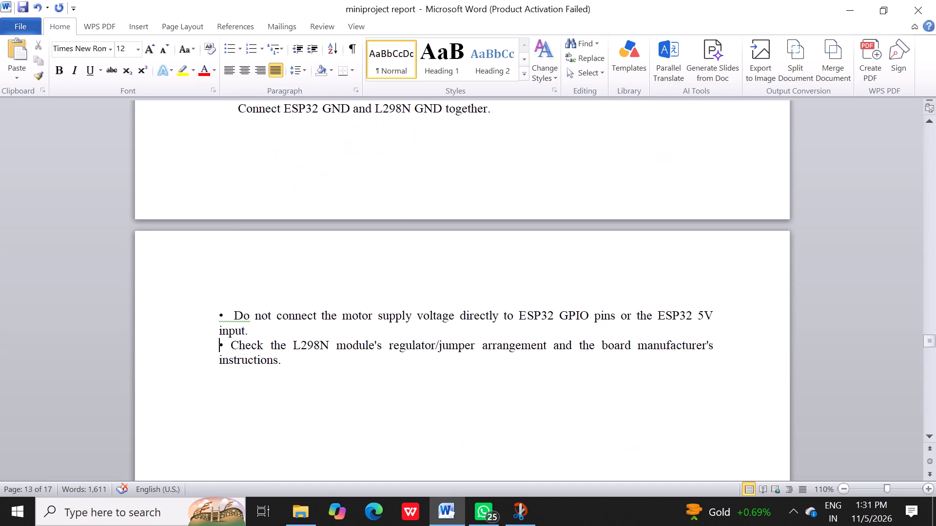
scroll(250, 449, down, 7)
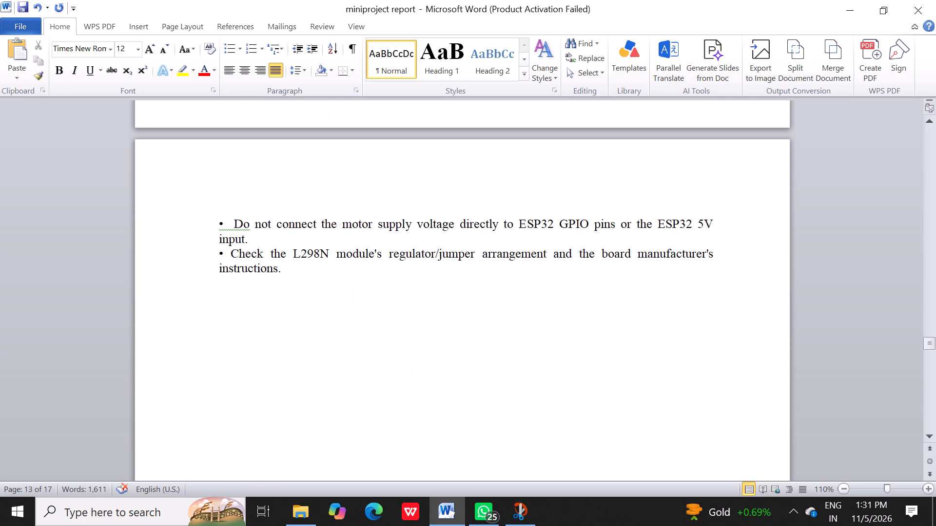
click(347, 266)
key(Return)
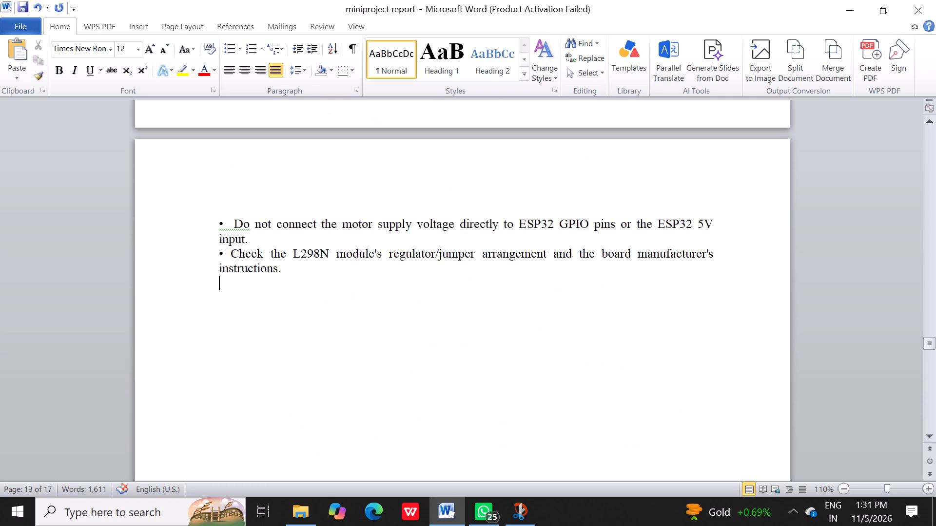
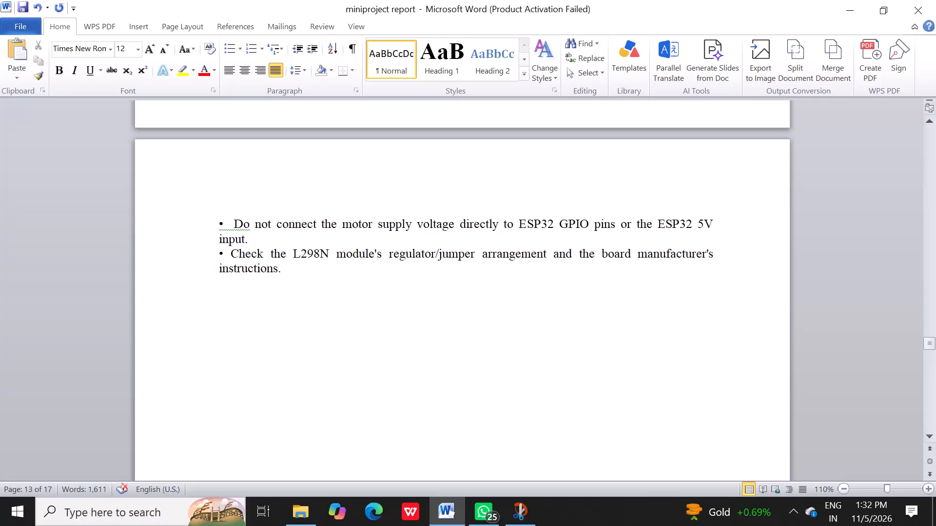
Paste the copied section 5 text on the new line below the "Check the L298N module's regulator/jumper arrangement" bullet.
key(ctrl+v)
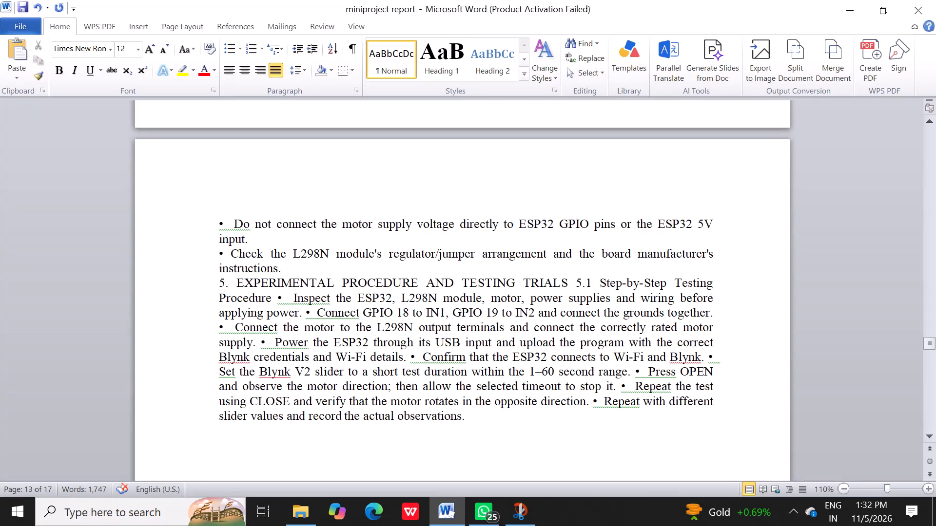
Make the heading "5. EXPERIMENTAL PROCEDURE AND TESTING TRIALS" bold and enlarge it to 14 pt.
drag(218, 280, 526, 279)
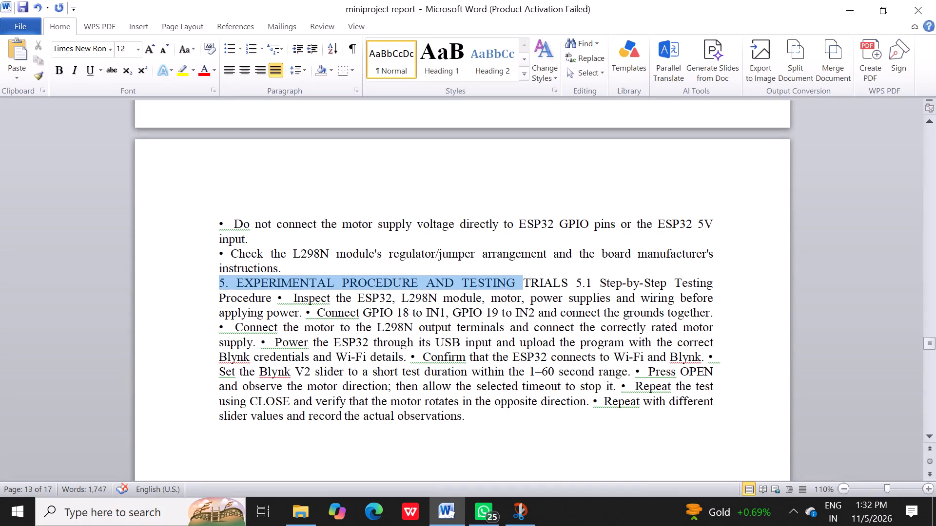
drag(526, 279, 586, 279)
click(573, 279)
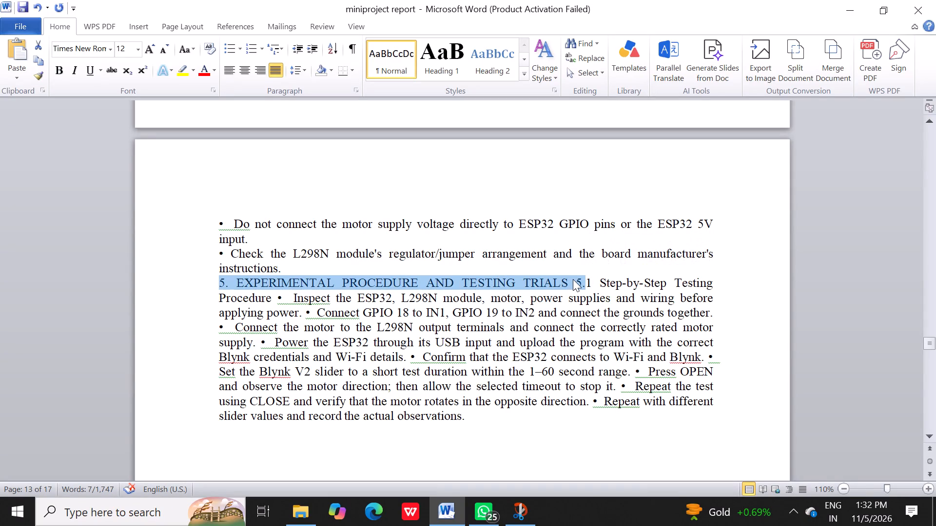
drag(573, 279, 286, 282)
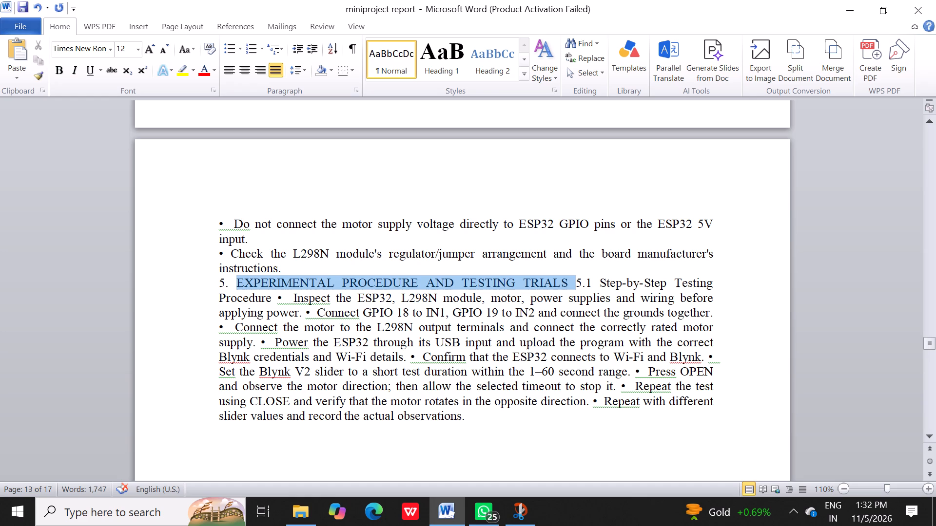
drag(286, 282, 162, 278)
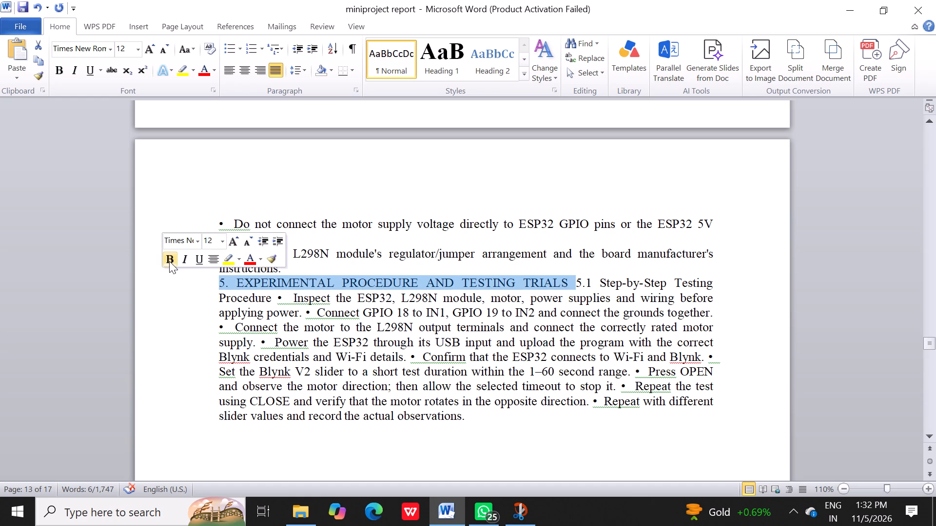
click(169, 261)
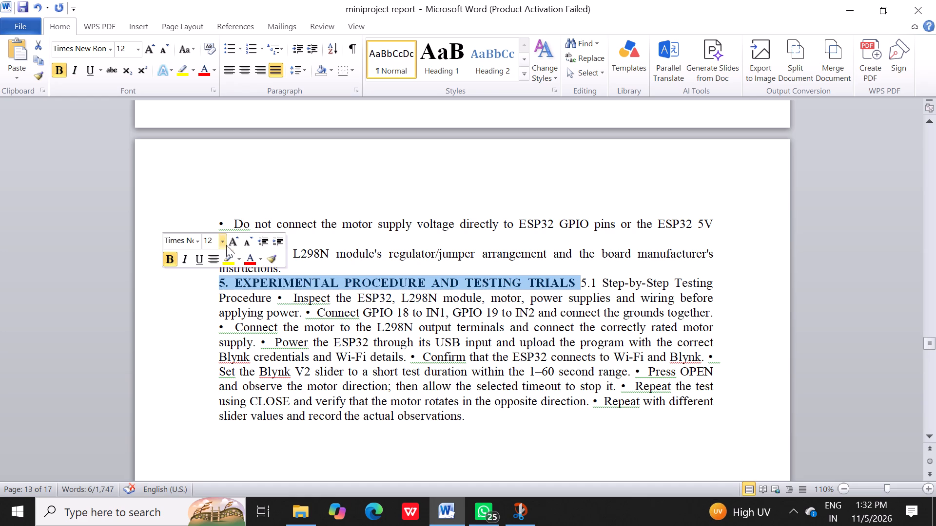
click(230, 241)
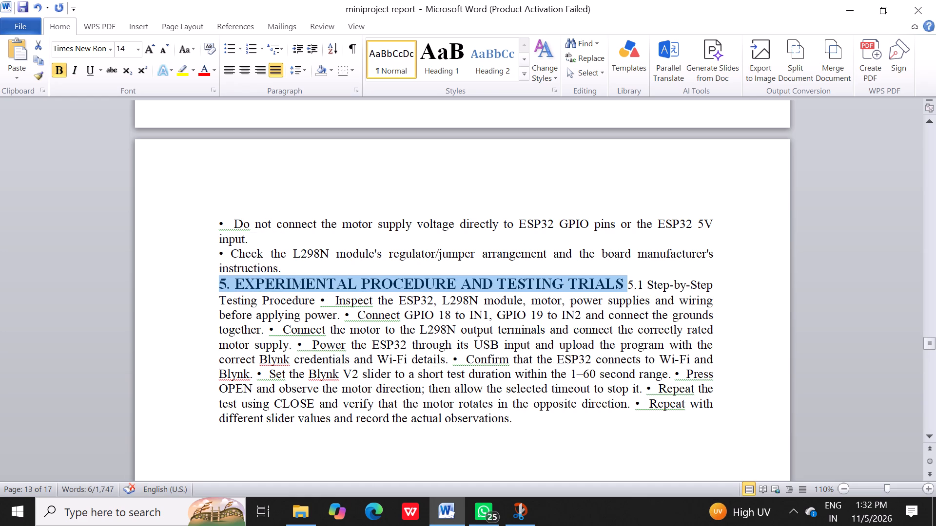
Put the section 5 heading on its own line and insert a blank line above it.
click(628, 279)
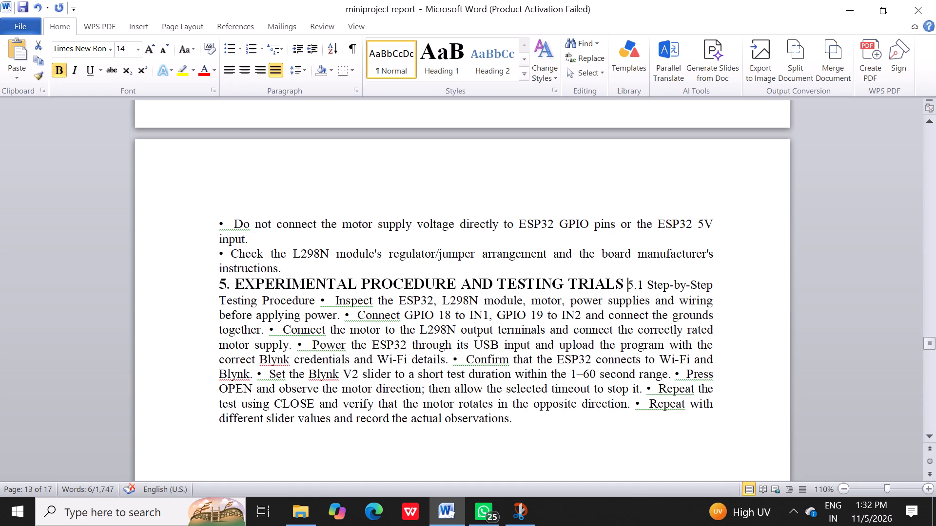
key(Return)
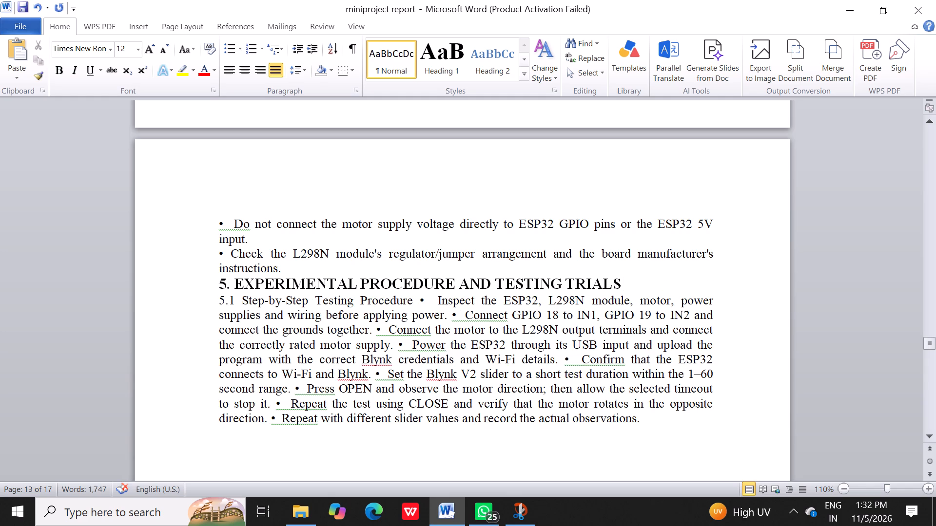
click(390, 269)
key(Return)
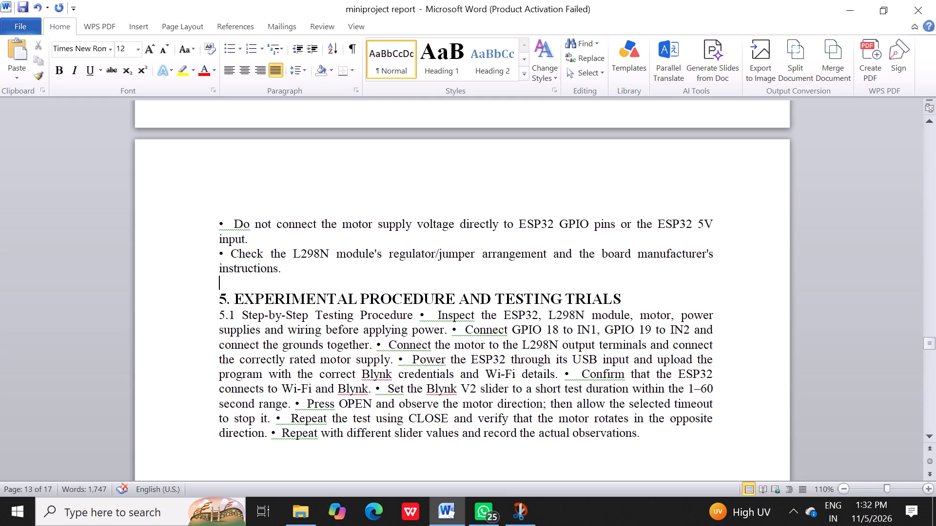
Make "5.1 Step-by-Step Testing Procedure" bold and put it on its own line above the first bullet.
scroll(390, 269, down, 16)
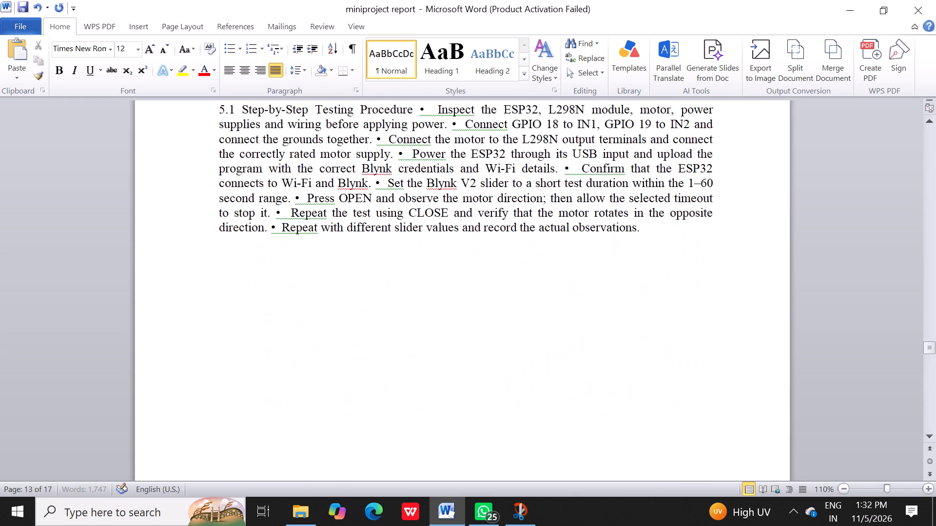
scroll(390, 269, up, 5)
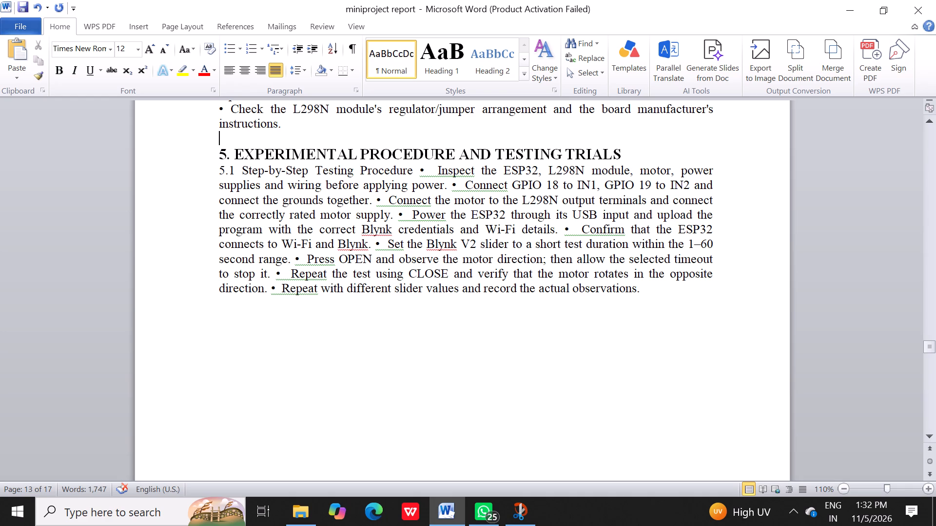
drag(414, 173, 214, 190)
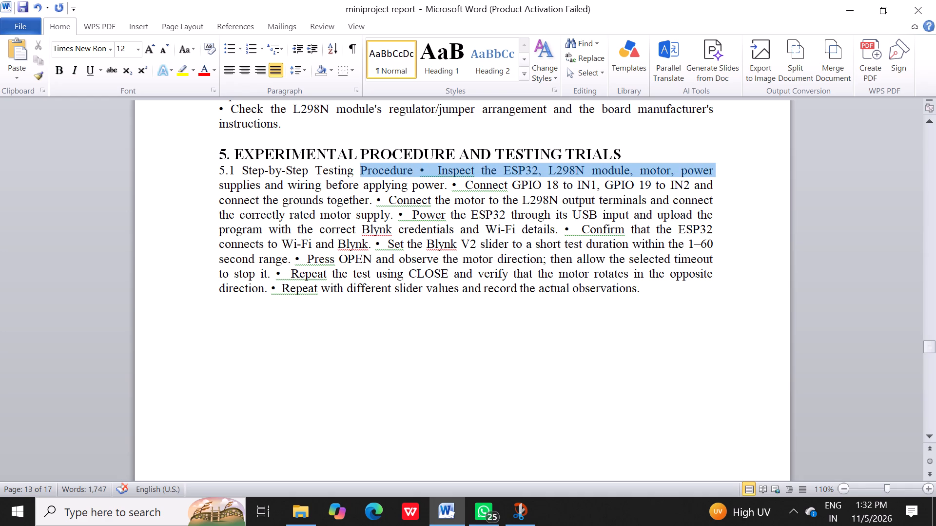
drag(214, 190, 216, 176)
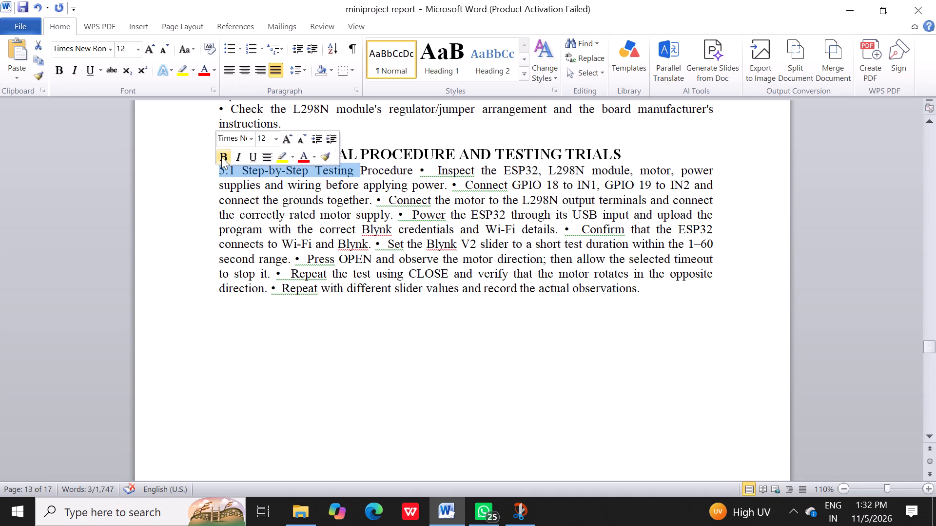
click(221, 158)
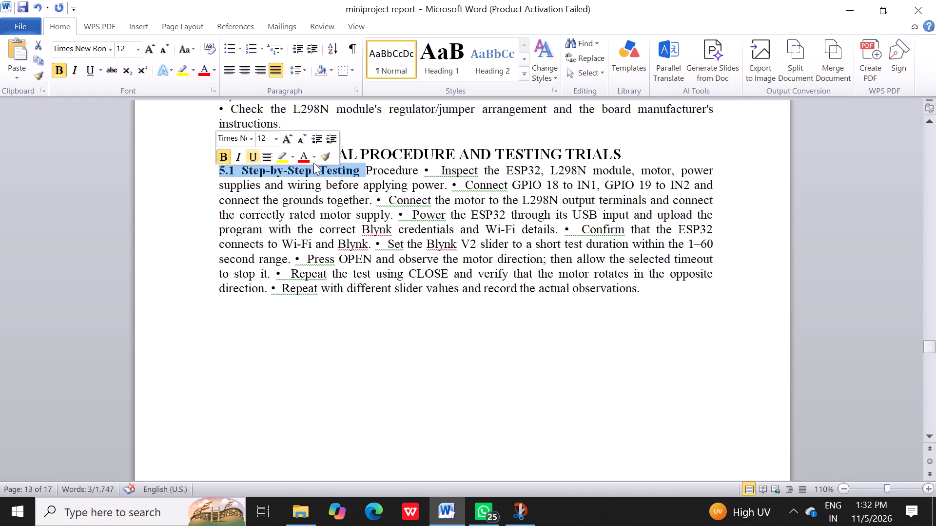
click(364, 169)
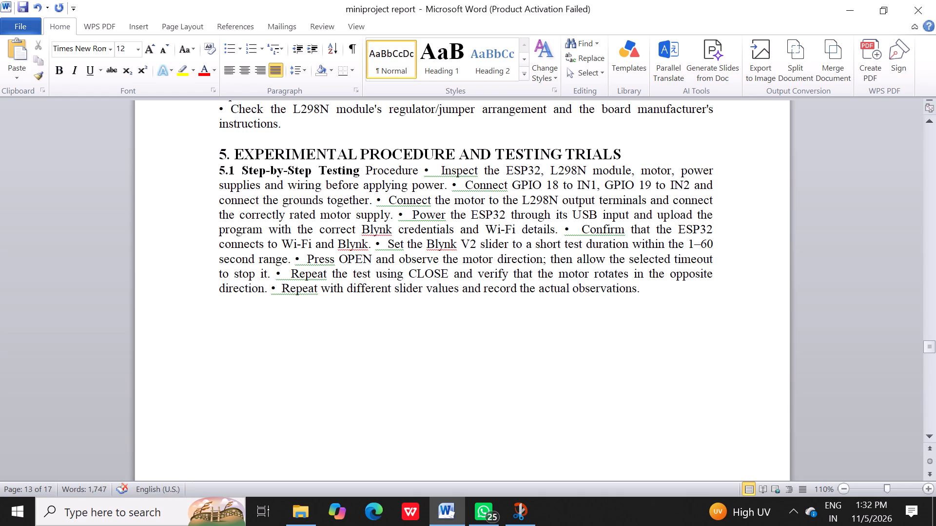
drag(416, 168, 369, 173)
drag(374, 154, 377, 156)
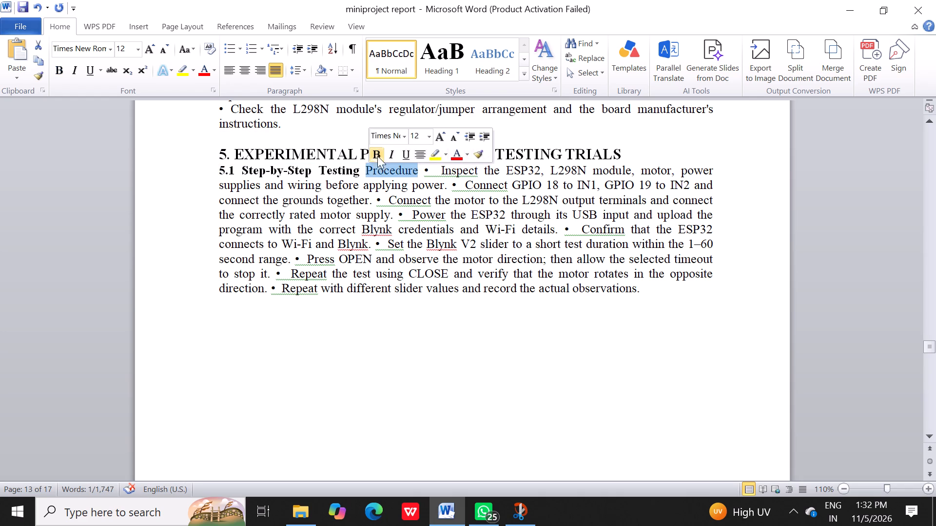
drag(377, 156, 381, 156)
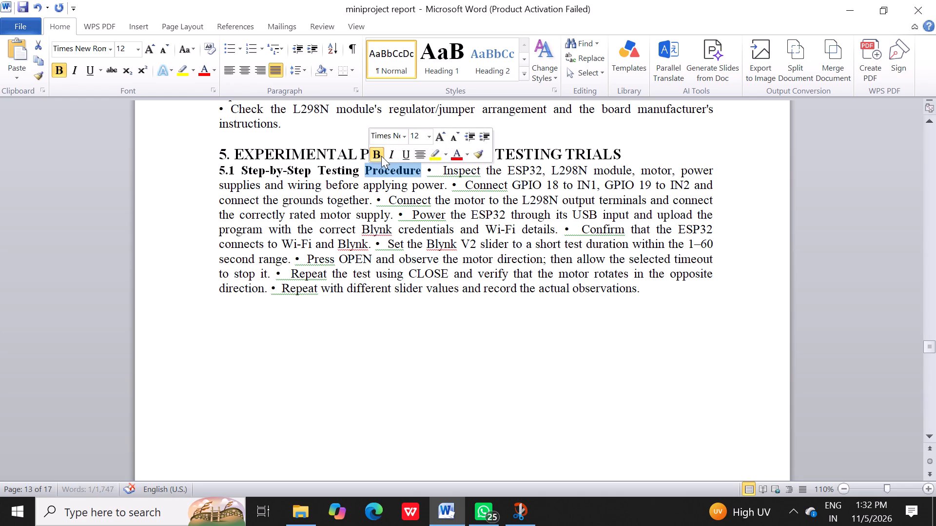
click(381, 156)
click(381, 156)
click(427, 166)
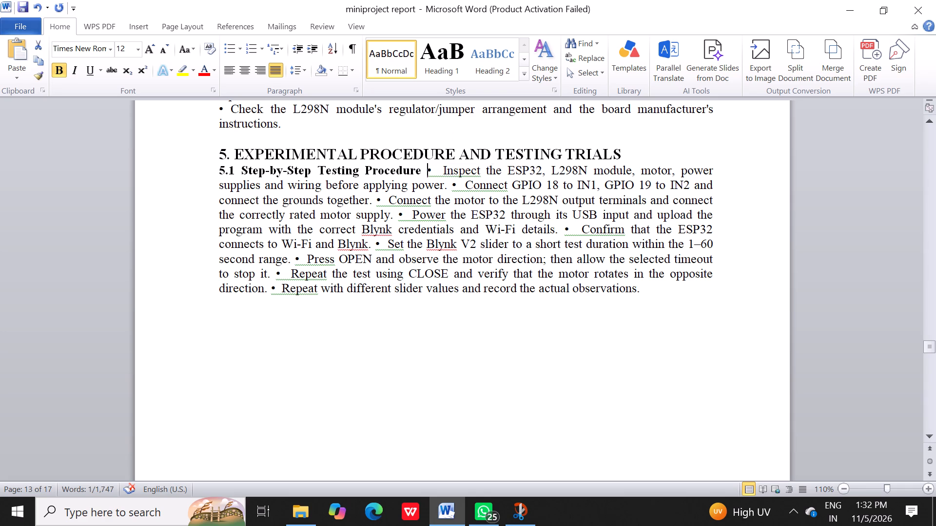
key(Return)
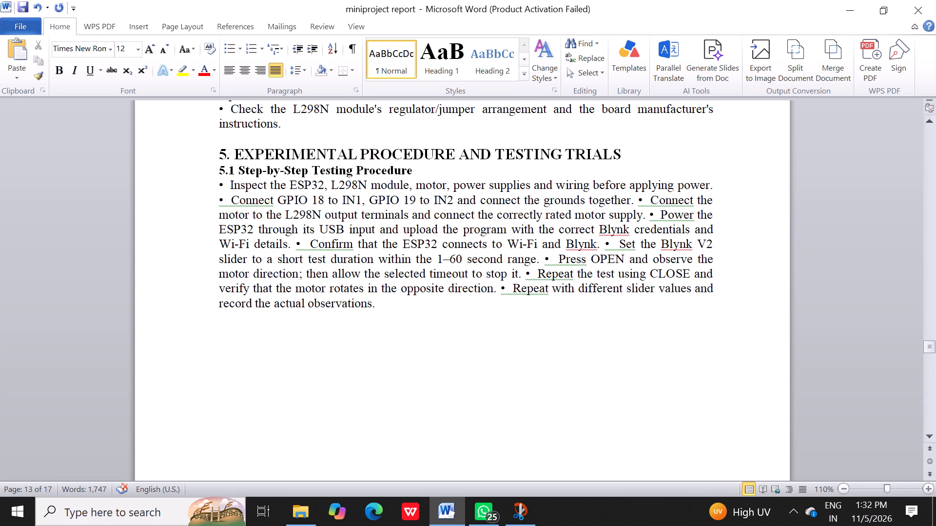
Remove the extra space after the "Inspect" and "Connect GPIO 18" bullets, and start a new line at the "Connect the motor" bullet.
click(226, 181)
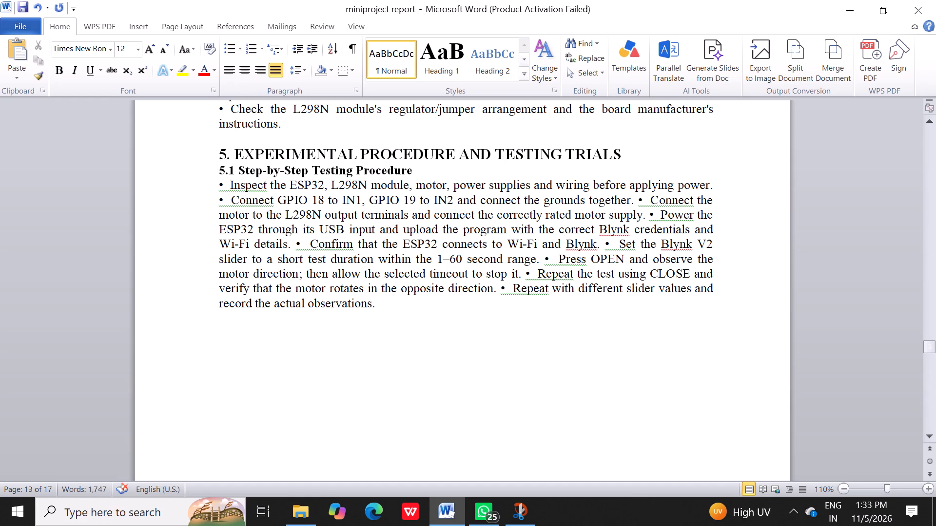
key(BackSpace)
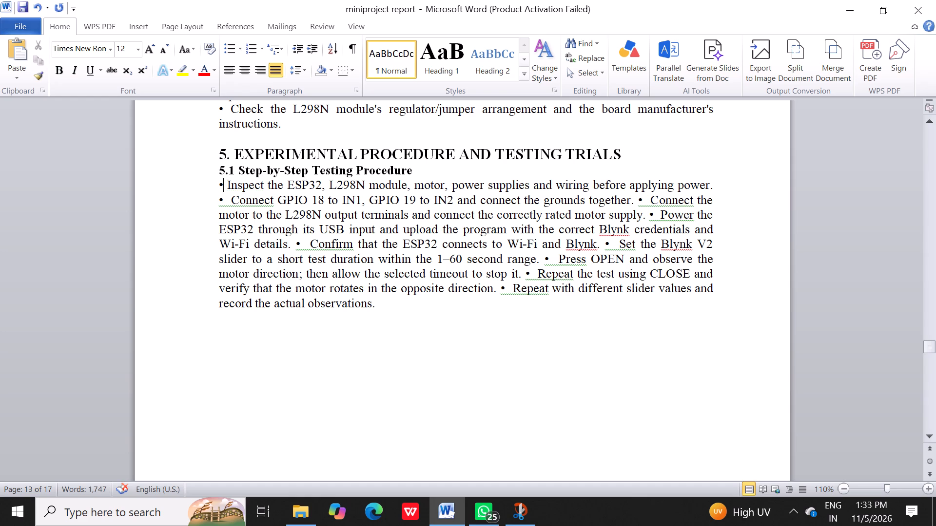
click(636, 203)
key(Return)
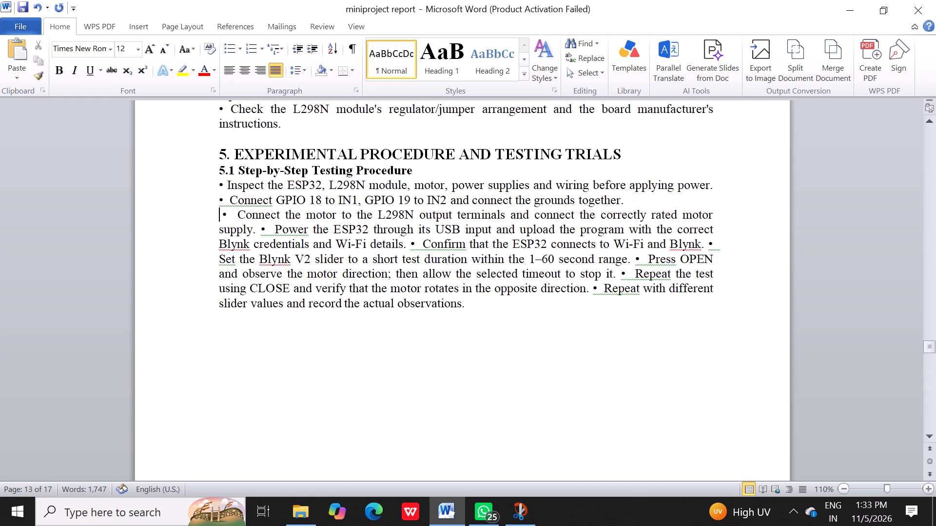
click(226, 202)
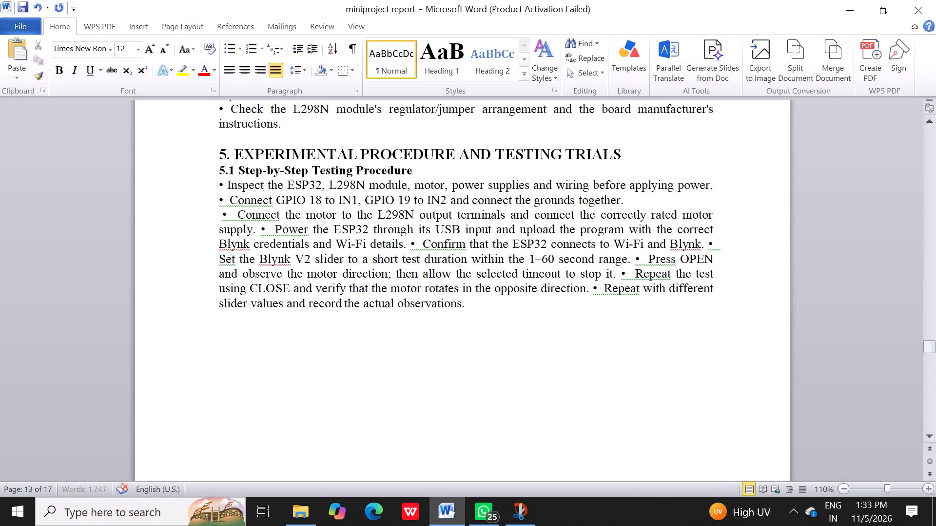
key(BackSpace)
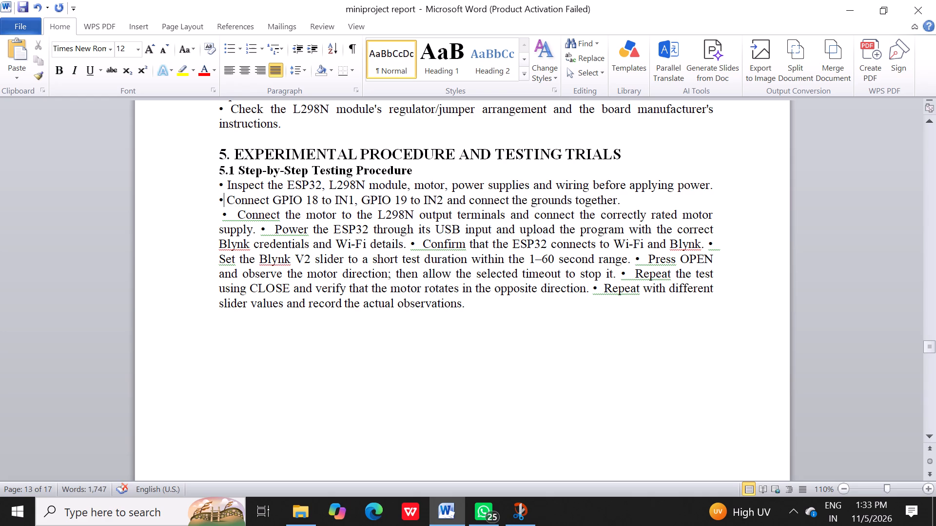
Remove the extra space after the "Connect the motor" bullet and adjust its line start to line up with the bullets above.
click(235, 209)
key(BackSpace)
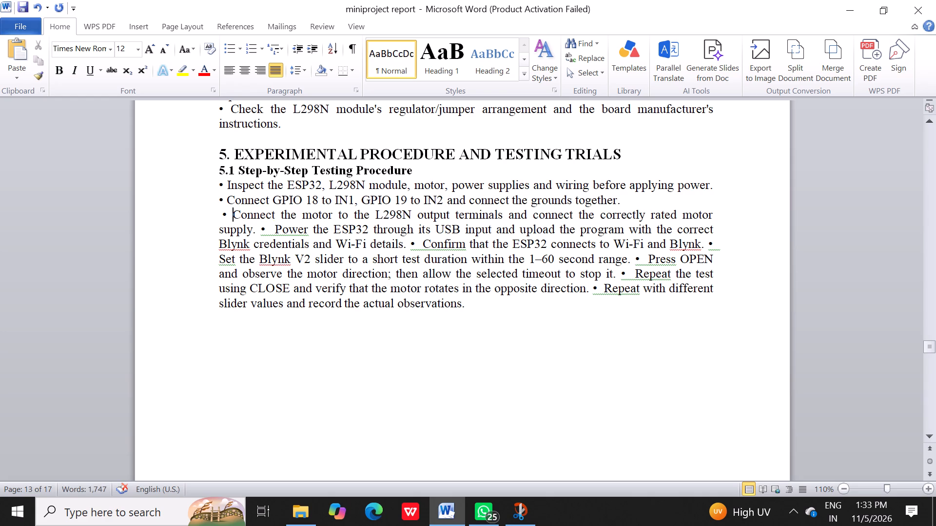
click(216, 218)
key(BackSpace)
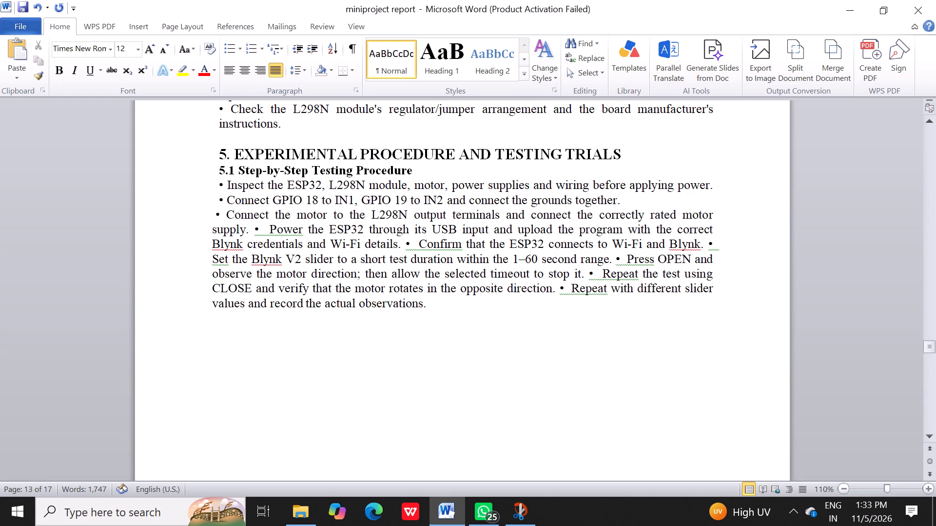
key(space)
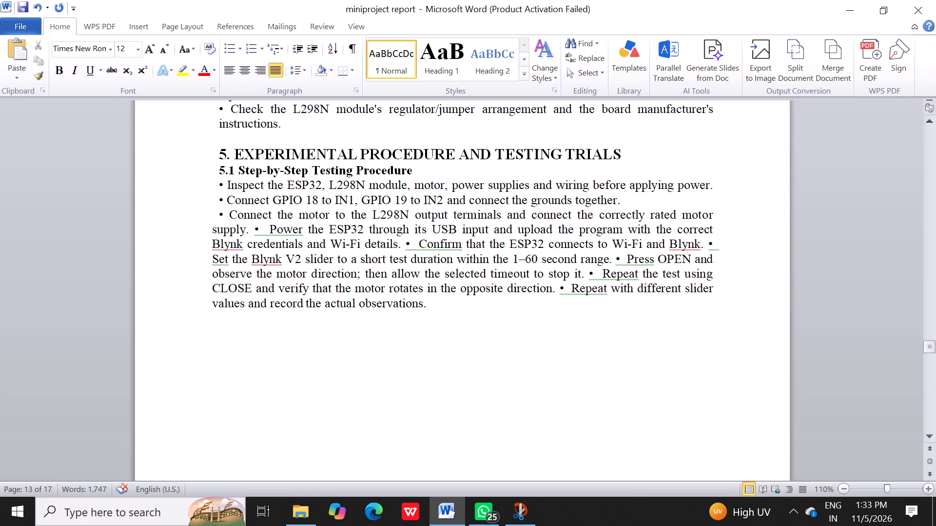
click(231, 215)
key(BackSpace)
key(space)
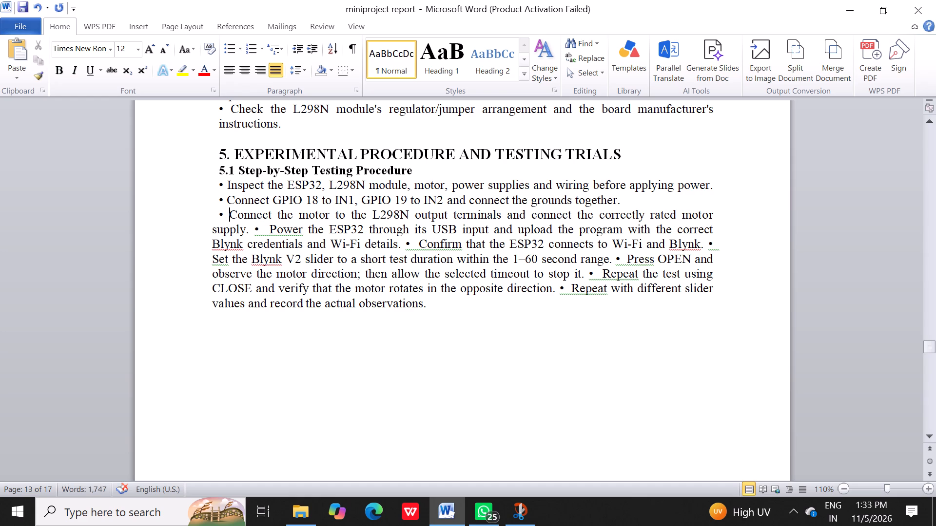
Put the bullet "Power the ESP32 through its USB input" on its own line.
click(251, 231)
key(Return)
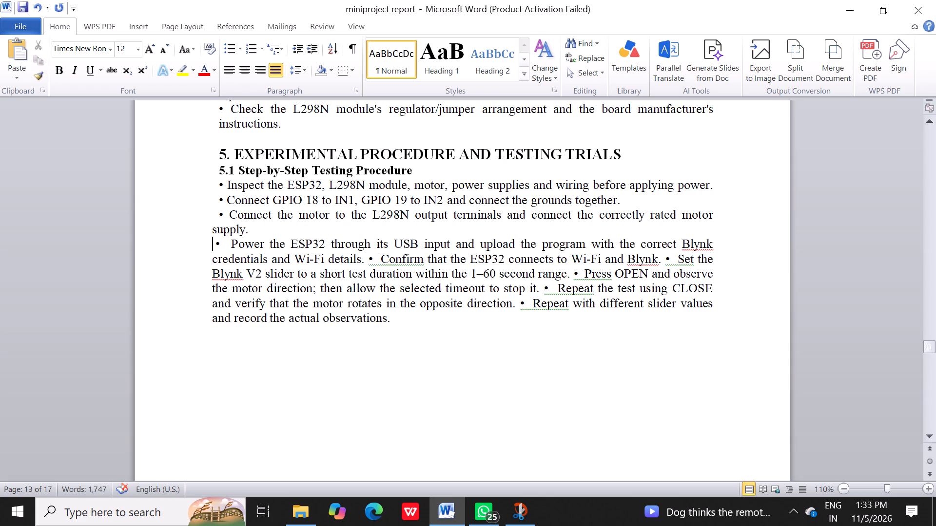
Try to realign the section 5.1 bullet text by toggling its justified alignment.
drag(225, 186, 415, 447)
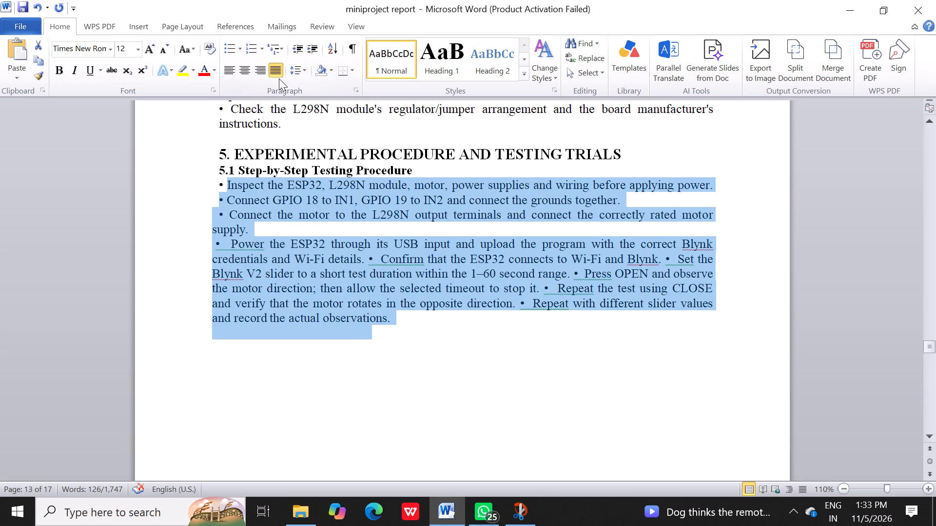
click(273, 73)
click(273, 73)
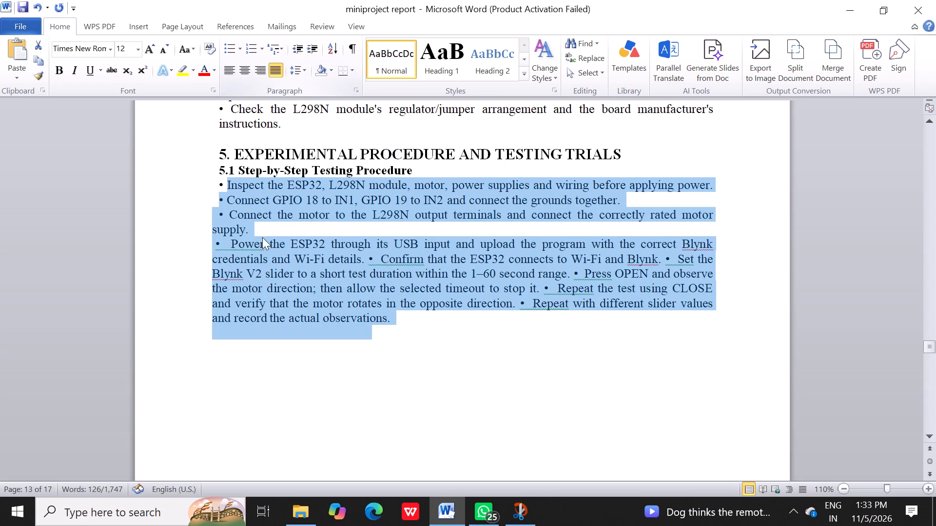
Put the section 5.1 bullets "Confirm", "Set", "Press OPEN", "Repeat the test" and "Repeat with different slider values" each on its own line.
click(370, 255)
key(Return)
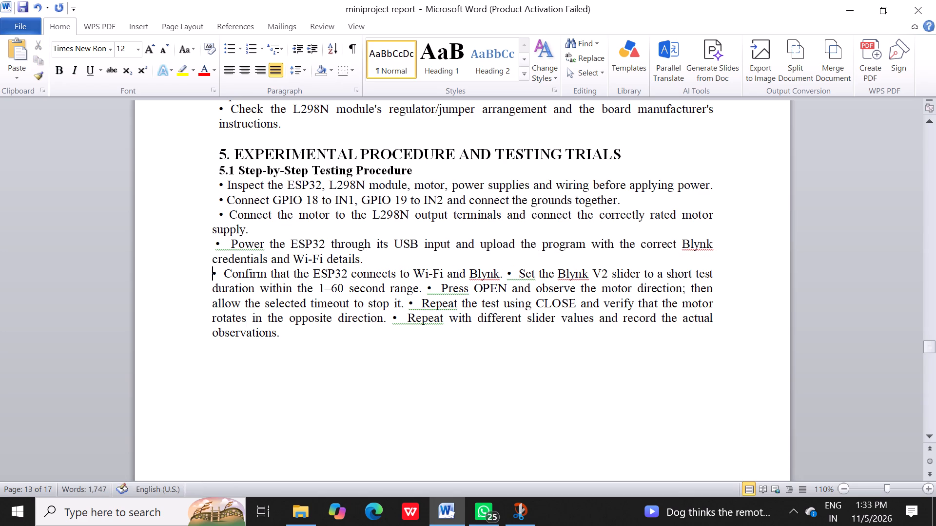
click(508, 272)
key(Return)
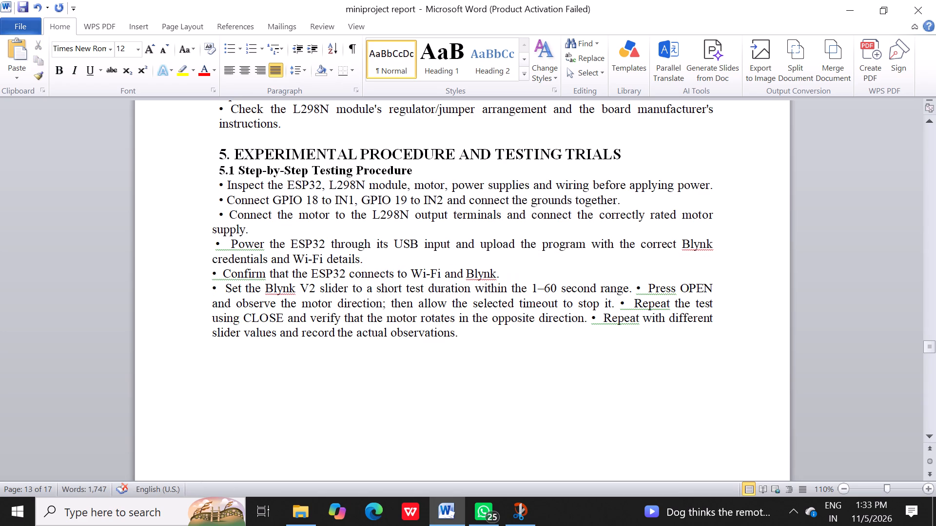
click(637, 285)
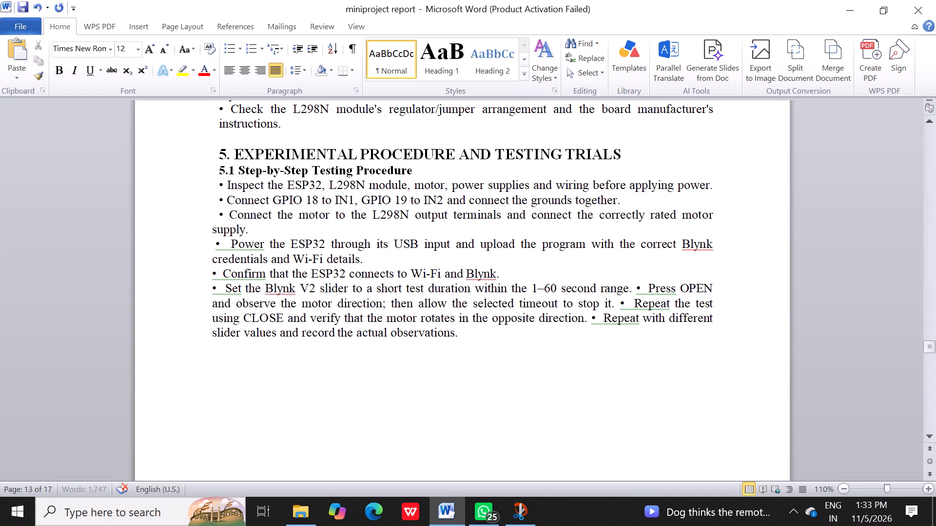
key(Return)
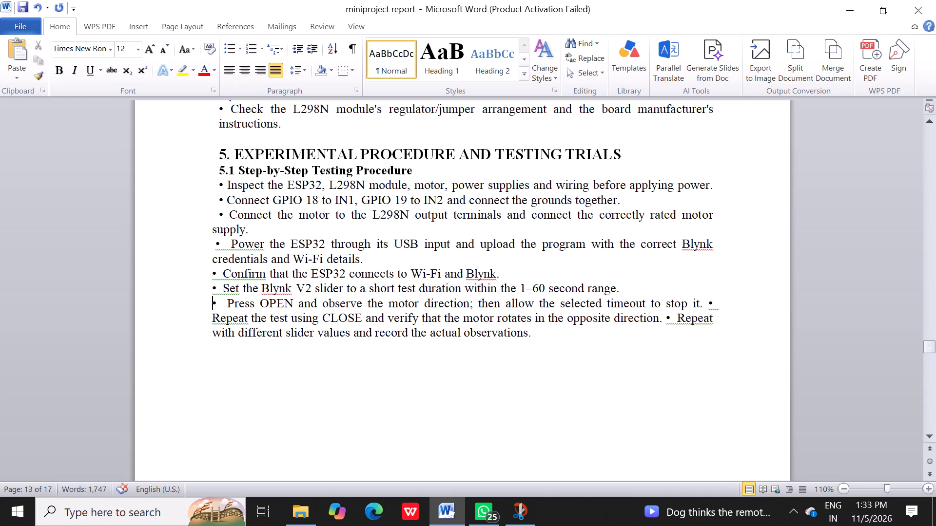
click(709, 302)
key(Return)
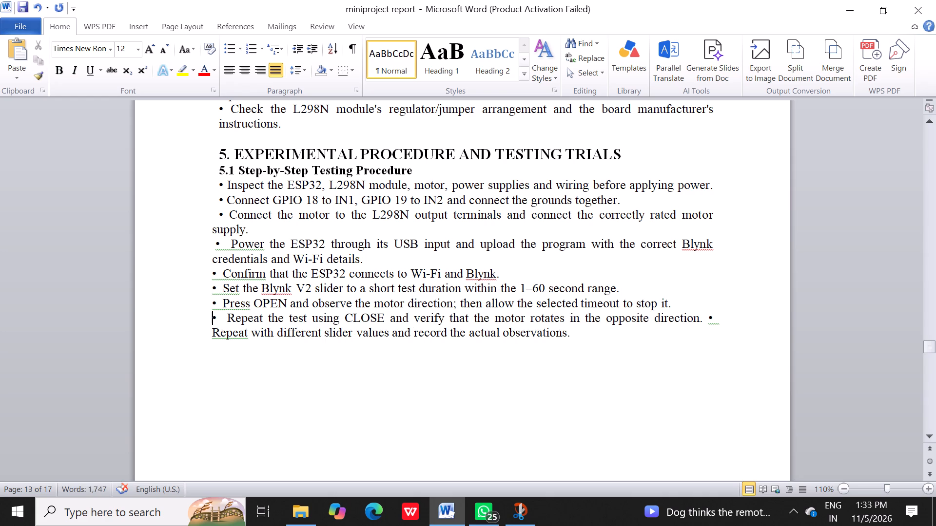
click(708, 317)
key(Return)
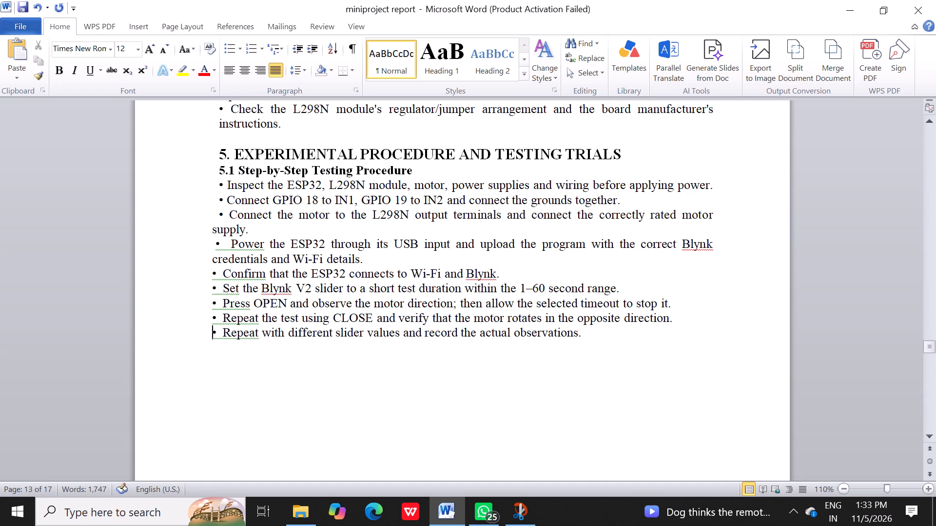
click(611, 340)
Add a blank line below the section 5 heading and another below the 5.1 Step-by-Step Testing Procedure heading.
click(629, 161)
key(Return)
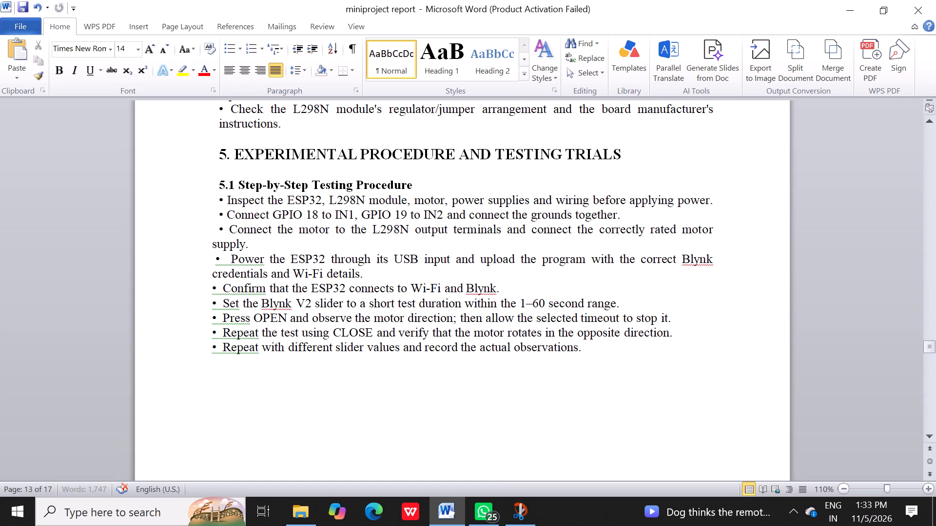
click(517, 192)
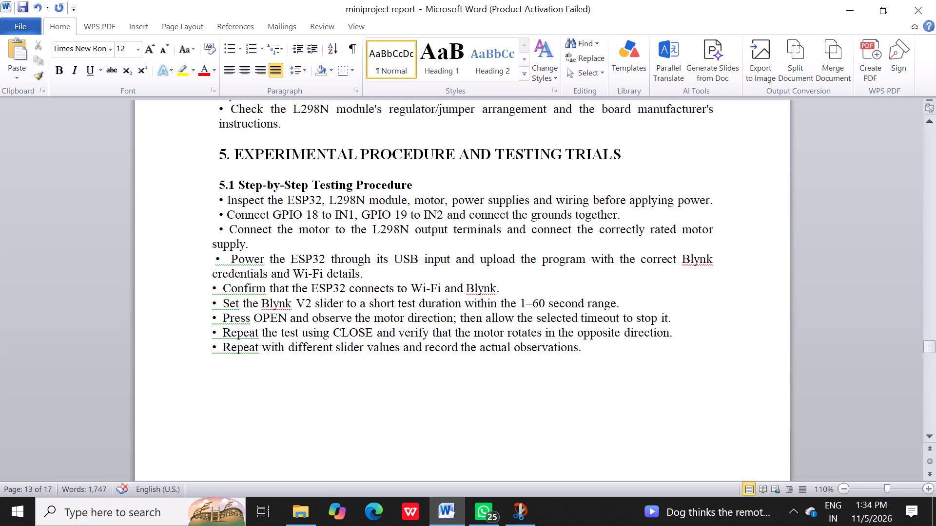
click(511, 190)
key(Return)
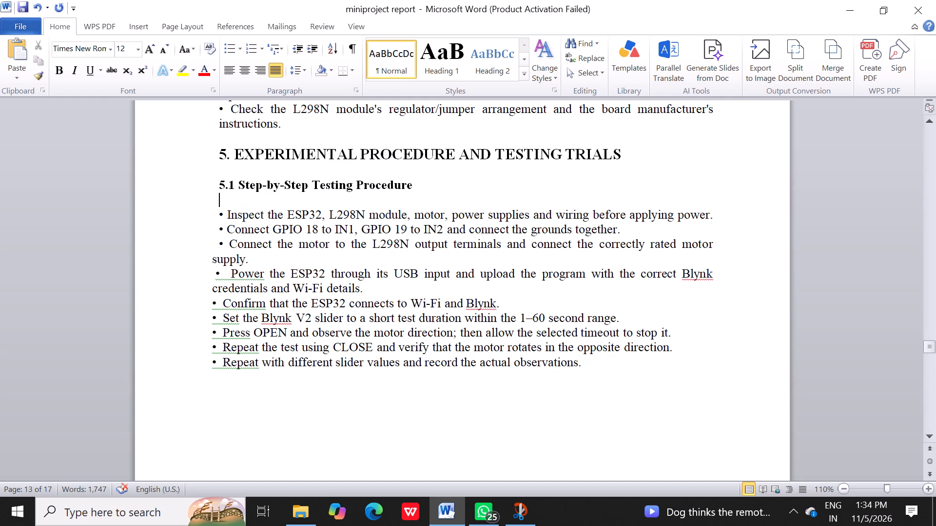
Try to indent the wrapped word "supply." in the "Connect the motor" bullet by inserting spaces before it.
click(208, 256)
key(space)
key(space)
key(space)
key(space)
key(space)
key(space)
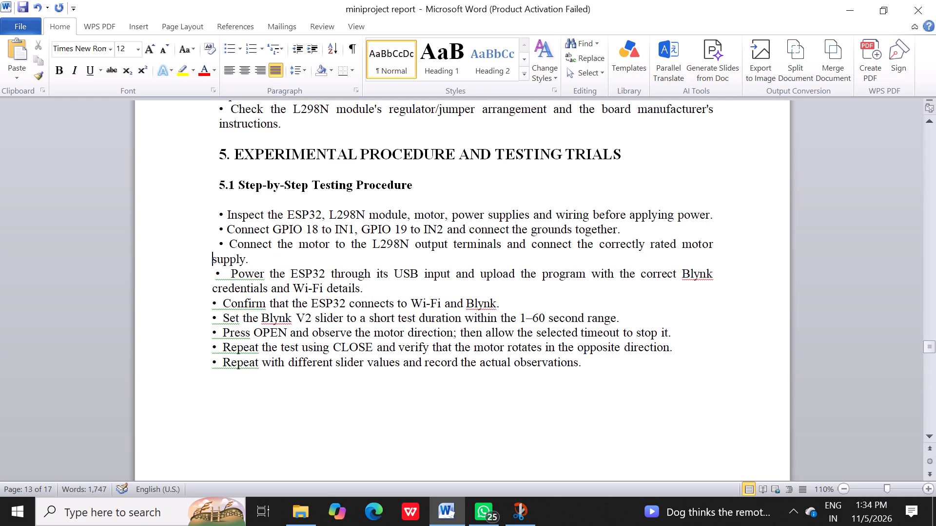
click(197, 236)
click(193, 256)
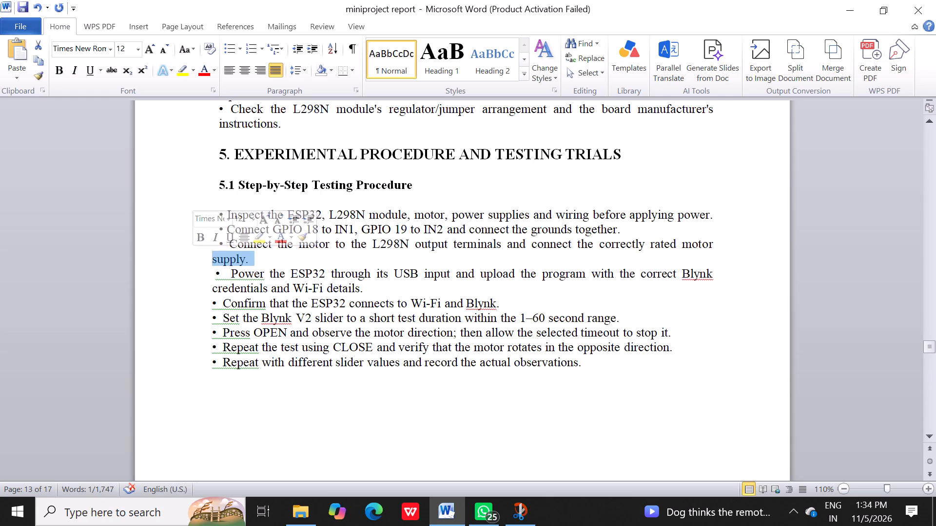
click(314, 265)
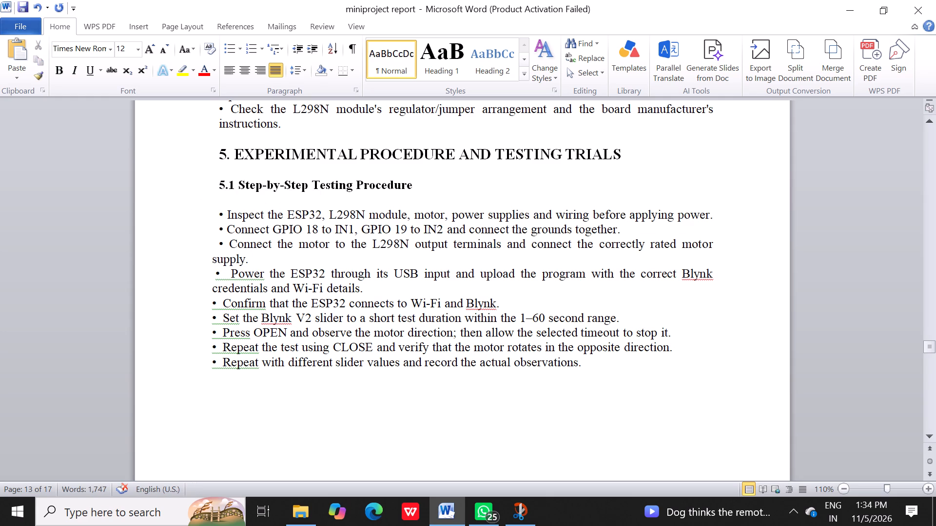
Remove the extra space between the bullet mark and "Power the ESP32".
click(231, 274)
key(BackSpace)
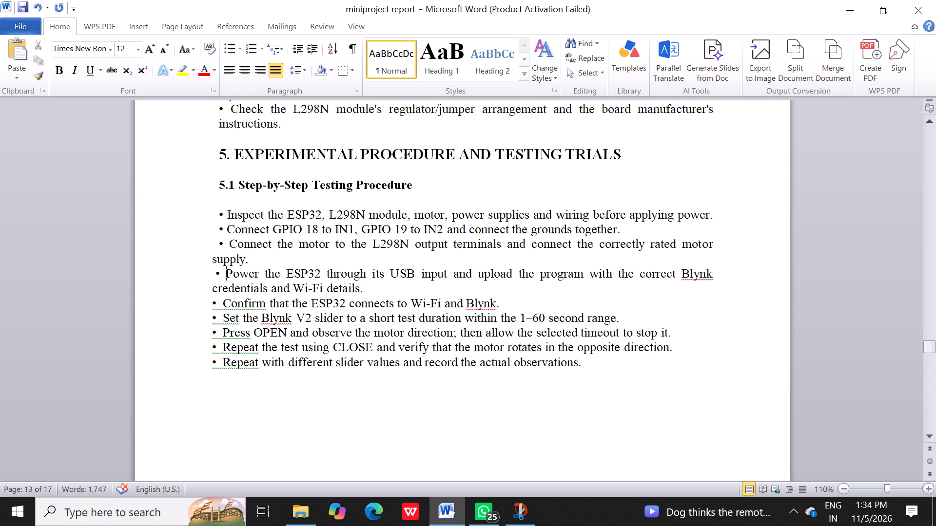
Join the "Connect the motor" bullet to the end of the "Connect GPIO 18" line and remove the space before its bullet mark.
click(212, 260)
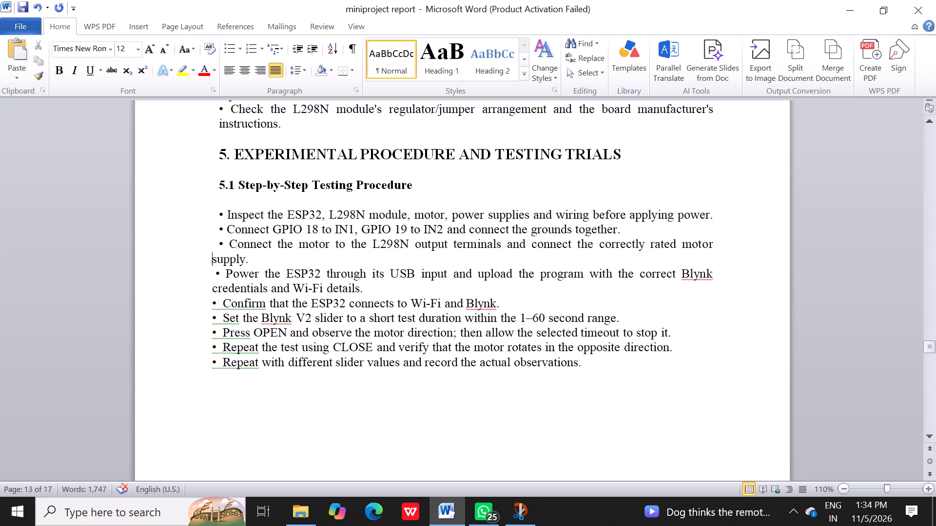
click(216, 244)
key(BackSpace)
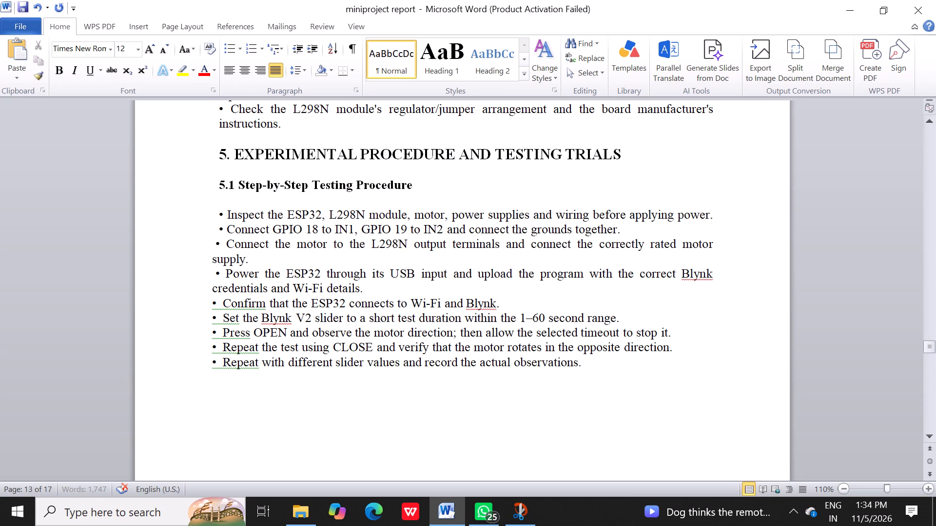
key(BackSpace)
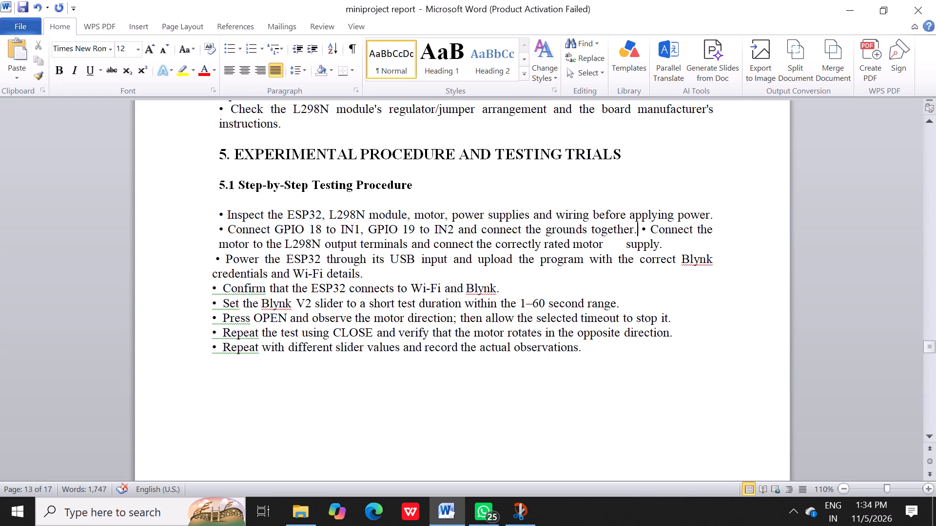
key(Return)
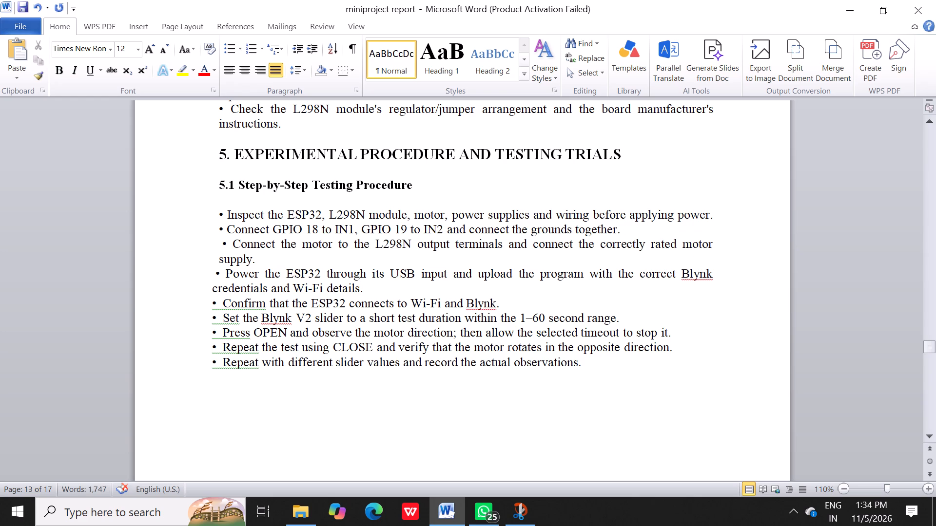
key(BackSpace)
key(BackSpace)
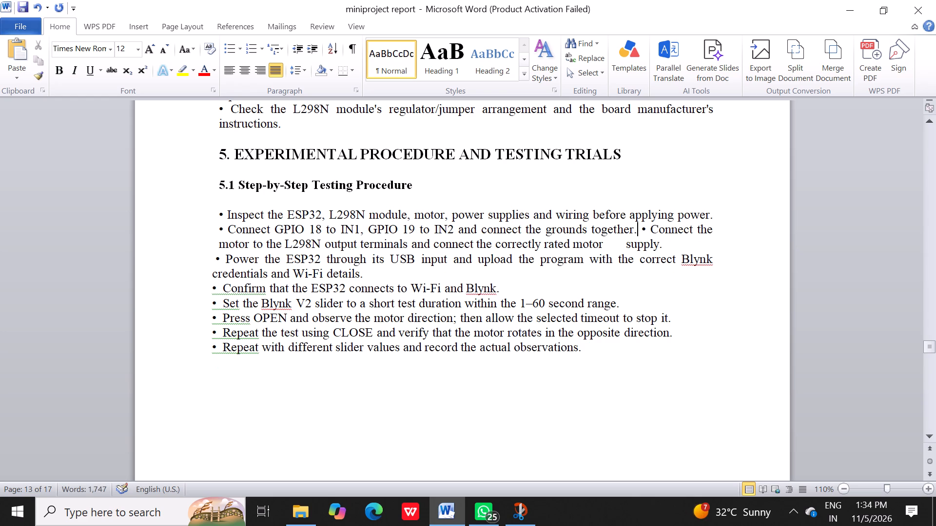
key(Right)
key(BackSpace)
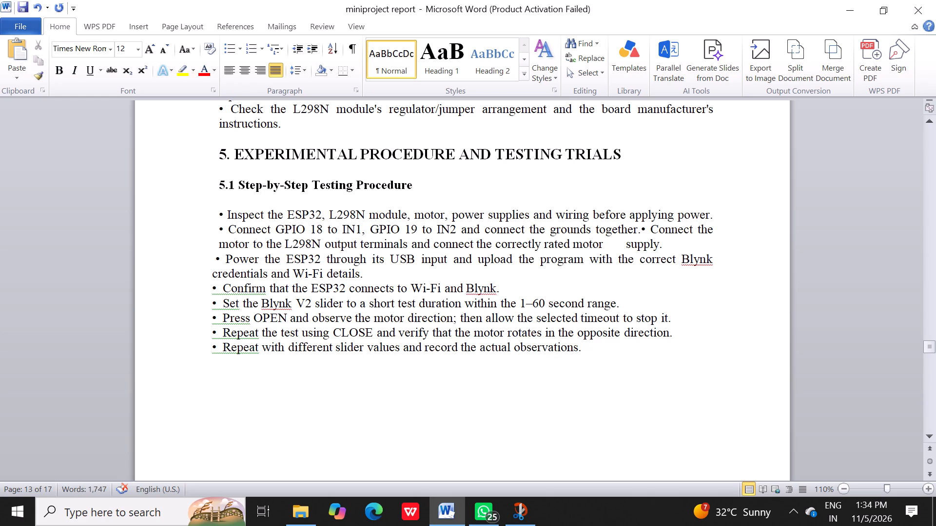
Remove the extra spaces between "motor" and "supply." in the "Connect the motor" bullet, leaving a single space.
click(624, 243)
key(BackSpace)
key(BackSpace)
key(BackSpace)
key(BackSpace)
key(BackSpace)
key(BackSpace)
key(BackSpace)
key(r)
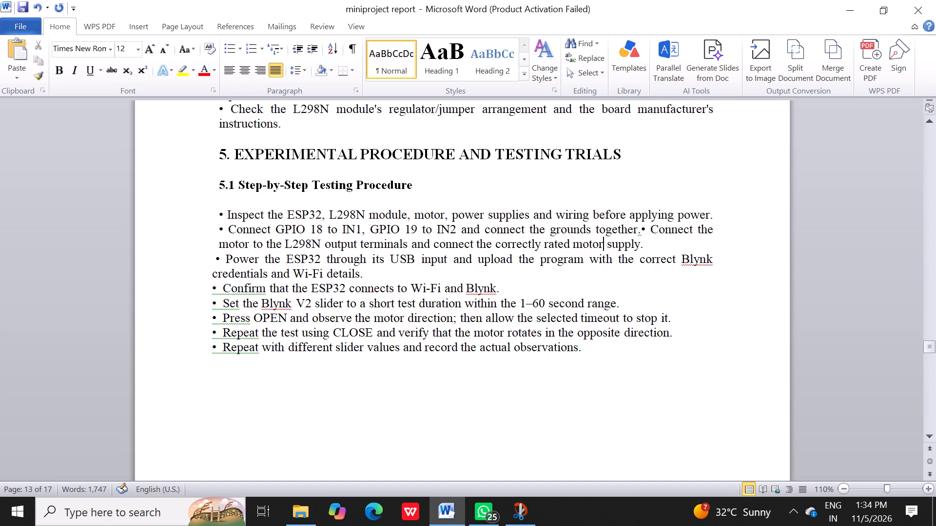
Put the "Connect the motor" bullet back on its own line and remove its first-line indent.
click(641, 227)
key(Return)
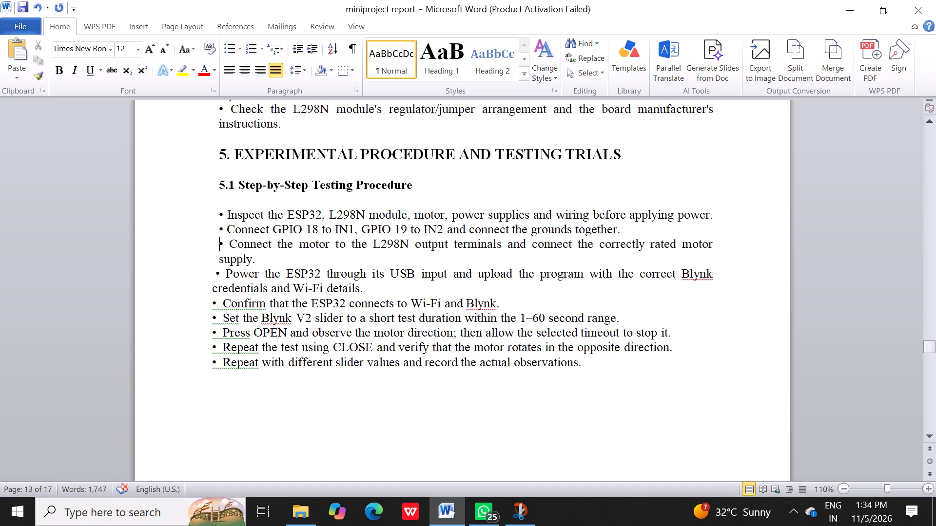
key(BackSpace)
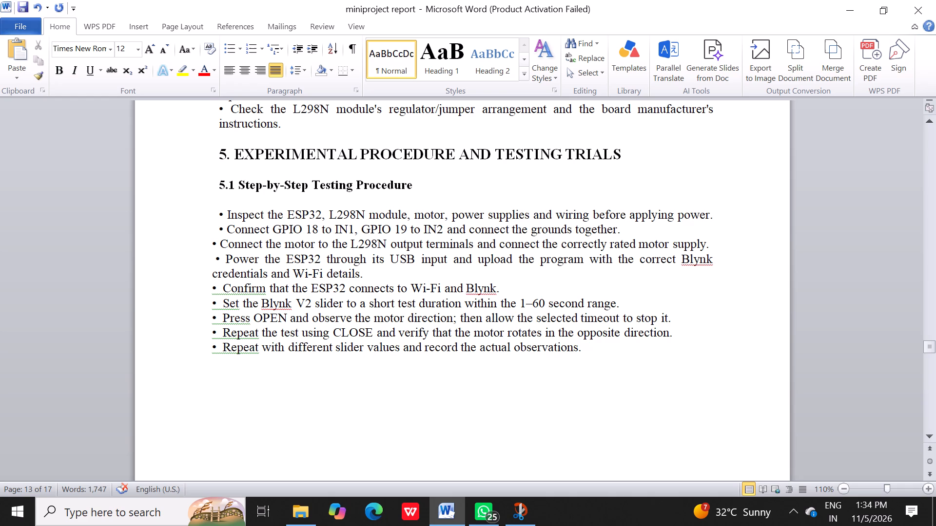
Remove the indent of the "Inspect the ESP32" bullet and start the "Connect GPIO 18" bullet on its own line.
click(216, 217)
key(BackSpace)
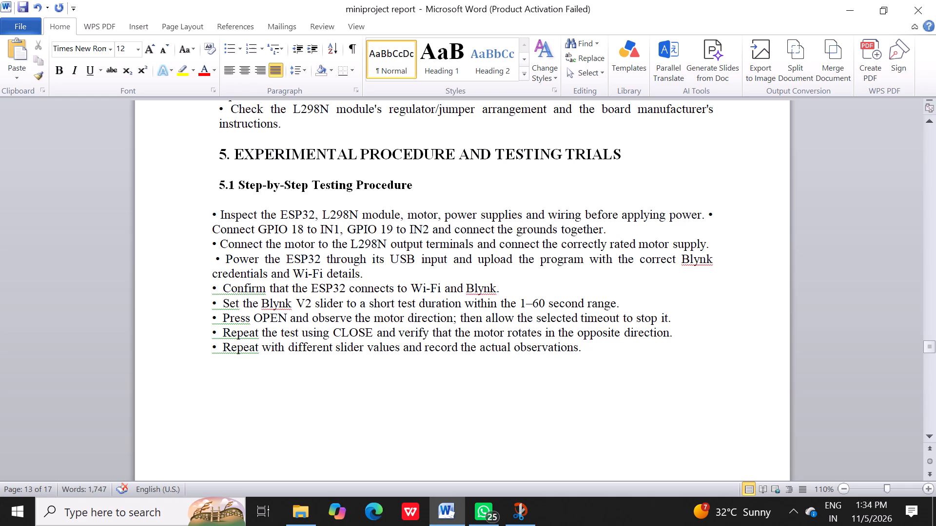
click(707, 214)
key(Return)
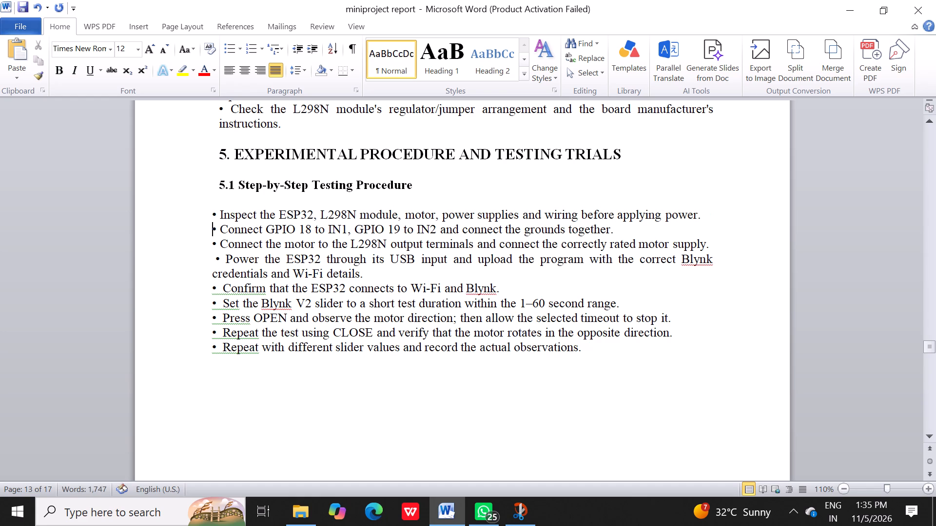
Remove the leading space before the "Power the ESP32" bullet to line it up with the bullets above.
click(211, 263)
key(BackSpace)
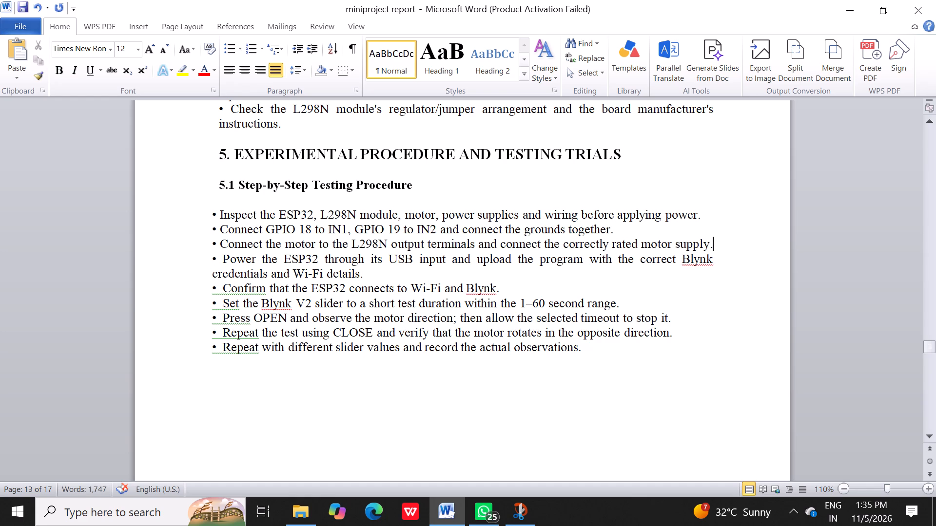
click(209, 292)
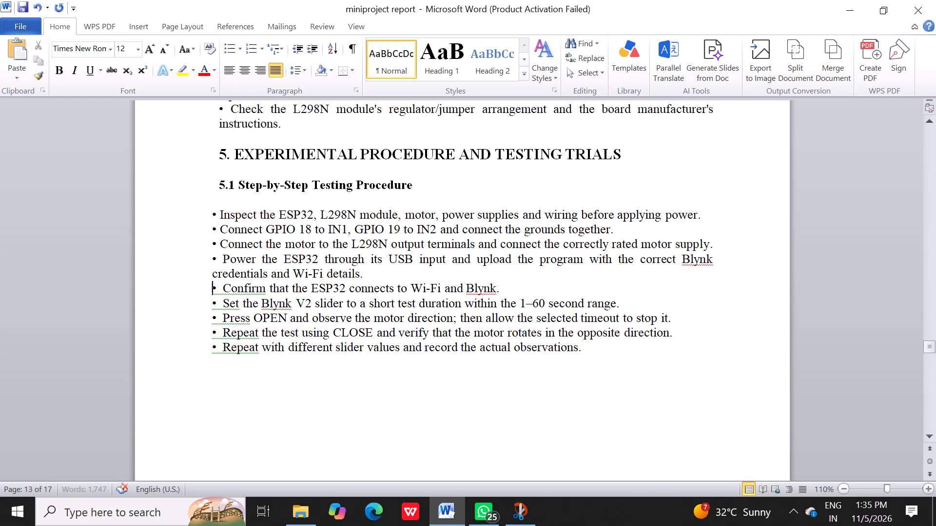
Remove the trailing space after "Wi-Fi details." and keep the "Confirm that the ESP32 connects" bullet on its own line.
key(BackSpace)
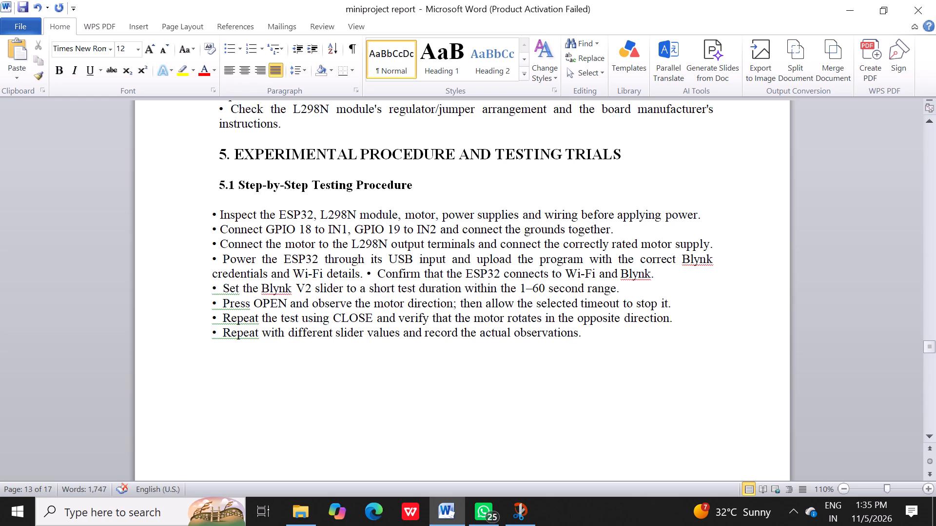
key(BackSpace)
key(Return)
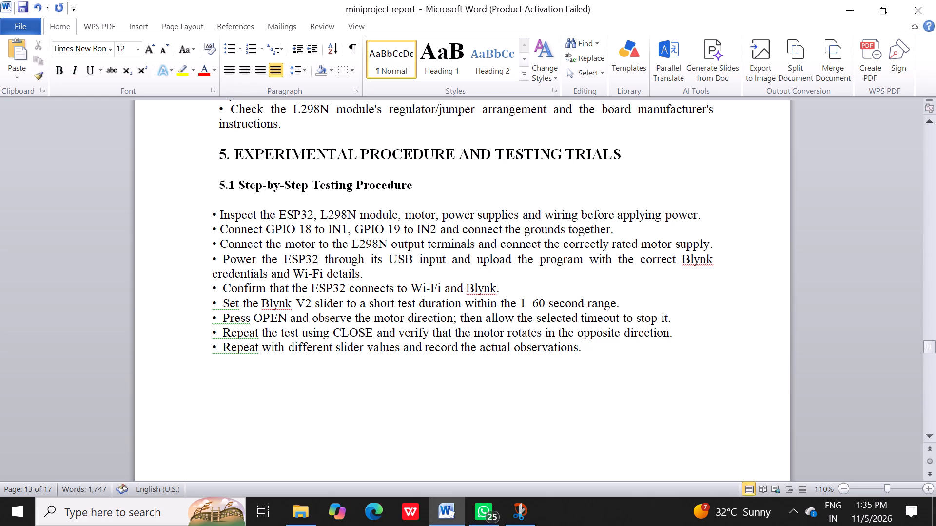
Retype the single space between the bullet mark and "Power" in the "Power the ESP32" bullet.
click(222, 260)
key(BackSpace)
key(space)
Select all the bullets of section 5.1, from "Inspect the ESP32" through "Repeat with different slider values".
drag(217, 216, 282, 304)
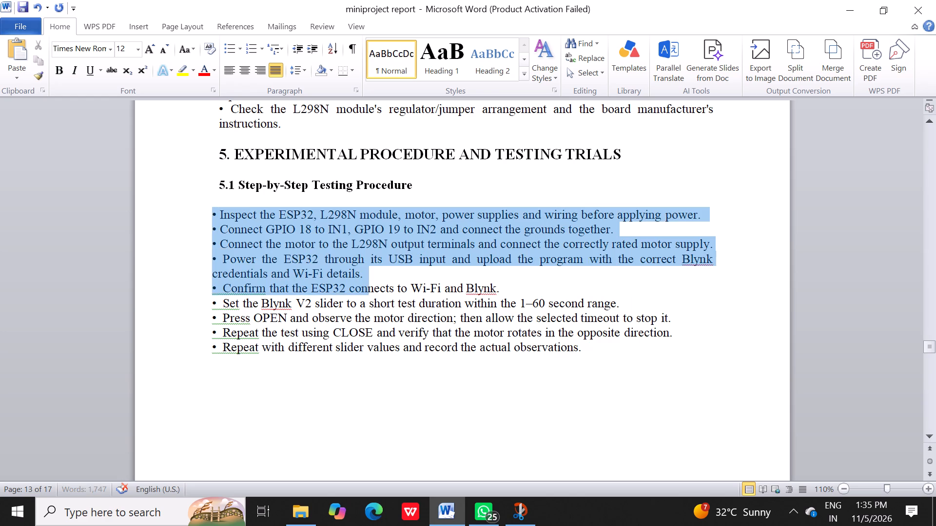
drag(282, 304, 584, 356)
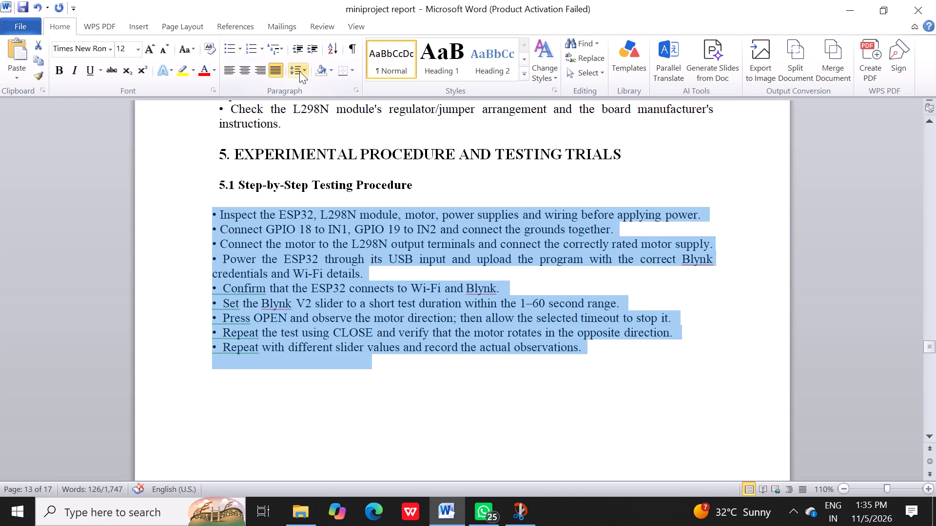
Increase the line spacing of the selected section 5.1 testing procedure bullets to 1.15.
click(299, 73)
click(311, 98)
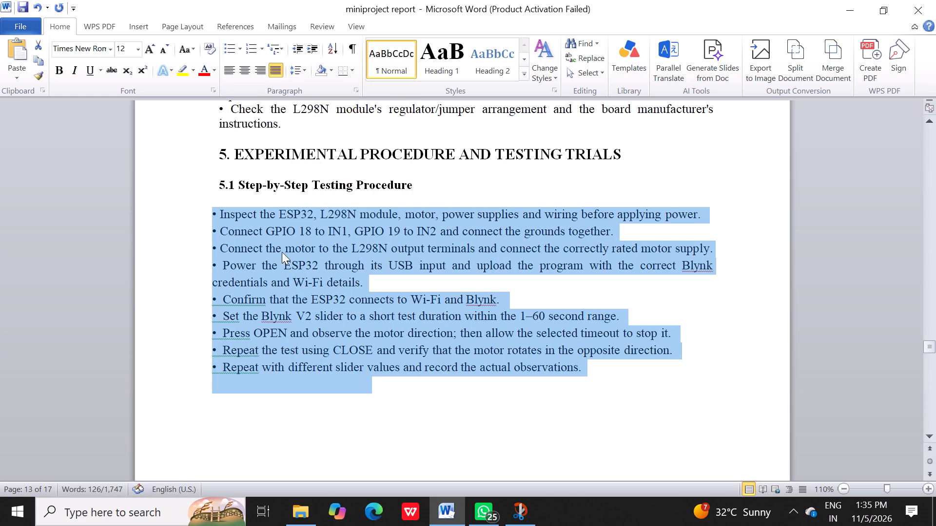
click(347, 412)
scroll(347, 412, down, 9)
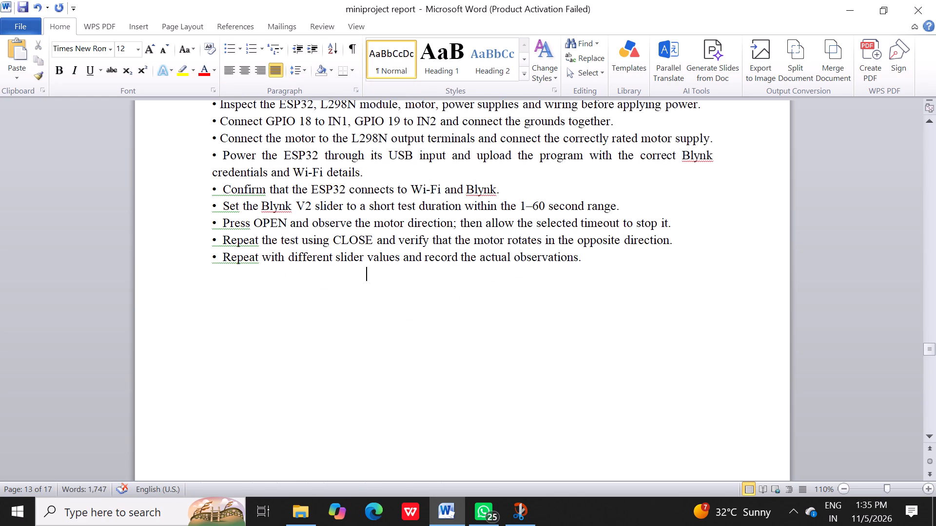
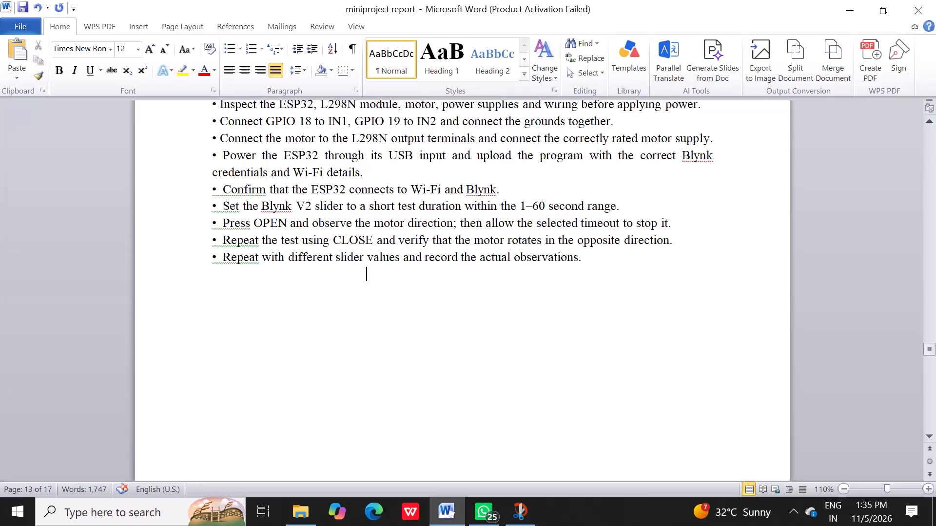
Paste the copied trial observation table picture, with Trial, Command and Set time columns, below the last bullet of section 5.1, and deselect it.
double_click(351, 362)
key(ctrl+v)
drag(351, 362, 364, 288)
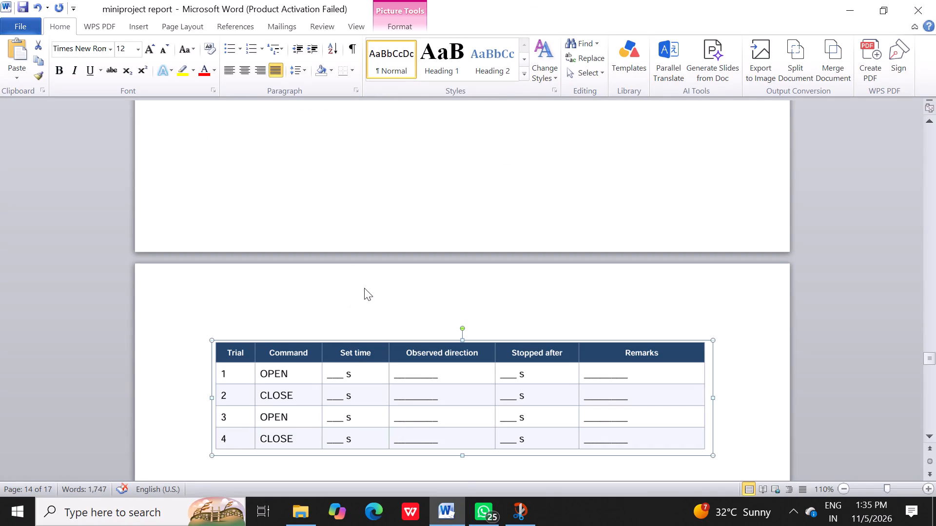
click(260, 322)
scroll(263, 314, up, 20)
scroll(263, 314, up, 20)
scroll(263, 314, down, 20)
scroll(263, 314, down, 11)
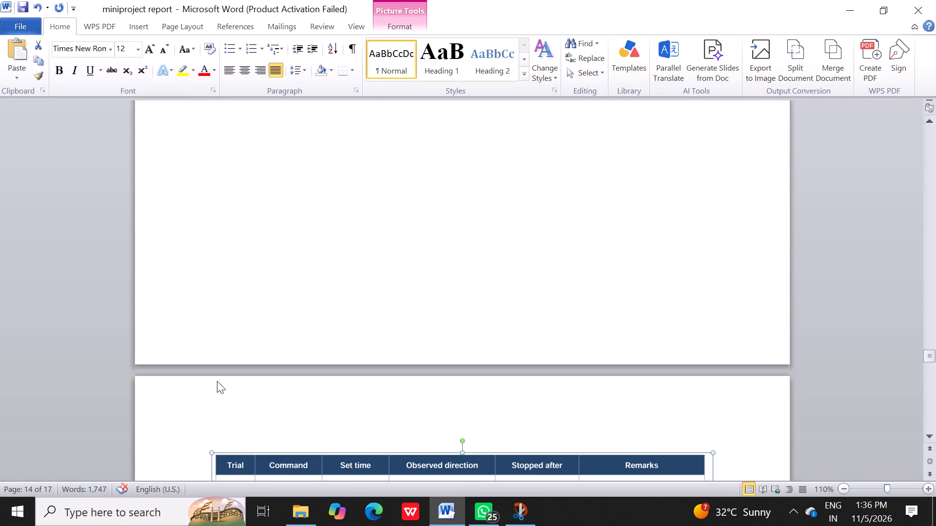
click(203, 416)
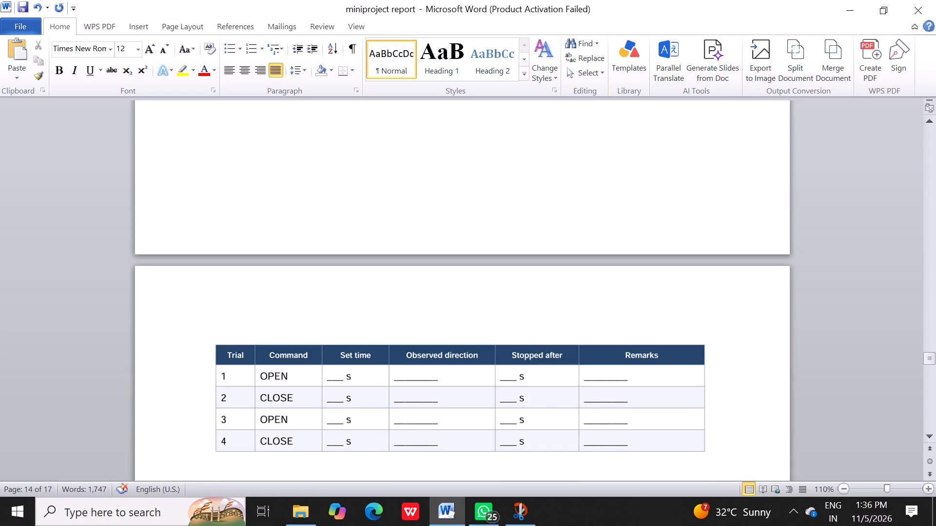
Select the whole trial table with the Command, Set time and Observed direction columns at the top of page 14.
click(205, 354)
click(205, 354)
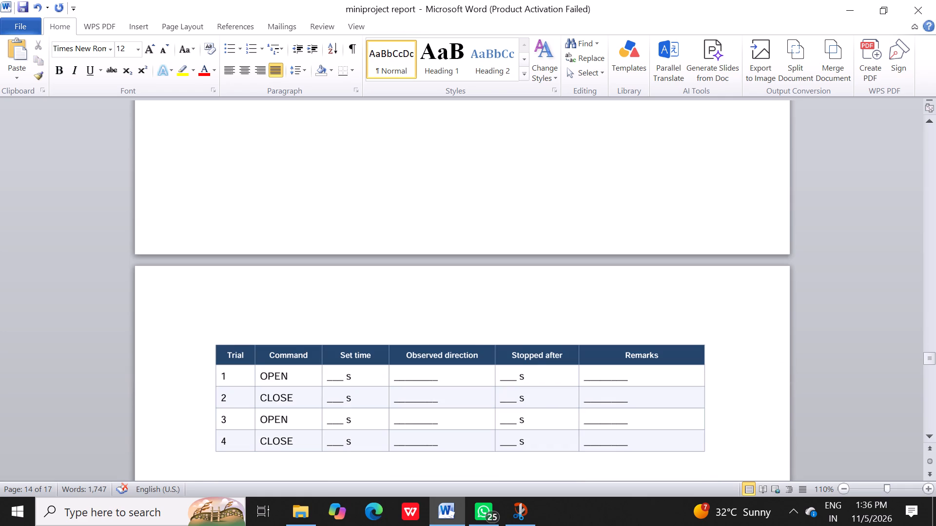
click(200, 352)
click(200, 352)
click(200, 352)
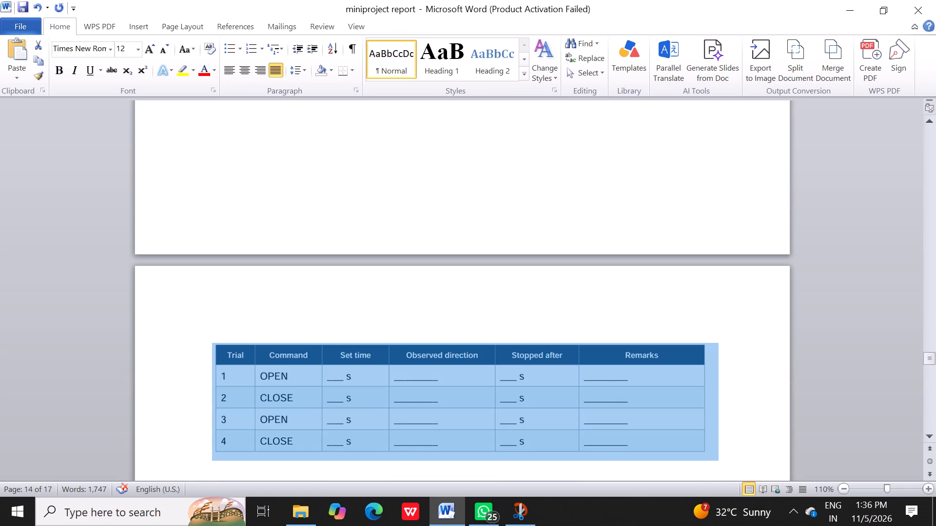
click(200, 352)
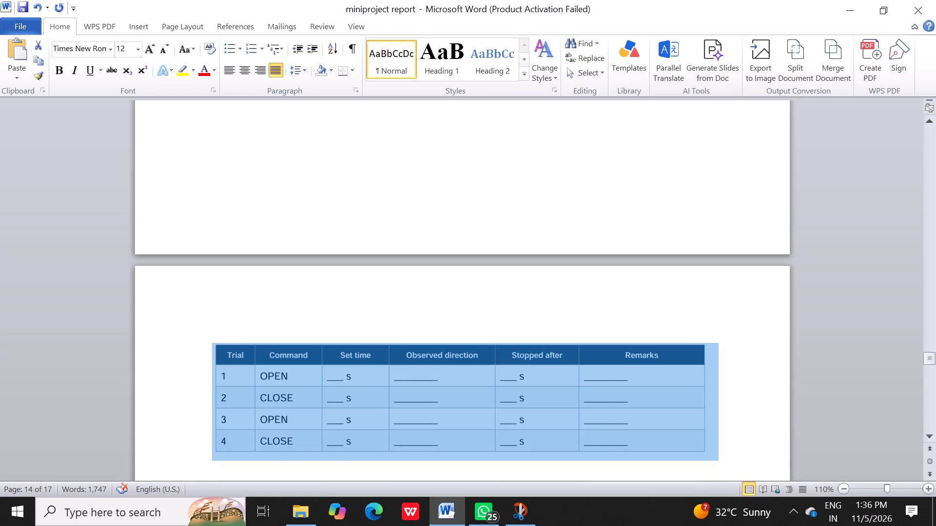
Remove the blank lines below the "Repeat with different slider values" bullet, leaving the cursor just under the list.
click(245, 195)
key(BackSpace)
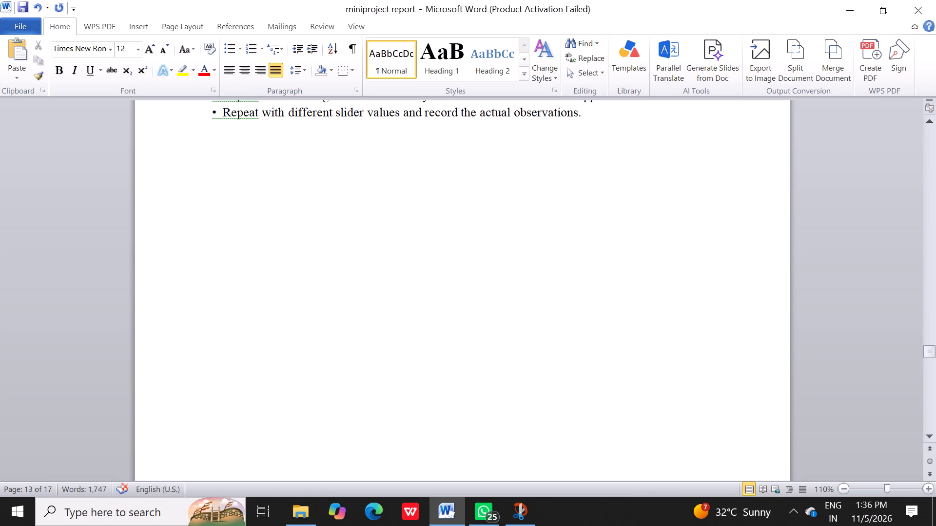
click(272, 288)
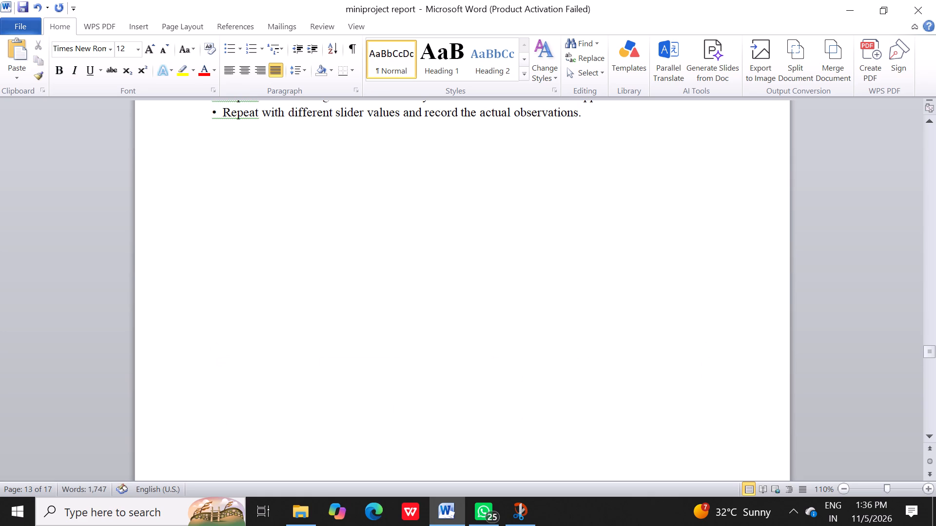
double_click(272, 288)
double_click(272, 288)
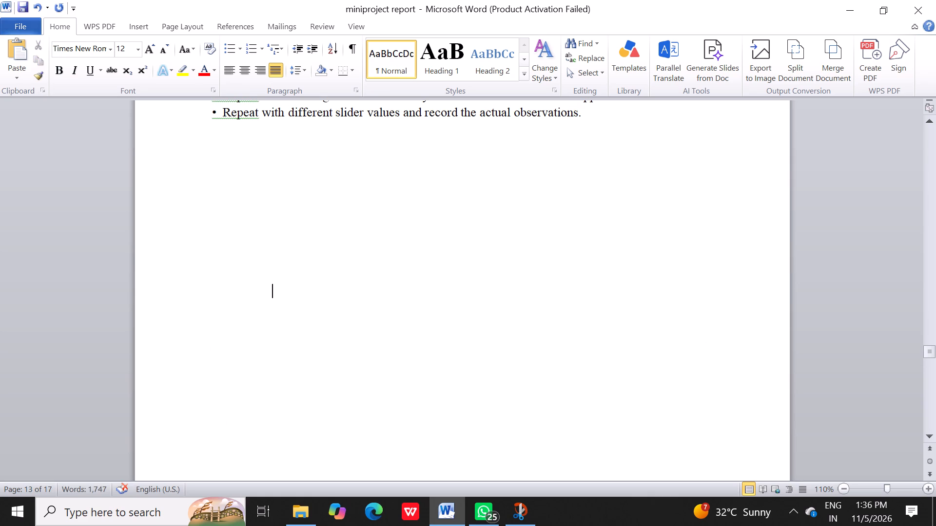
double_click(232, 348)
key(BackSpace)
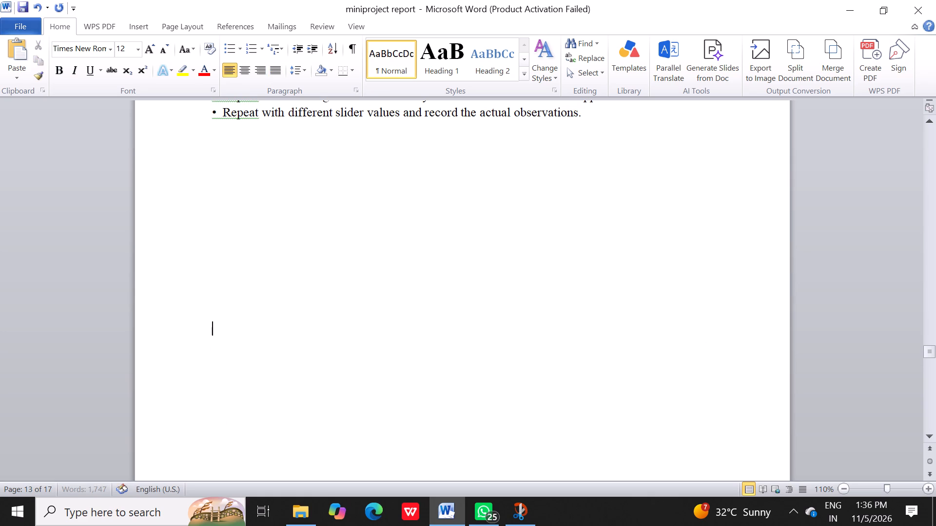
key(BackSpace)
key(BackSpace)
key(BackSpace)
key(BackSpace)
key(BackSpace)
key(BackSpace)
Paste the trial table directly below the last bullet of section 5.1.
scroll(232, 348, down, 20)
scroll(232, 348, down, 20)
scroll(232, 348, down, 4)
scroll(232, 348, up, 6)
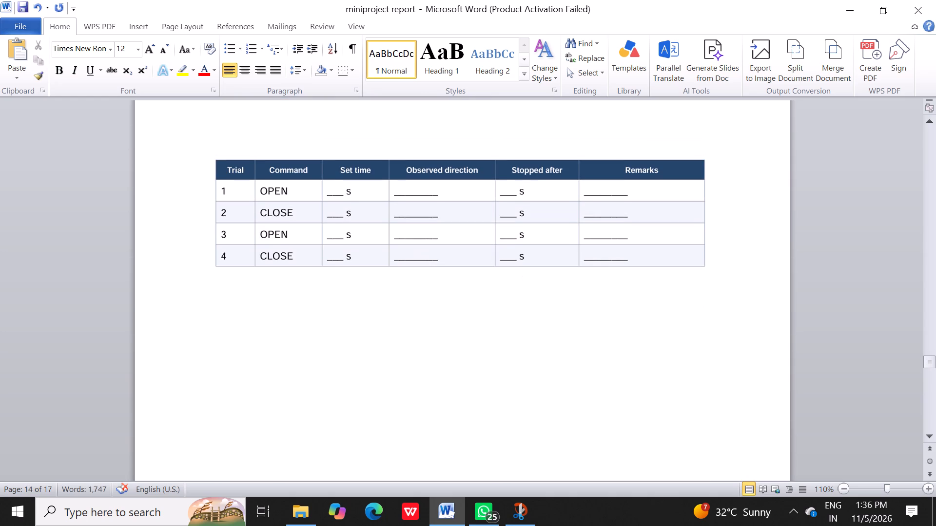
scroll(221, 193, up, 20)
scroll(221, 193, up, 17)
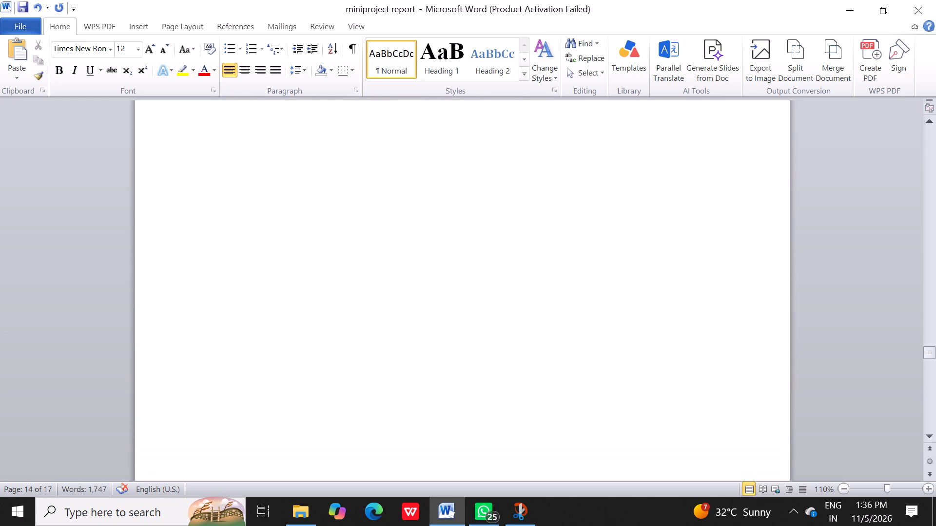
scroll(221, 193, up, 8)
key(ctrl+v)
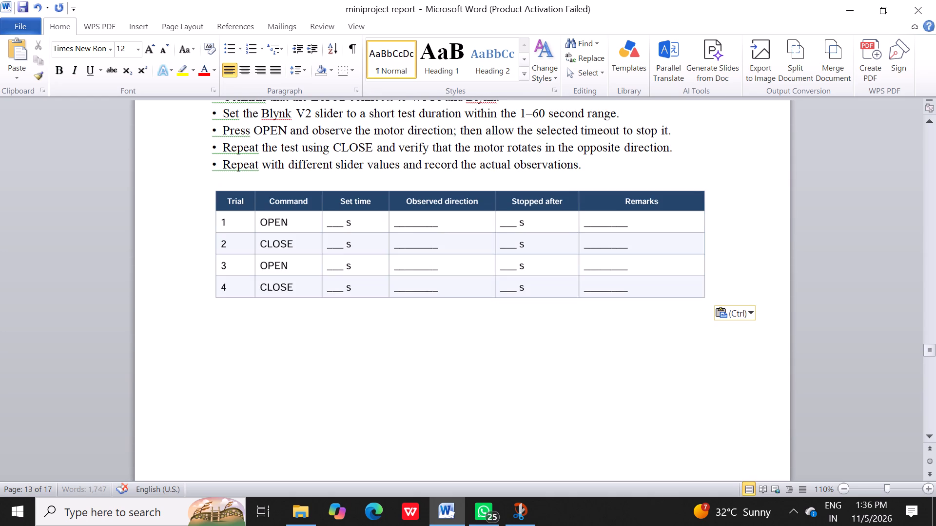
Delete the original copy of the trial table from page 14, keeping the one under the section 5.1 bullets.
scroll(221, 193, down, 20)
scroll(221, 193, down, 20)
scroll(221, 193, down, 12)
scroll(221, 193, up, 1)
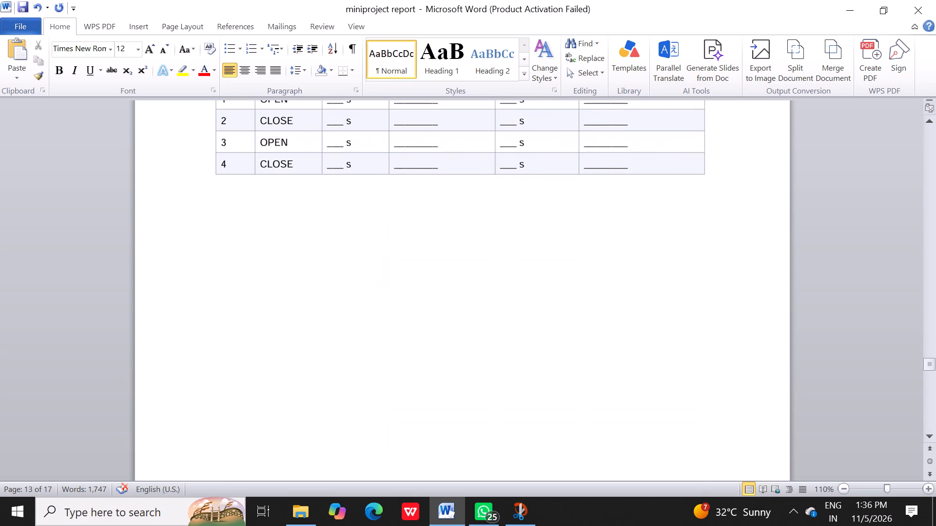
click(234, 169)
key(Delete)
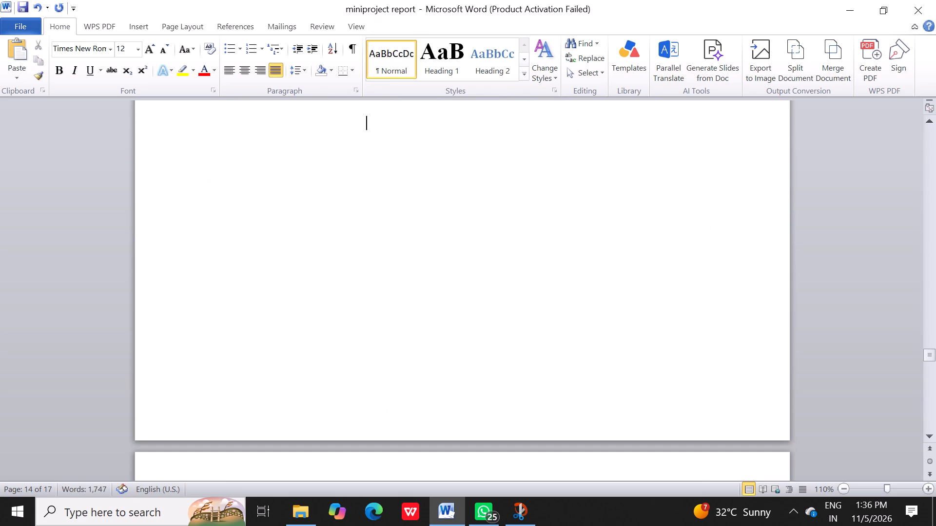
scroll(234, 169, up, 17)
scroll(234, 169, down, 20)
scroll(234, 169, down, 9)
scroll(234, 169, up, 19)
scroll(234, 169, up, 5)
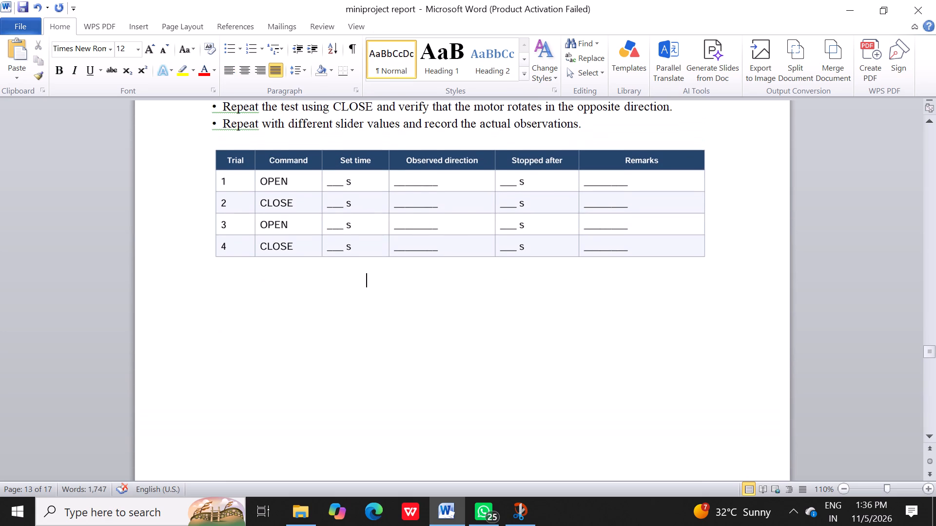
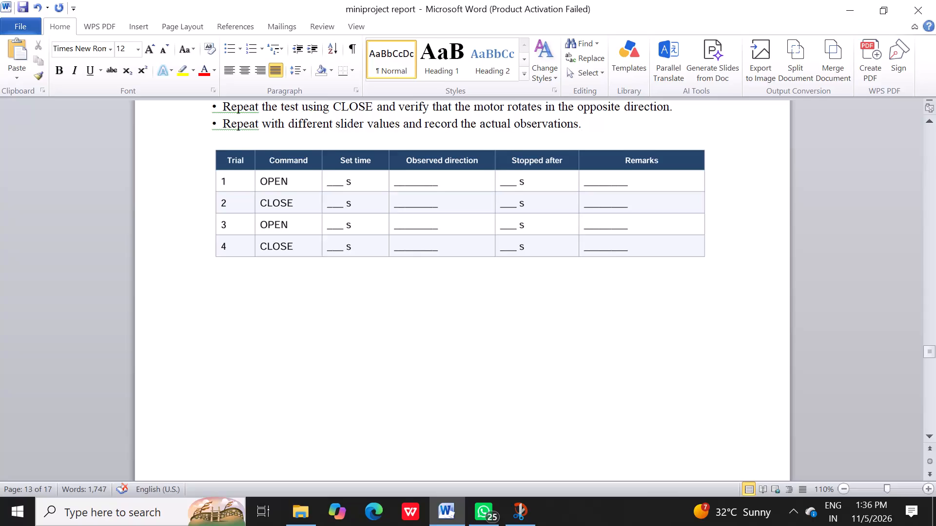
Add a line above the trial table and paste the heading "5.2 Experimental Observation Sheet" there.
key(Return)
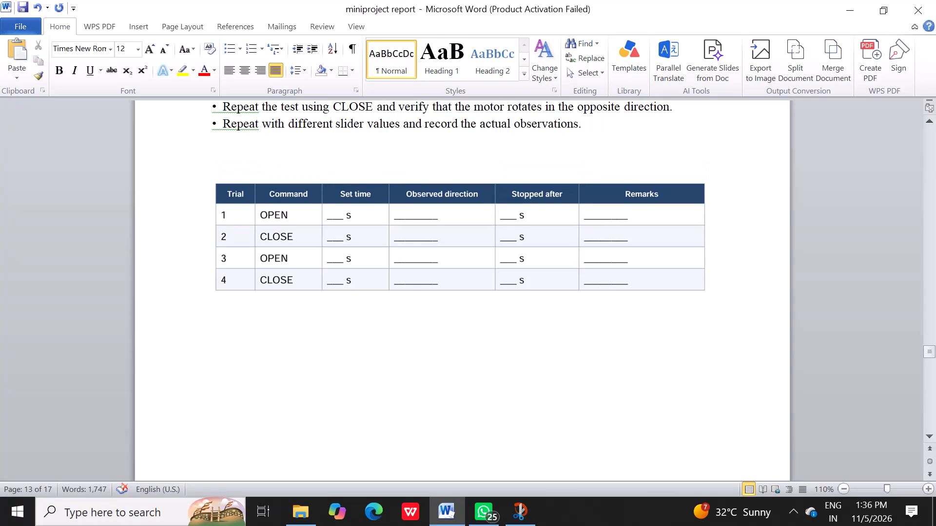
key(ctrl+v)
Format the "5.2 Experimental Observation Sheet" heading as 14 pt bold.
drag(420, 139, 186, 173)
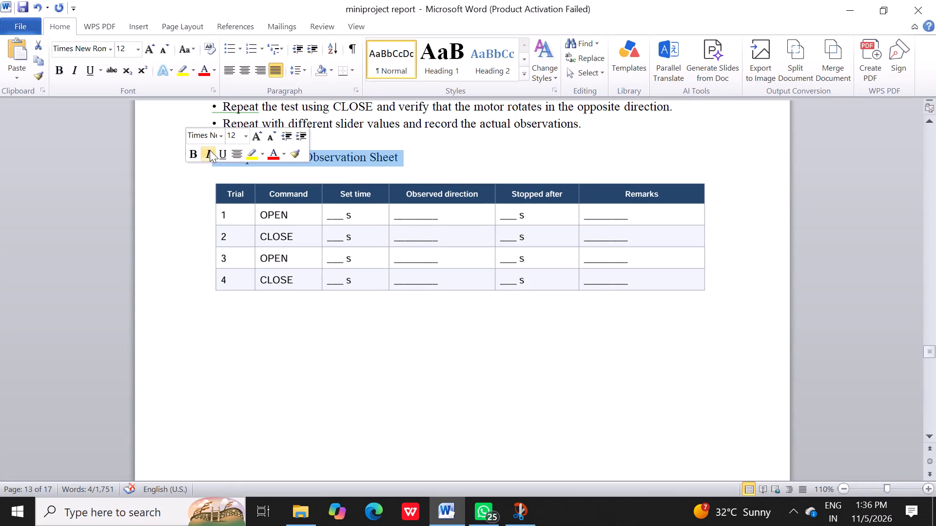
drag(195, 151, 253, 135)
click(253, 135)
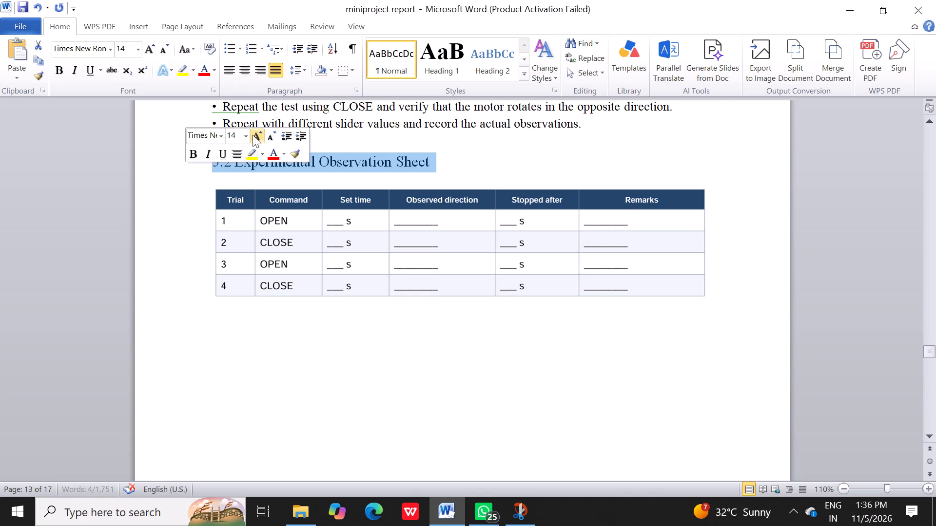
click(192, 148)
click(192, 149)
click(192, 149)
drag(186, 243, 319, 385)
double_click(319, 385)
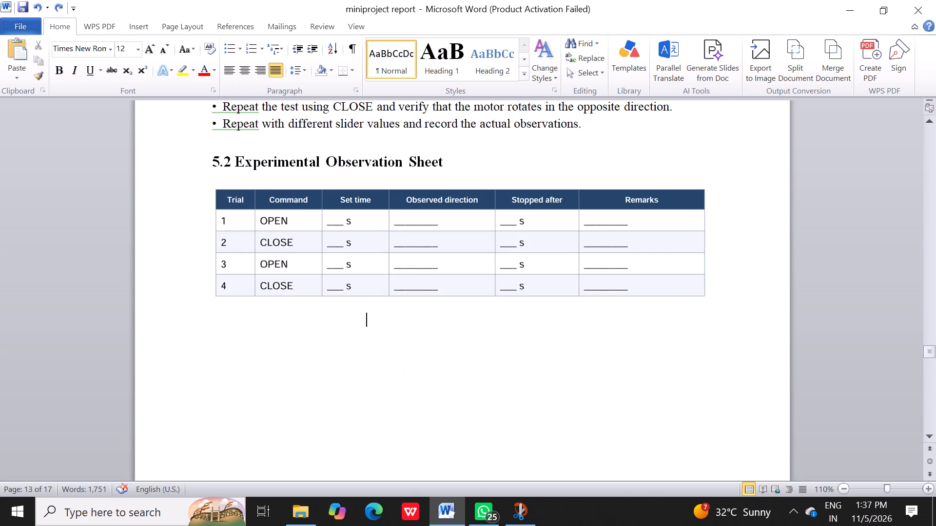
scroll(319, 385, down, 8)
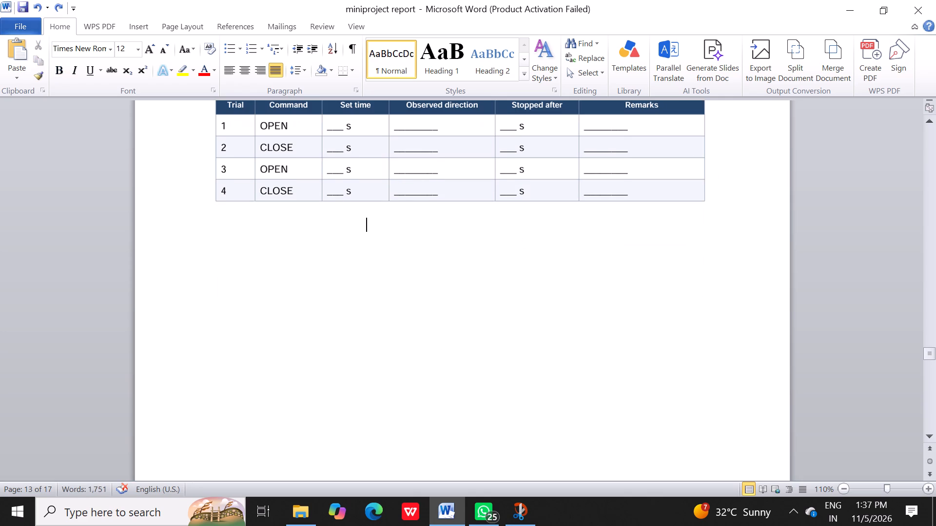
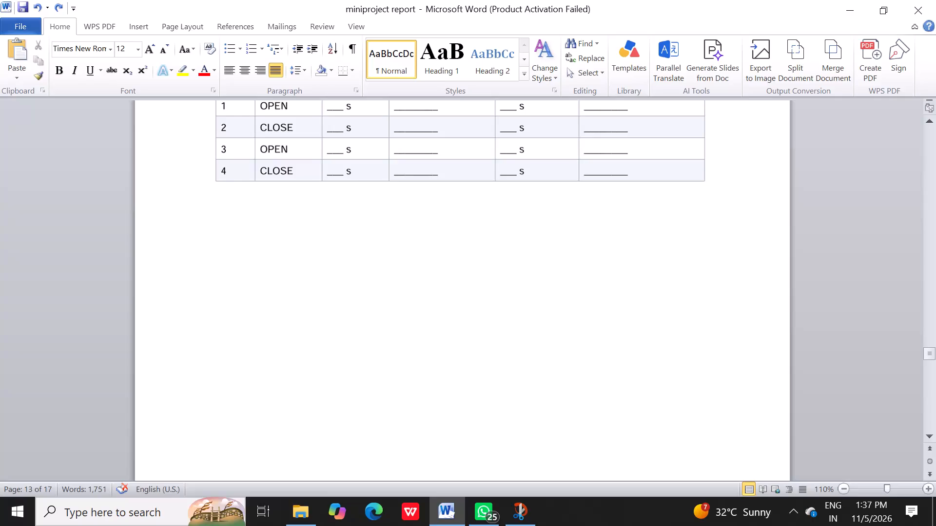
Paste "6. RESULT AND DISCUSSION" and "6.1 Expected Functional Behaviour from the Supplied Program" atop blank page 14, splitting them onto separate lines.
scroll(381, 369, down, 14)
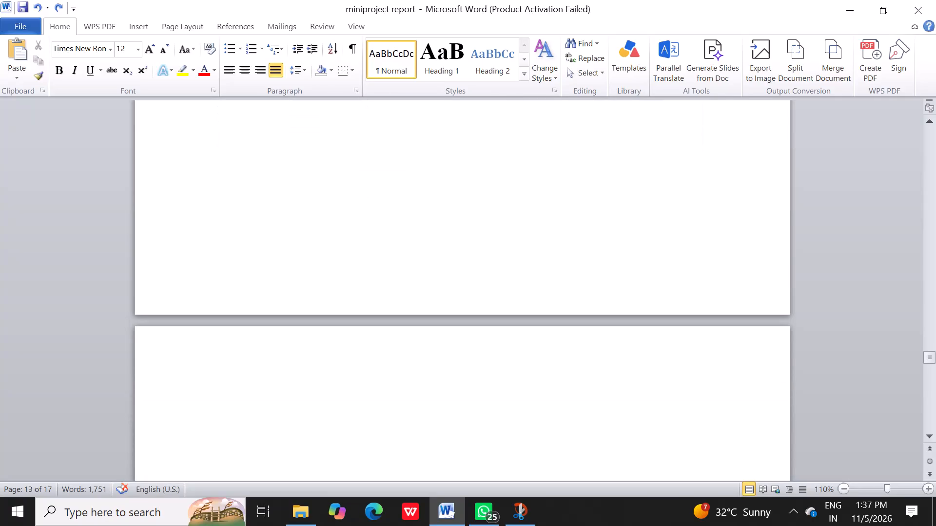
scroll(381, 369, up, 2)
scroll(381, 369, down, 2)
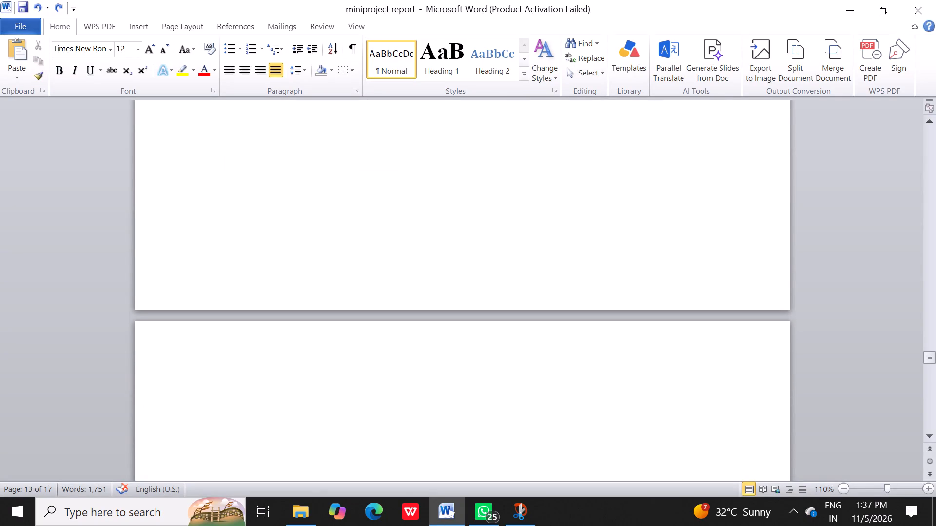
scroll(292, 411, down, 5)
click(248, 323)
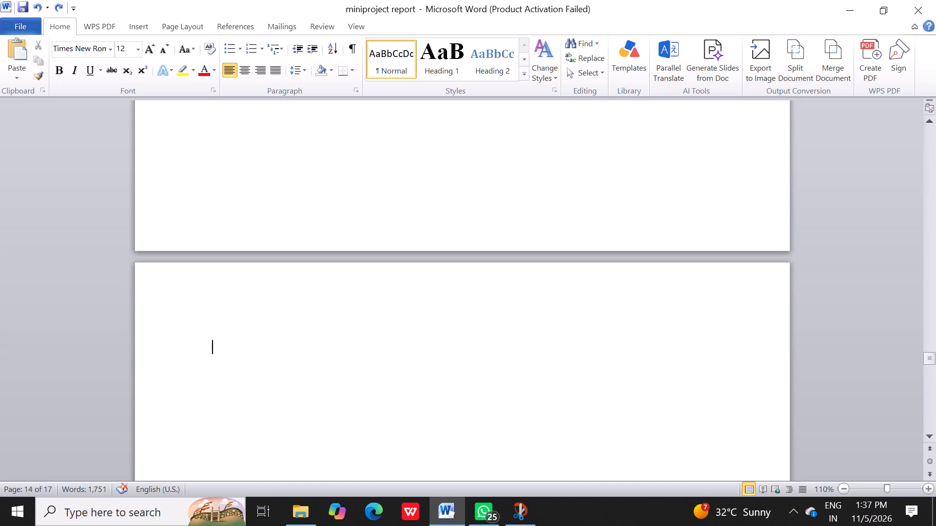
key(ctrl+v)
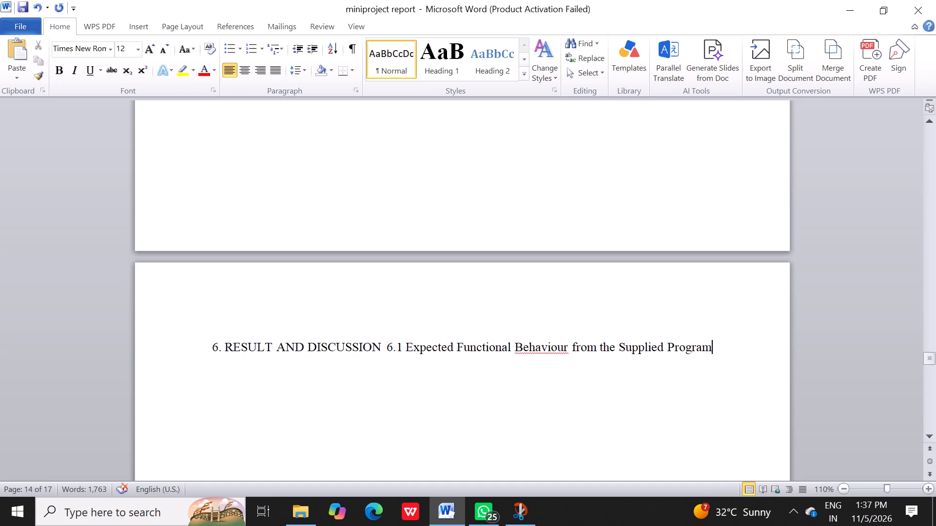
click(387, 339)
key(Return)
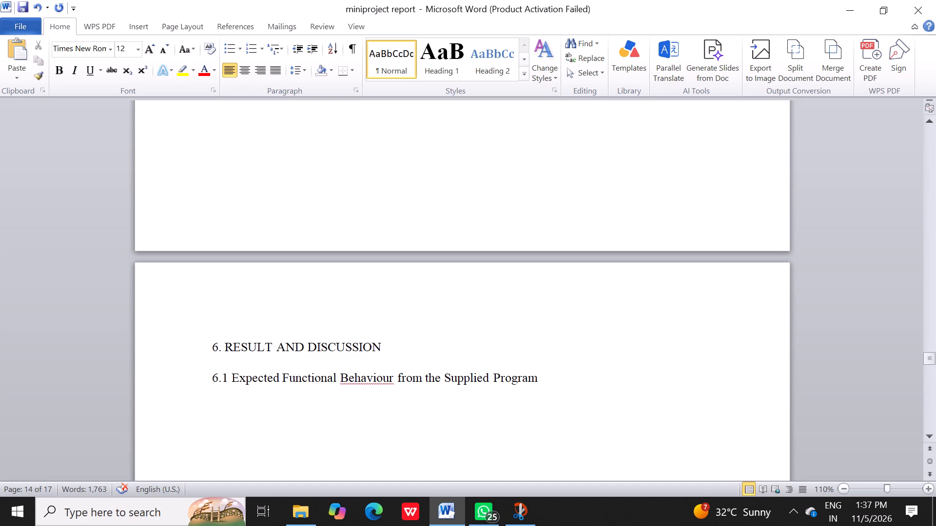
Format the section 6 and 6.1 headings as 14 pt bold.
drag(211, 347, 443, 404)
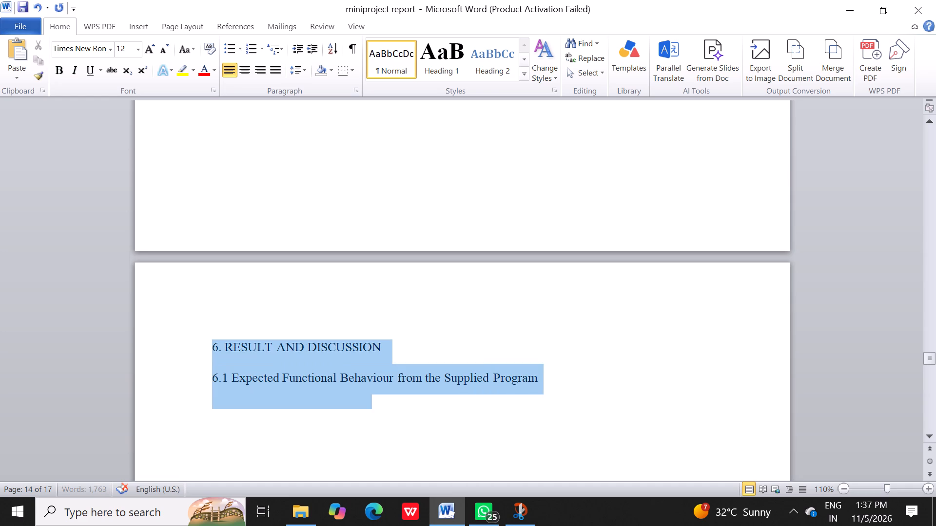
drag(443, 404, 520, 396)
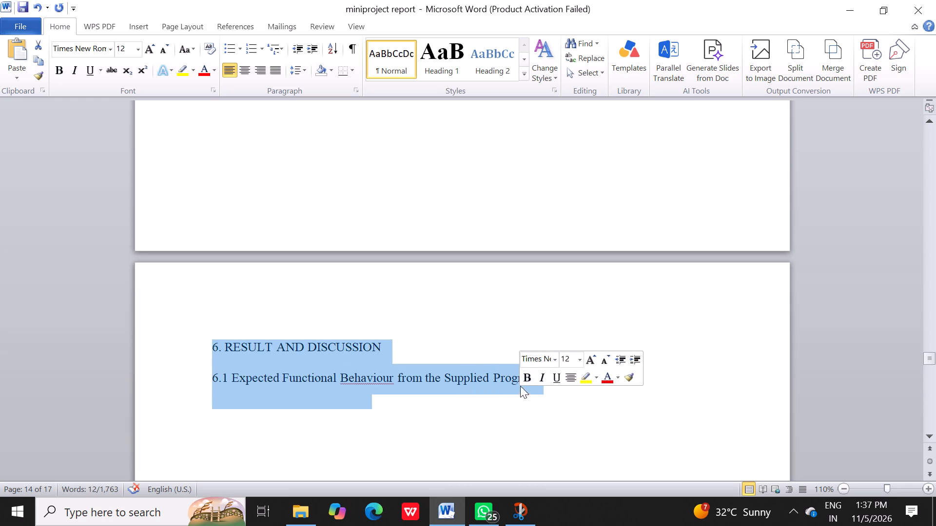
click(525, 380)
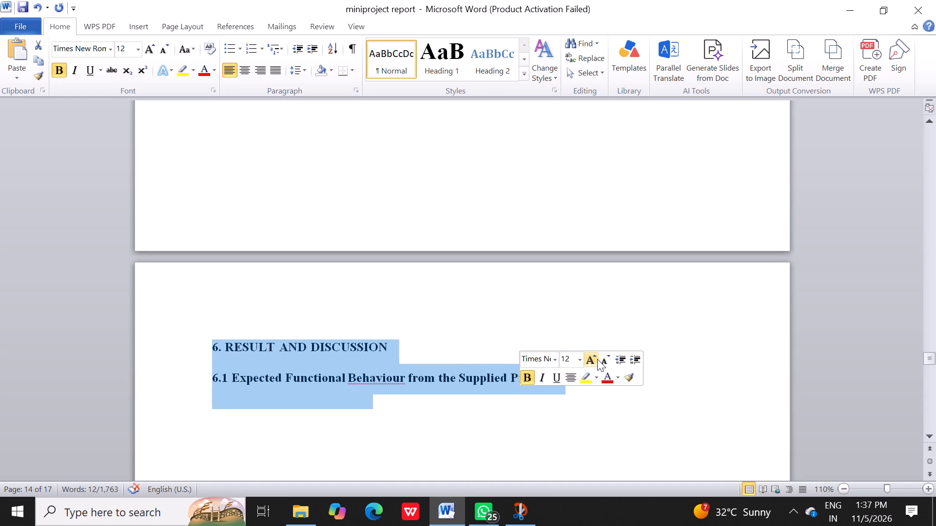
click(594, 359)
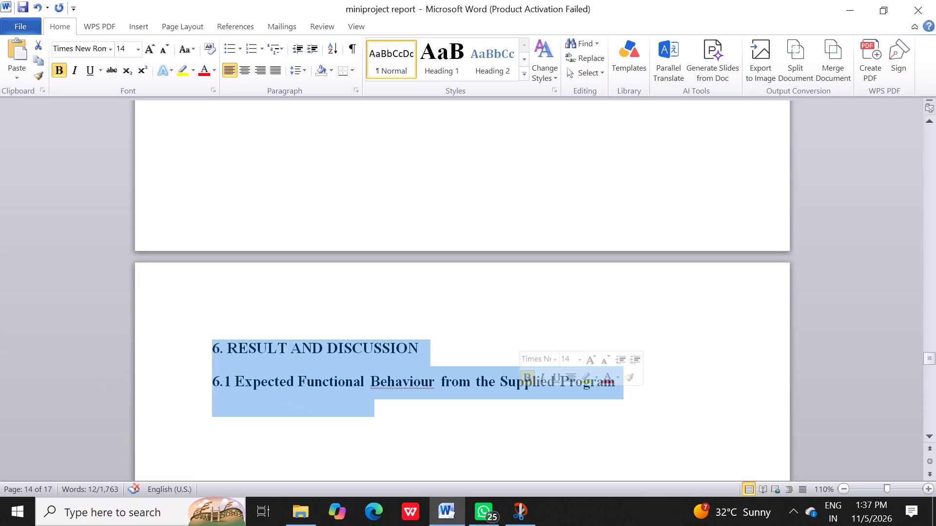
Select the "6.1 Expected Functional Behaviour from the Supplied Program" heading text.
click(207, 378)
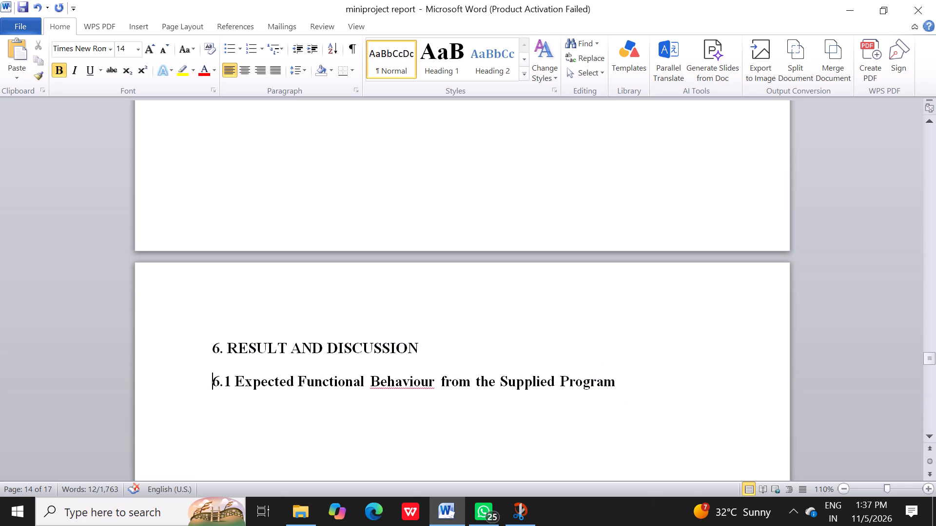
click(207, 378)
drag(209, 379, 273, 384)
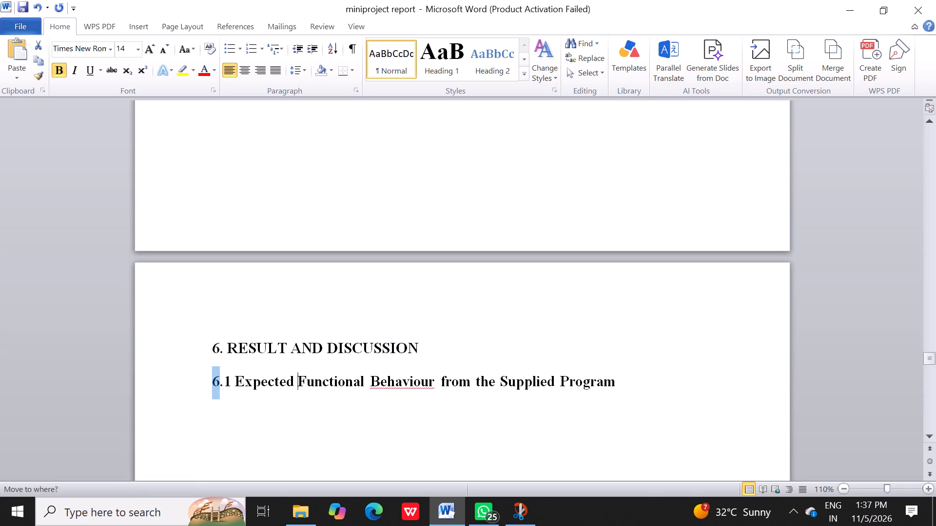
Set the whole "6.1 Expected Functional Behaviour from the Supplied Program" heading to 12 pt, undoing any accidental text move.
drag(273, 384, 532, 377)
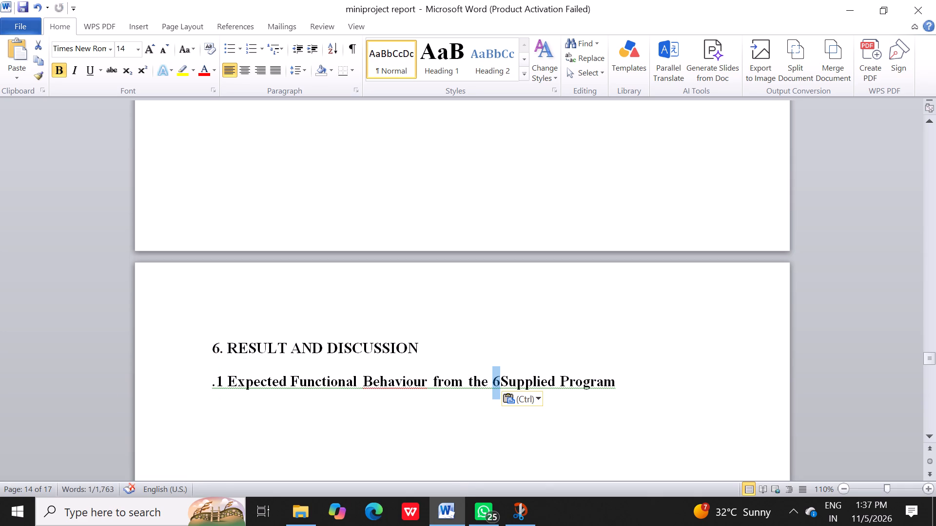
key(ctrl+z)
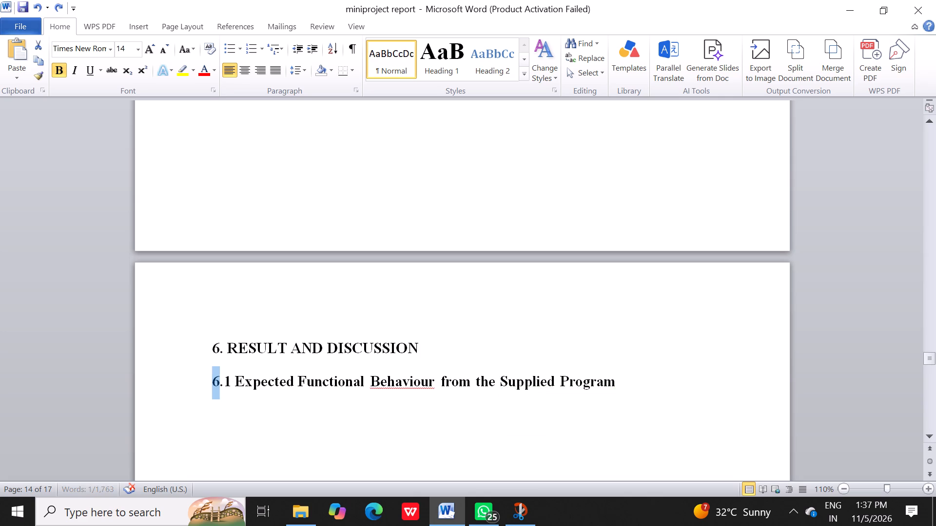
click(633, 376)
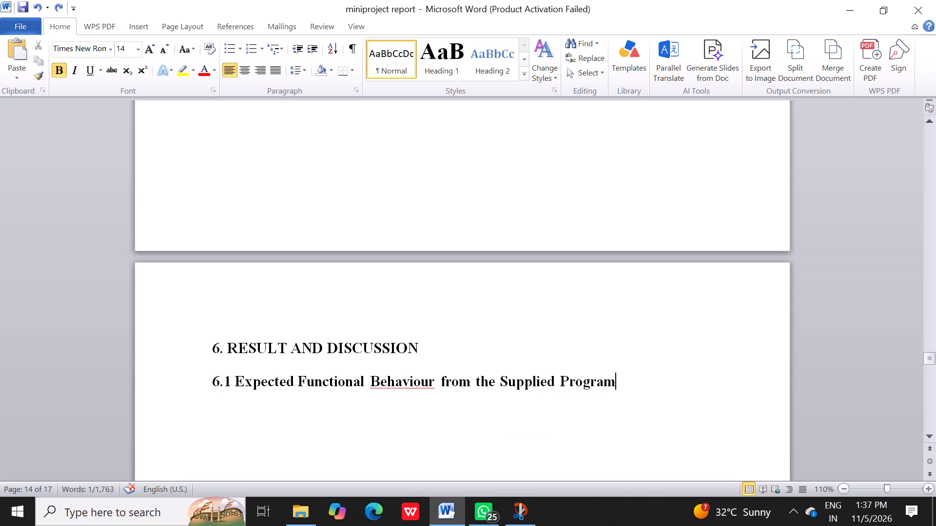
drag(633, 376, 176, 387)
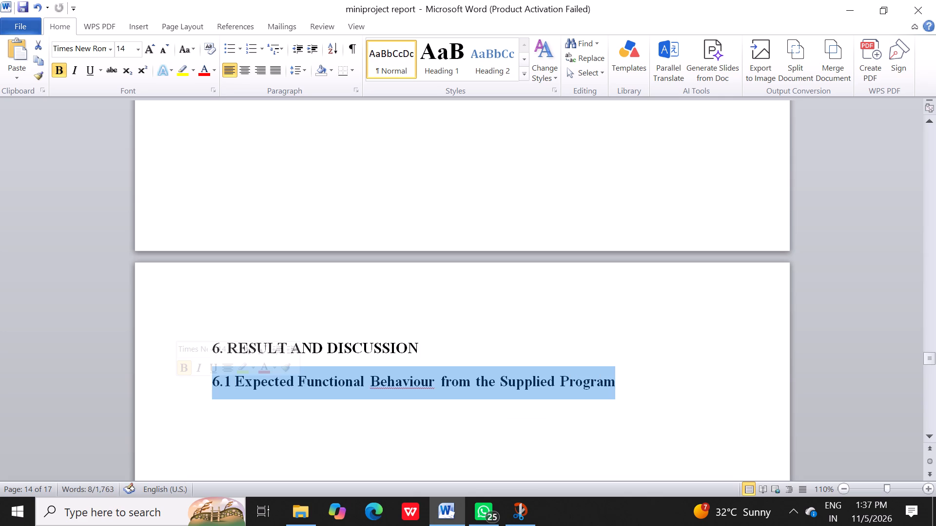
click(257, 354)
click(268, 407)
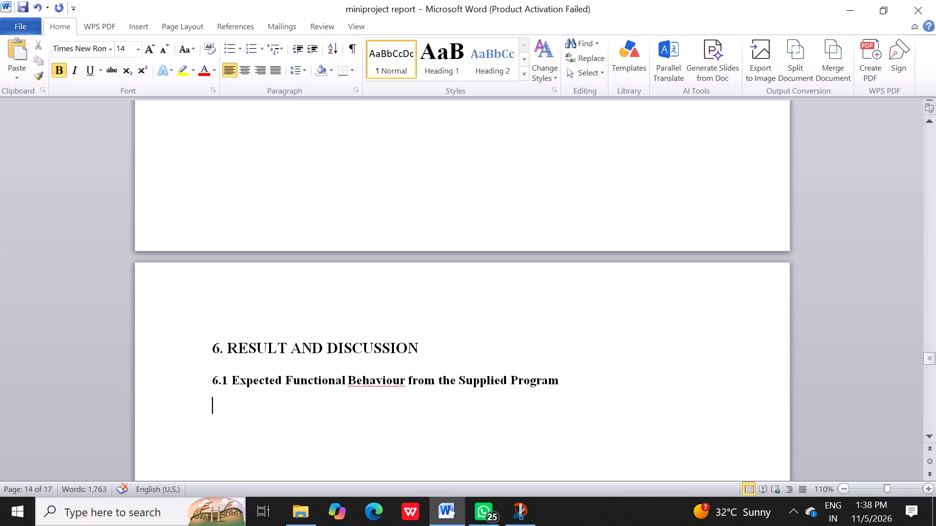
Start a new empty line below the 6.1 heading.
click(565, 390)
key(Return)
Review the pages around the section 6 headings, including the trial table page before them.
scroll(565, 390, down, 11)
scroll(565, 390, up, 3)
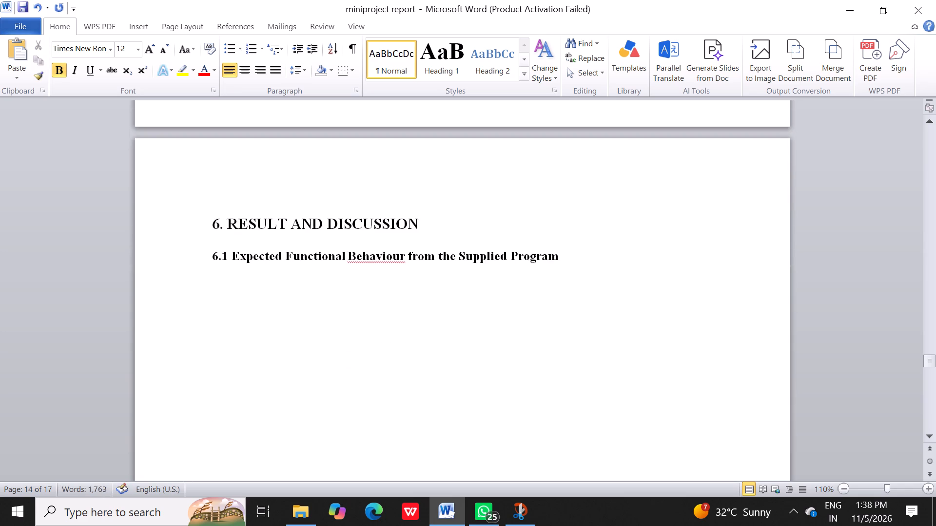
scroll(565, 390, up, 4)
scroll(565, 390, down, 6)
scroll(565, 390, up, 20)
scroll(565, 390, up, 14)
scroll(565, 390, down, 4)
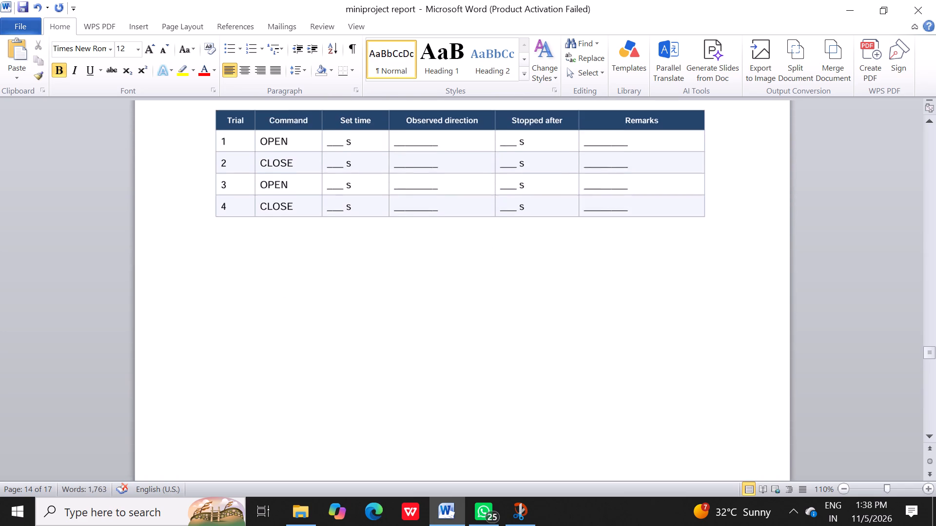
scroll(565, 390, down, 5)
scroll(565, 390, down, 20)
scroll(565, 390, down, 20)
scroll(565, 390, down, 6)
scroll(565, 390, up, 13)
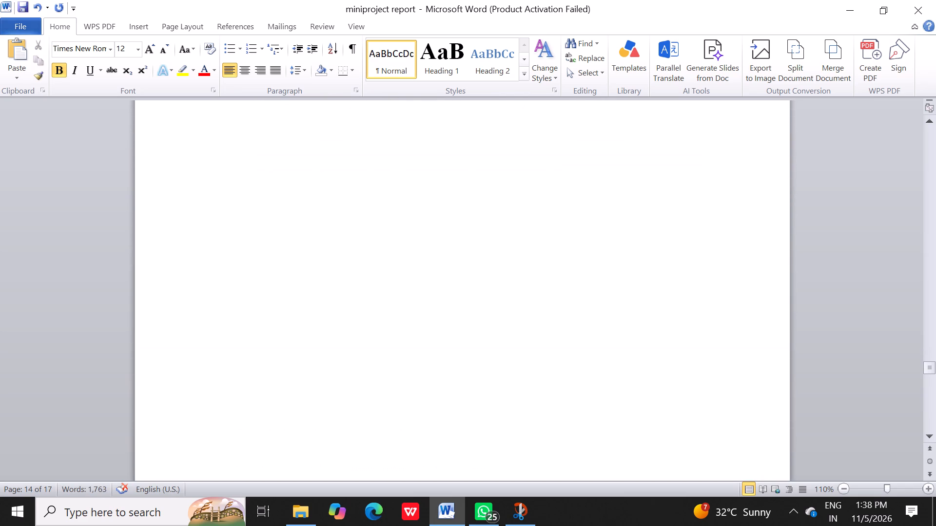
scroll(565, 390, up, 20)
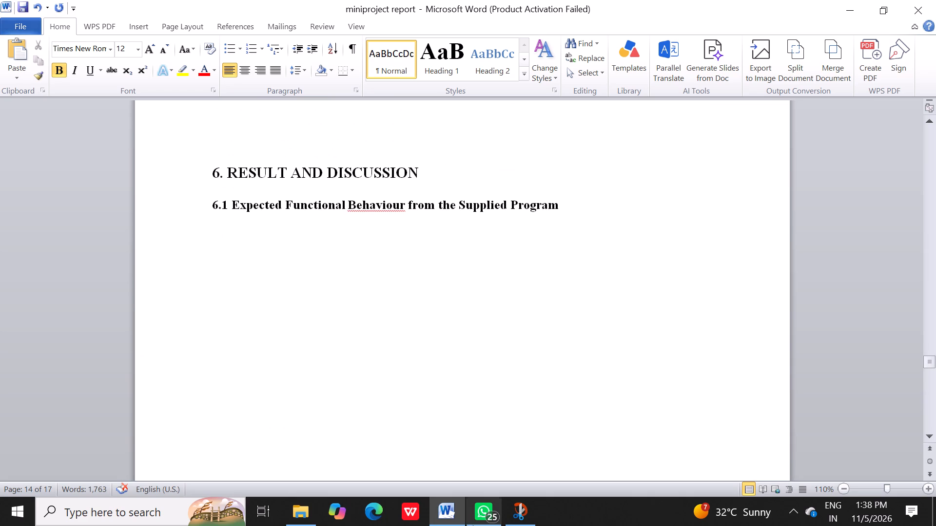
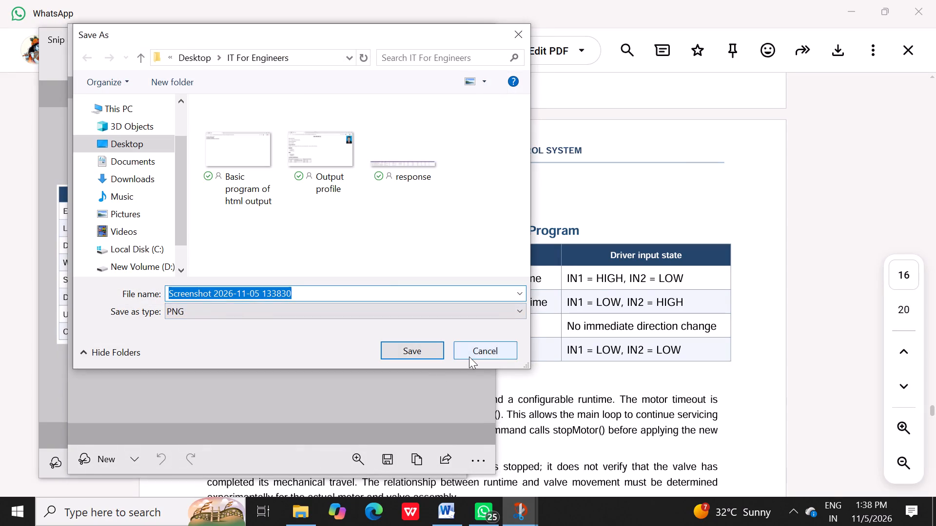
Copy the captured image of the Blynk input, ESP32 action and driver input state table without saving it to a file.
click(469, 357)
click(413, 463)
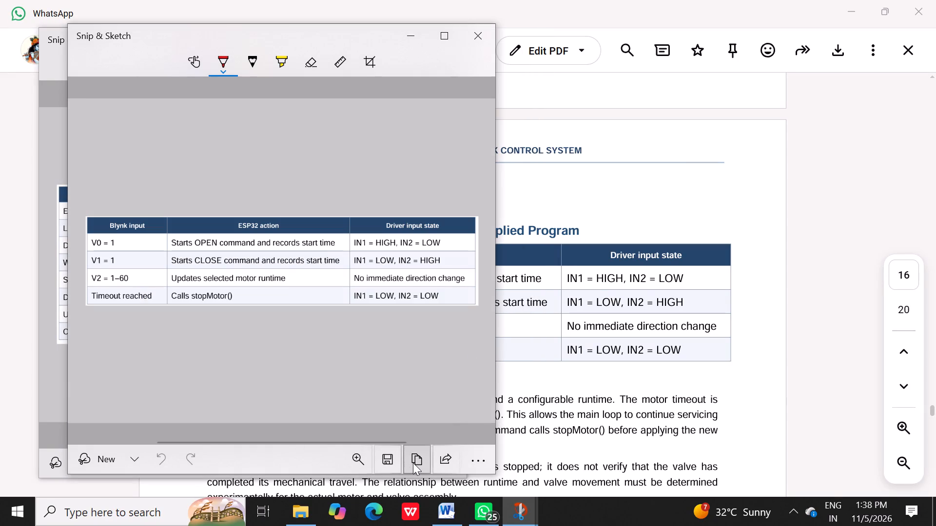
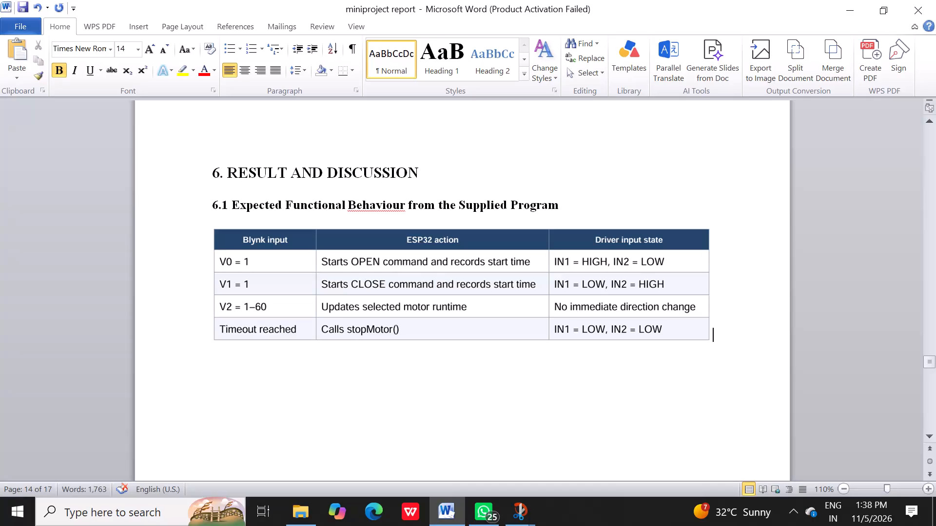
Centre the paragraph holding the Blynk input table under heading 6.1 and start a new centred line below it.
click(242, 64)
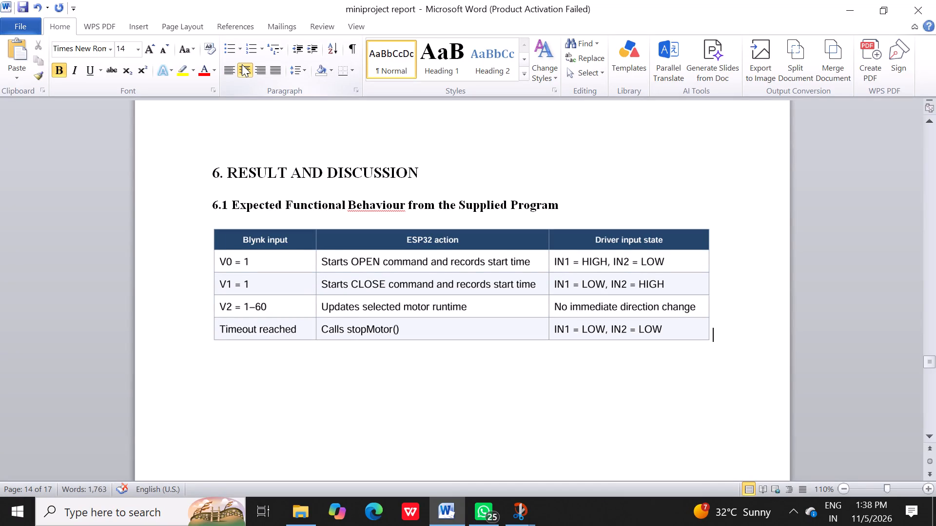
key(Return)
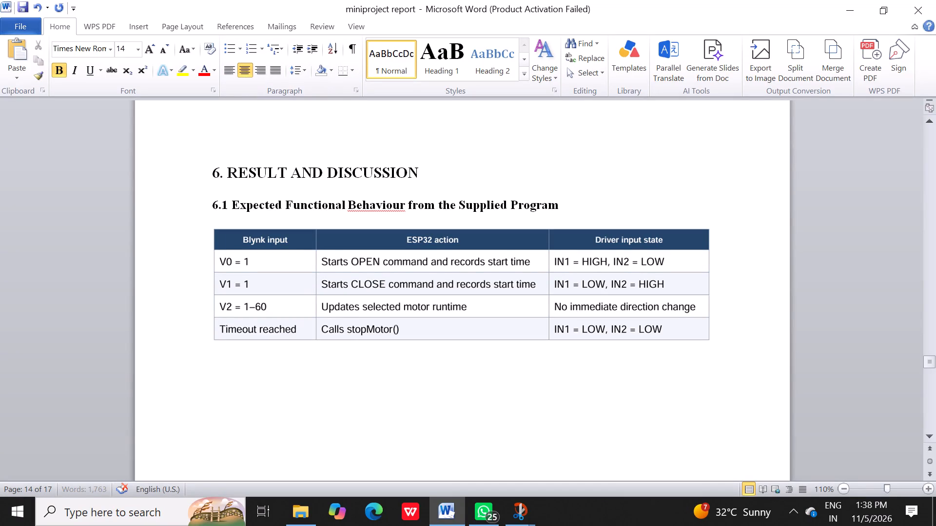
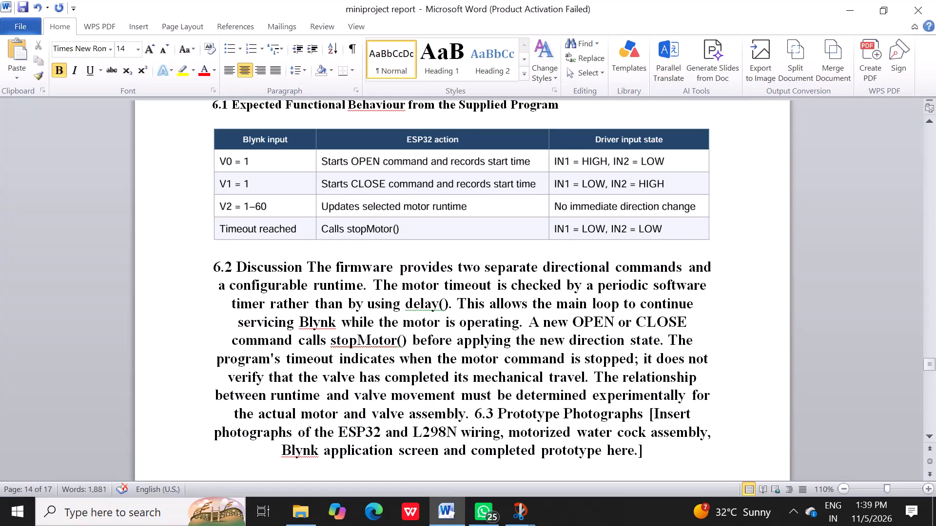
Turn off bold and justify the combined 6.2 Discussion and 6.3 Prototype Photographs paragraph below the table.
click(55, 71)
click(272, 67)
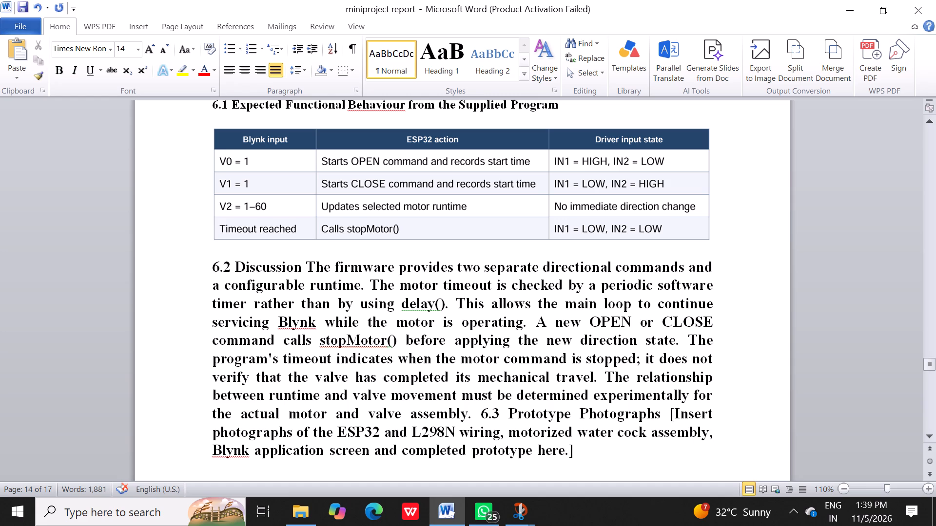
Select the opening text of the paragraph, starting from "6.2 Discussion The firmware provides".
drag(211, 265, 574, 263)
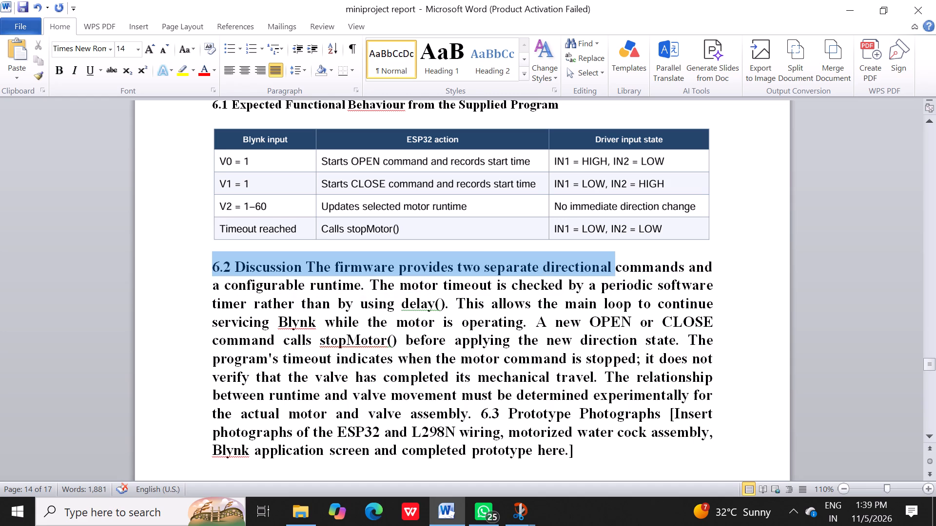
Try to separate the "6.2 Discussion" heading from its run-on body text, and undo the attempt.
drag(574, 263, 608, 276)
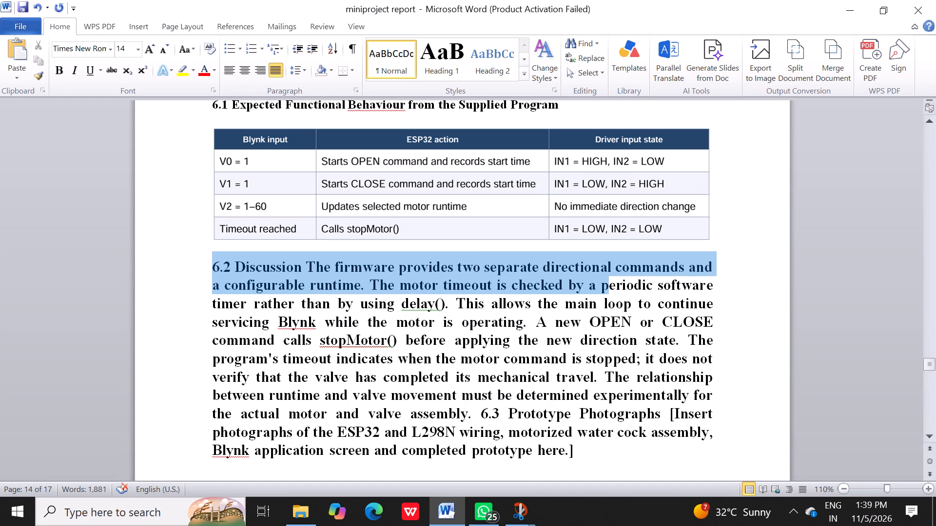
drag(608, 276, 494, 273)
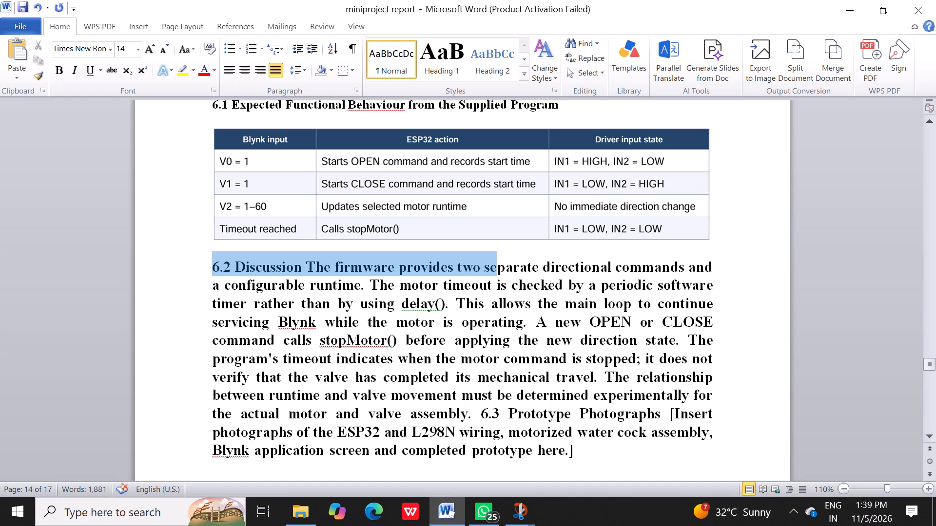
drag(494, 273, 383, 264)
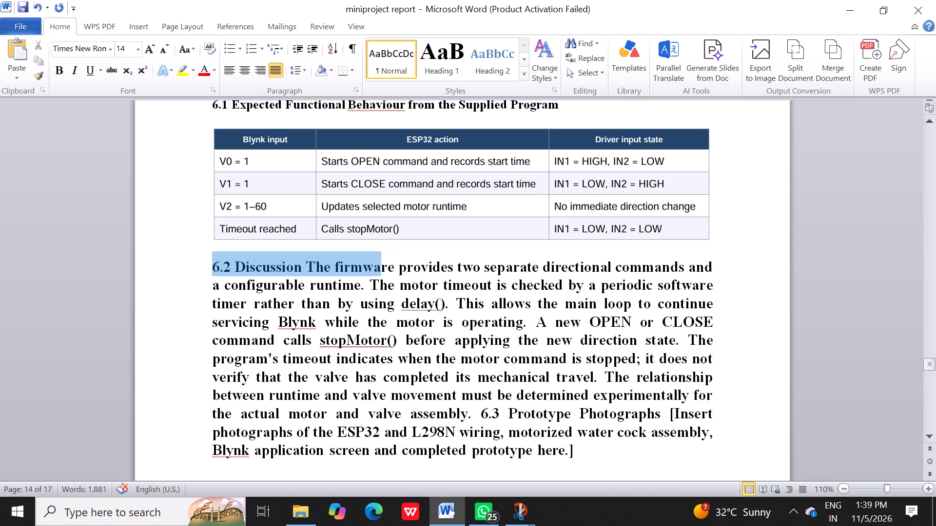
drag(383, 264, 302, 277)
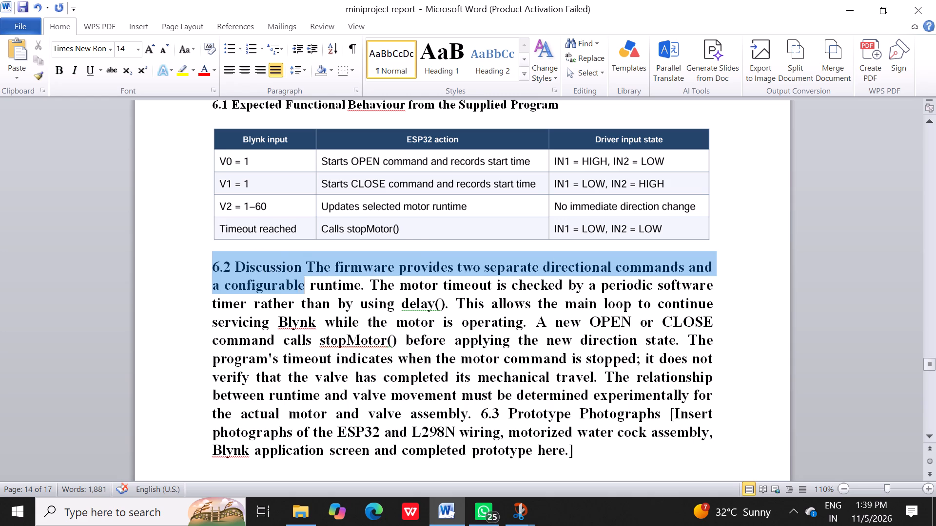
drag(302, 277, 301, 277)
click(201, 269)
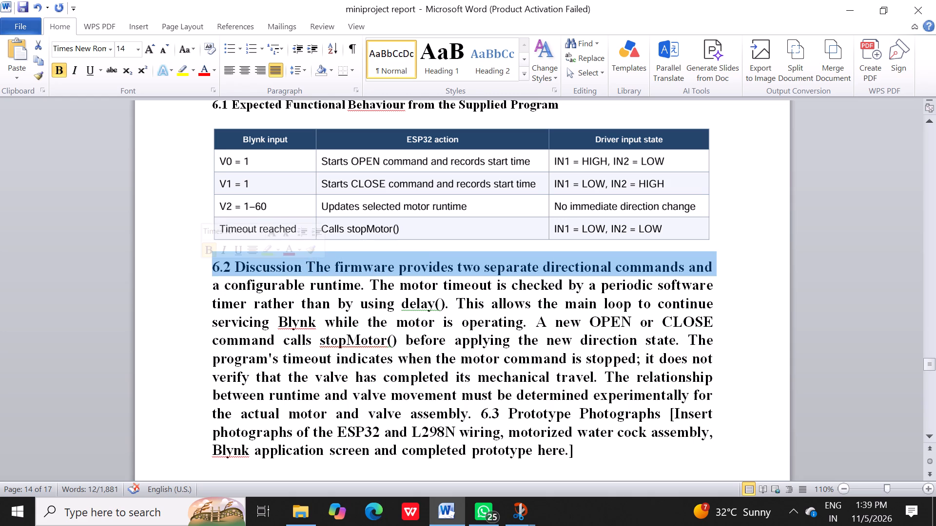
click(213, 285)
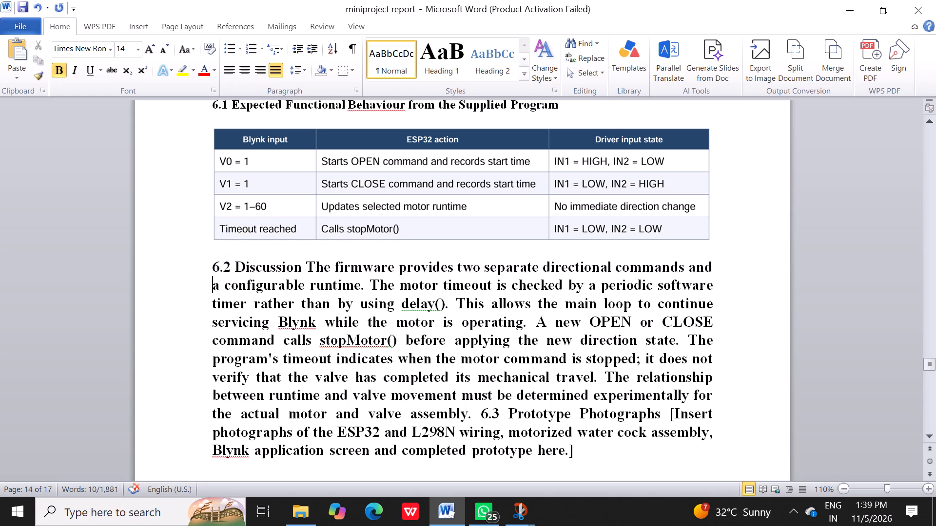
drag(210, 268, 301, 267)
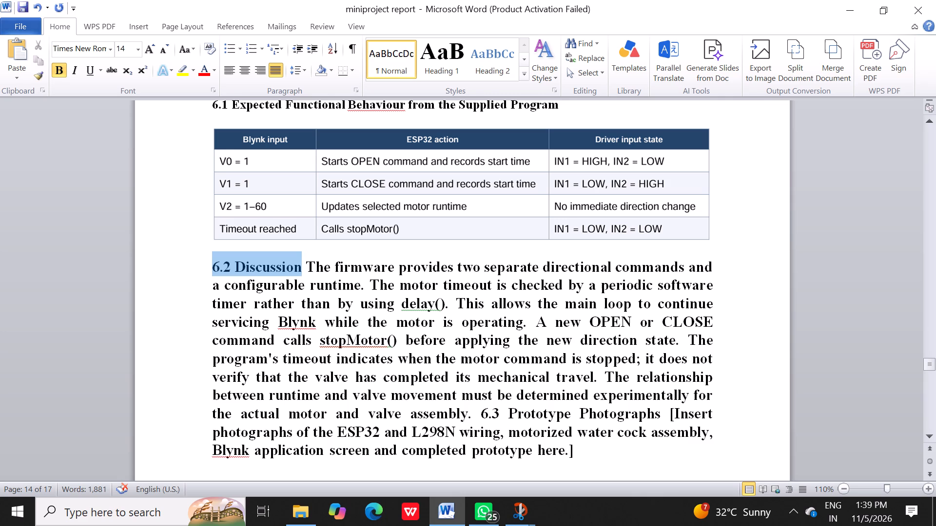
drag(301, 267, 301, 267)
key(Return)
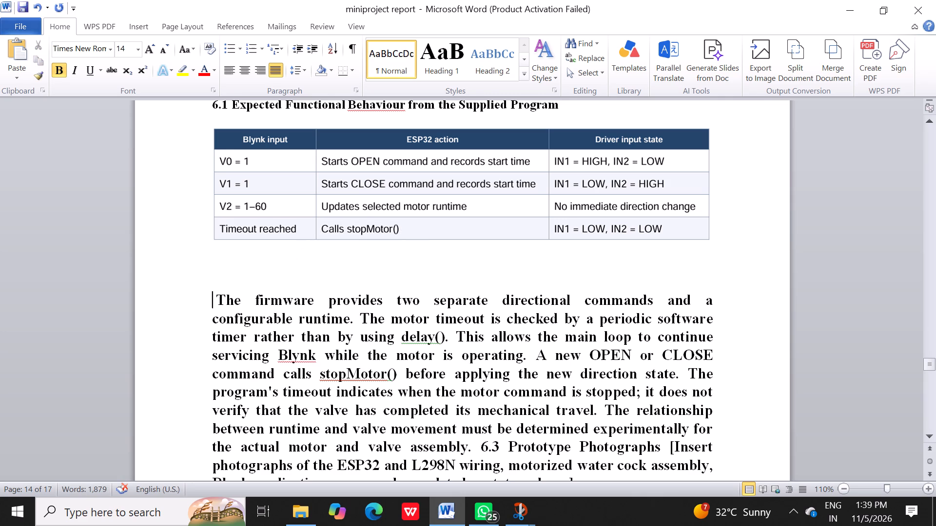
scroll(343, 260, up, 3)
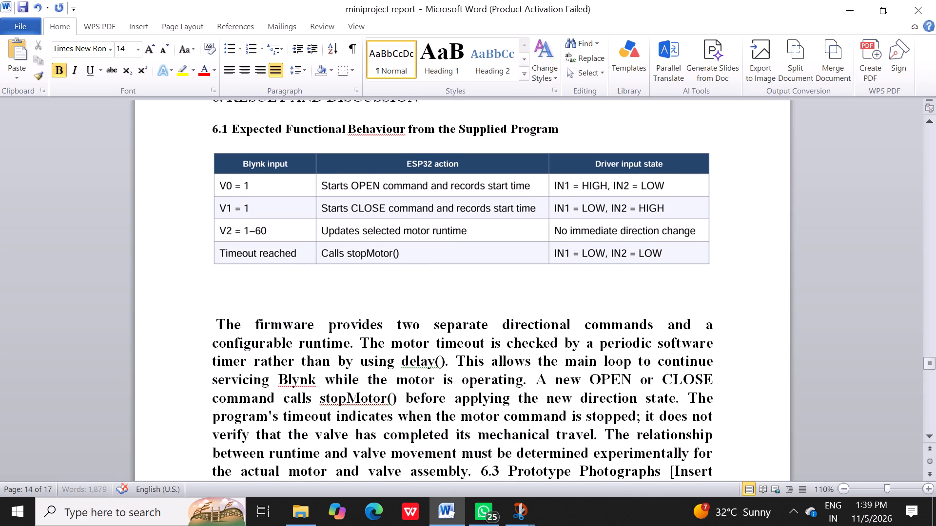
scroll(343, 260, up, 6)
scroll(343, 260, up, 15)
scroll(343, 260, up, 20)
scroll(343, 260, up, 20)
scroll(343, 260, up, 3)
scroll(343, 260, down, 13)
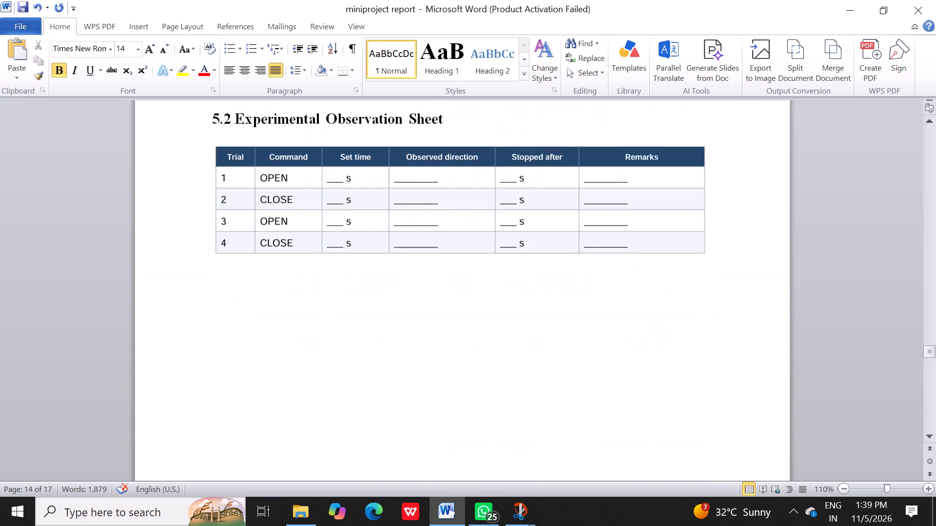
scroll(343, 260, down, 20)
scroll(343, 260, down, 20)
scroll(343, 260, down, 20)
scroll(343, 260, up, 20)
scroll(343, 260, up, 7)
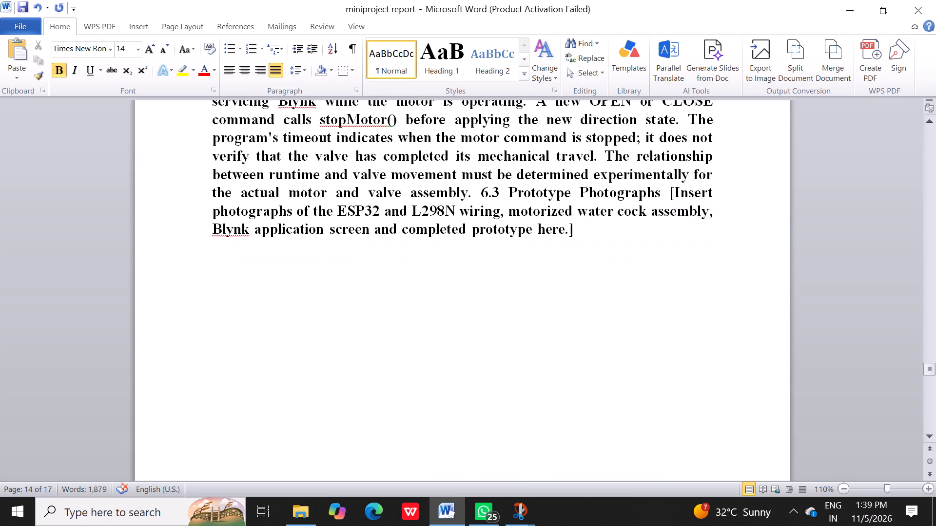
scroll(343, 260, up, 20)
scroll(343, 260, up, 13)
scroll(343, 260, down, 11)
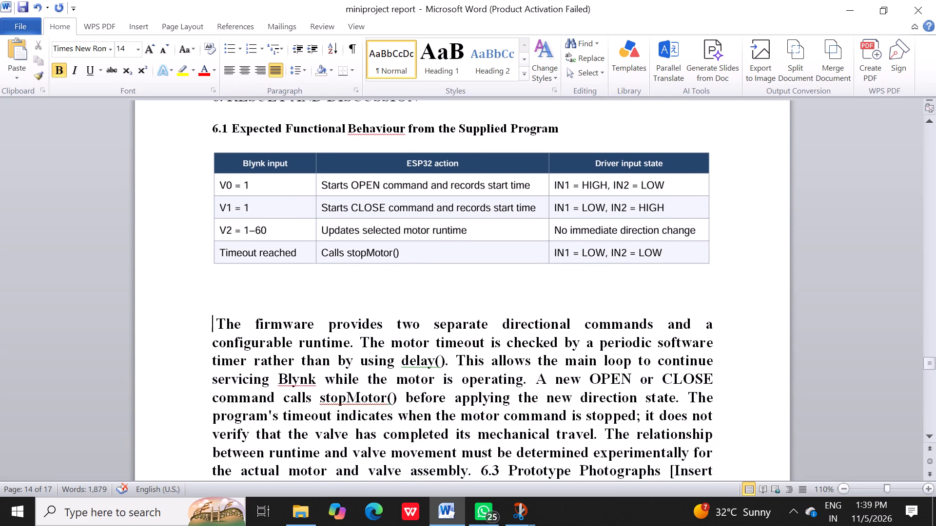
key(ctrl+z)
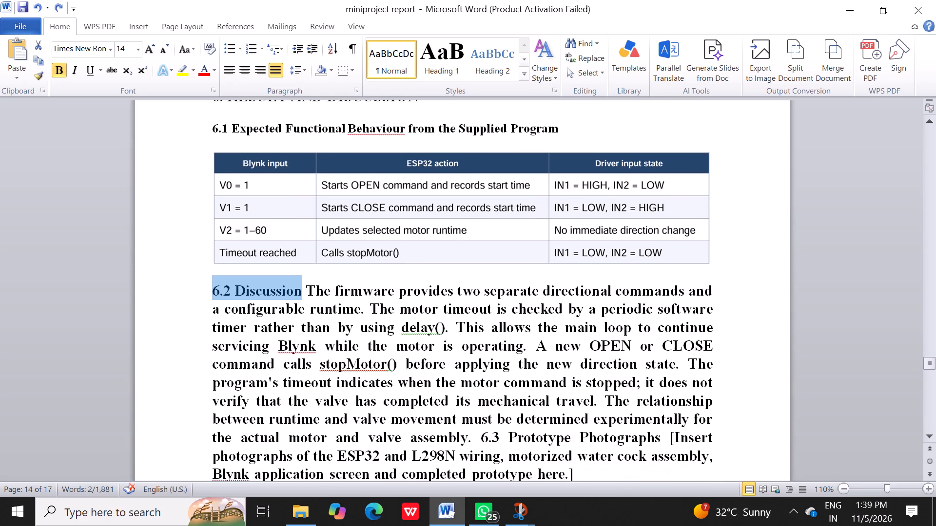
Split the paragraph after "6.2 Discussion" so the heading stands on its own line above the firmware text.
key(Return)
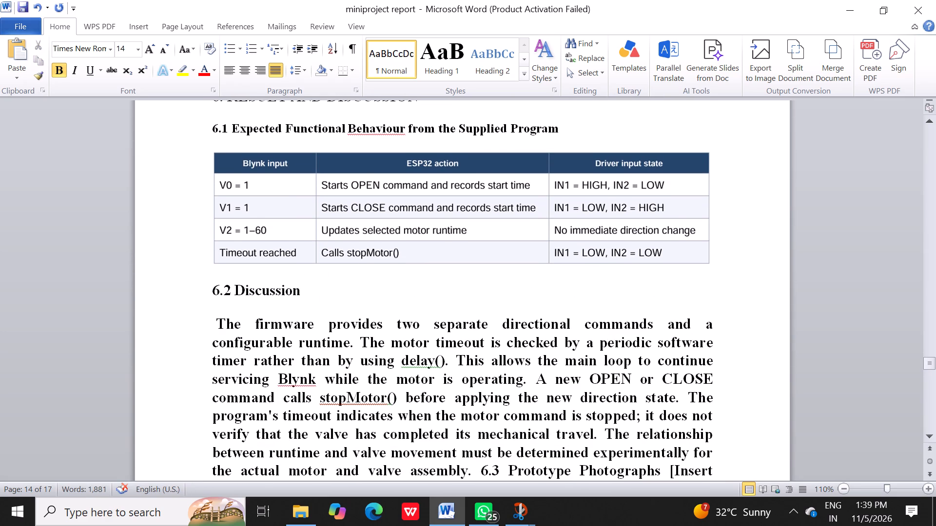
Reduce the 6.2 discussion text, from "The firmware provides" through "valve assembly.", to 12 pt.
drag(218, 327, 505, 447)
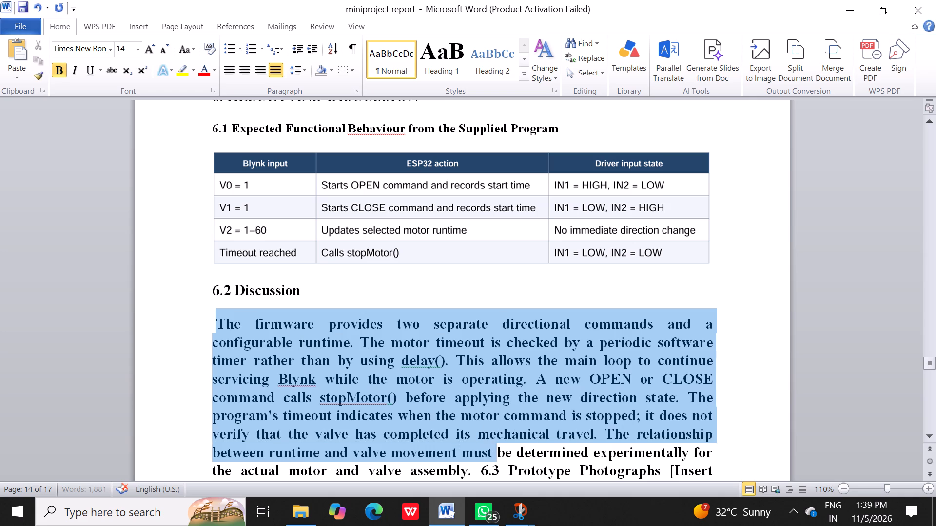
drag(505, 447, 473, 468)
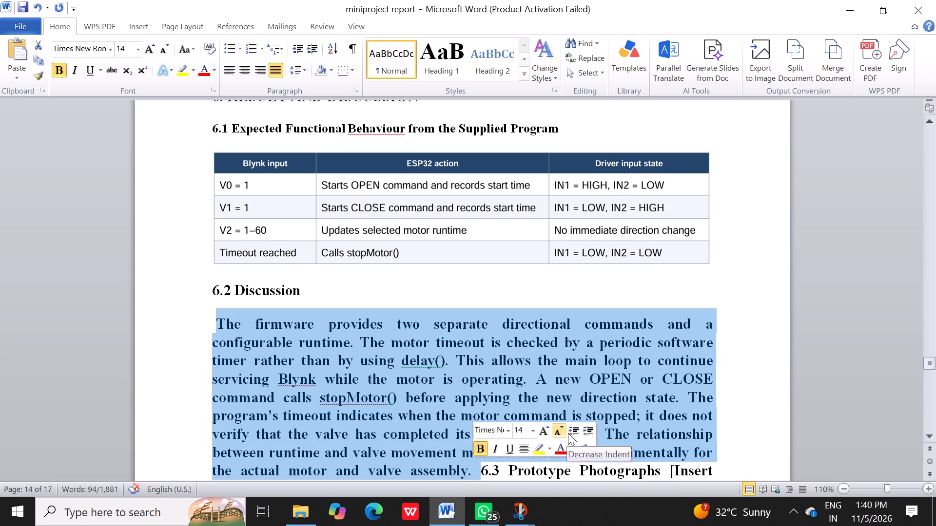
click(562, 432)
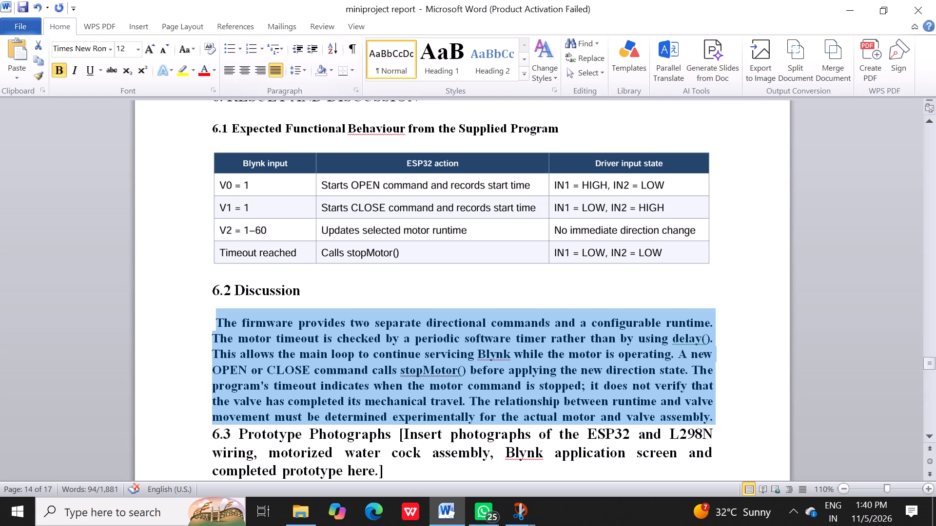
Start a new paragraph in the 6.2 discussion text at "The program's timeout indicates".
click(676, 351)
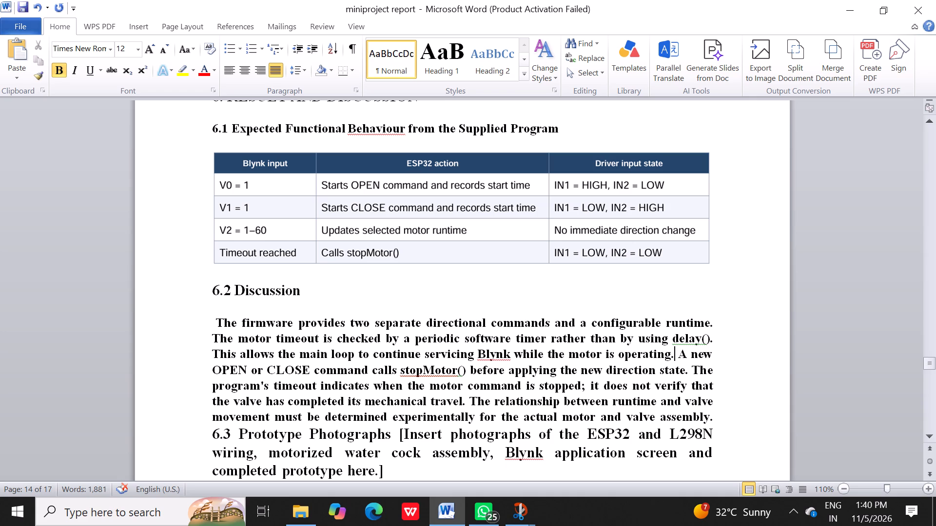
click(688, 372)
key(Return)
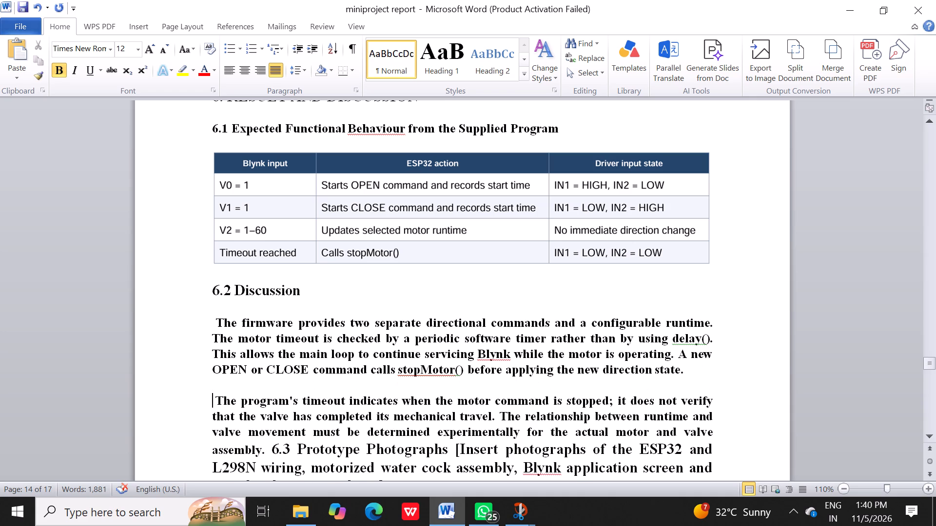
Remove bold from both 6.2 discussion paragraphs, leaving out the 6.3 text that follows "valve assembly.".
scroll(406, 436, down, 7)
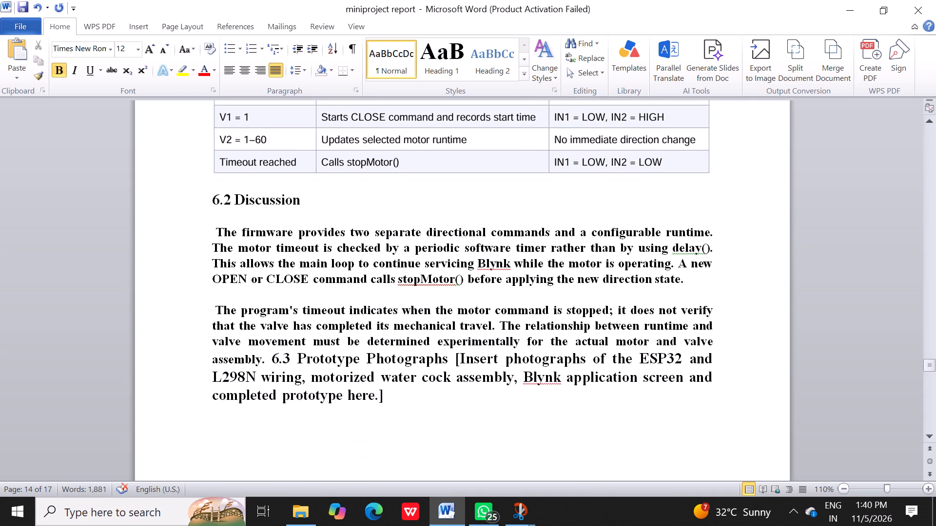
drag(215, 224, 260, 353)
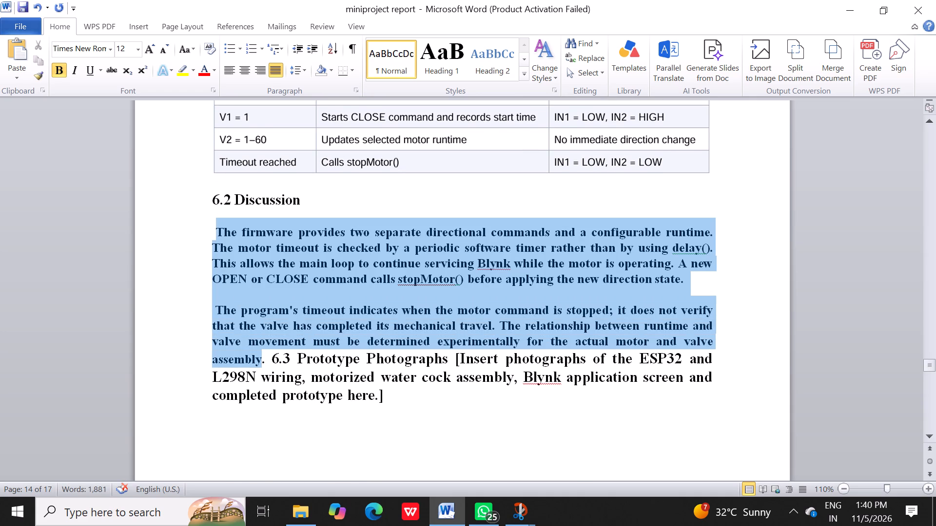
drag(260, 353, 267, 355)
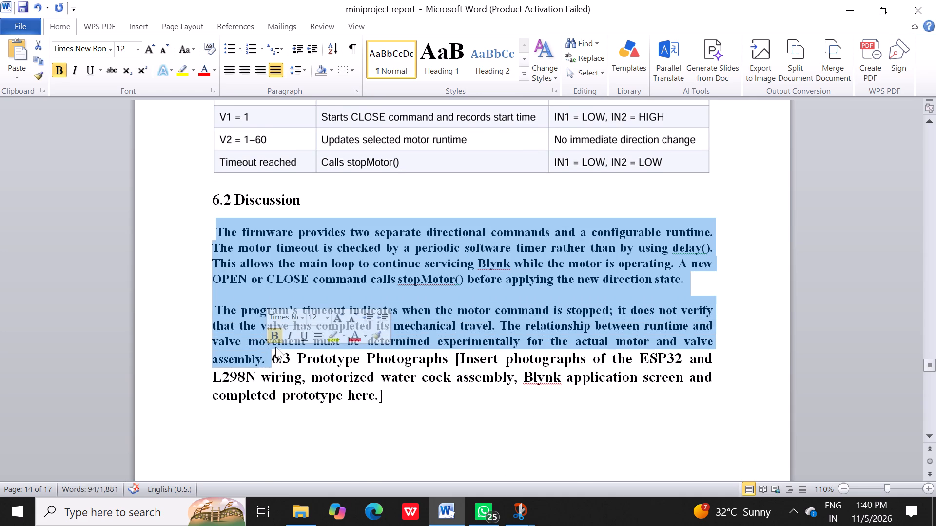
click(272, 336)
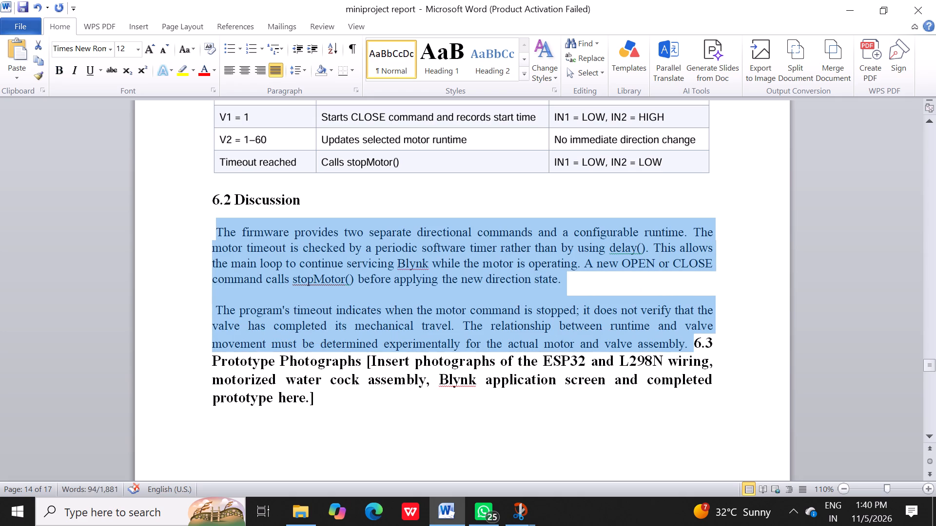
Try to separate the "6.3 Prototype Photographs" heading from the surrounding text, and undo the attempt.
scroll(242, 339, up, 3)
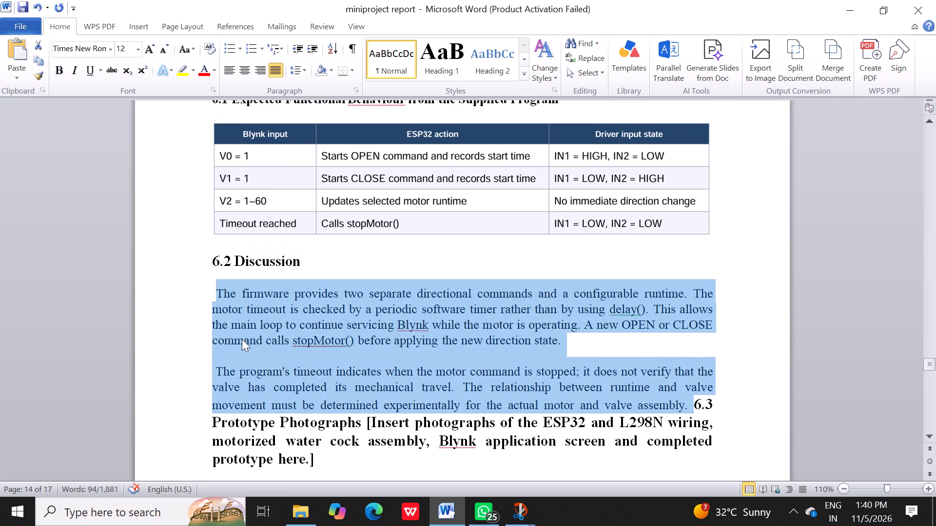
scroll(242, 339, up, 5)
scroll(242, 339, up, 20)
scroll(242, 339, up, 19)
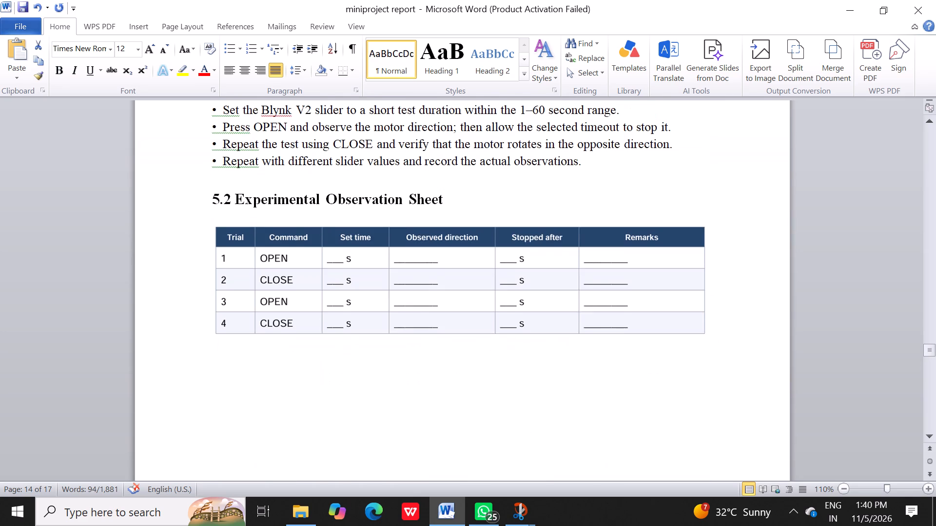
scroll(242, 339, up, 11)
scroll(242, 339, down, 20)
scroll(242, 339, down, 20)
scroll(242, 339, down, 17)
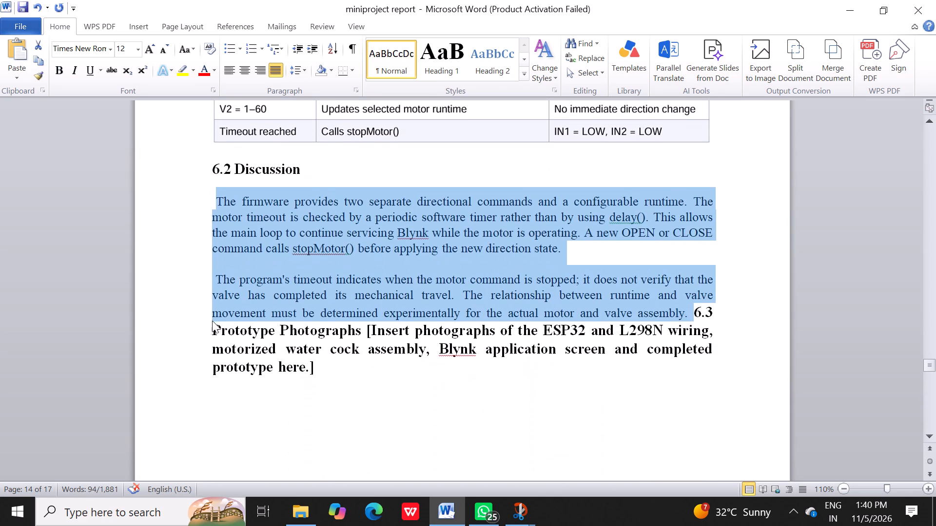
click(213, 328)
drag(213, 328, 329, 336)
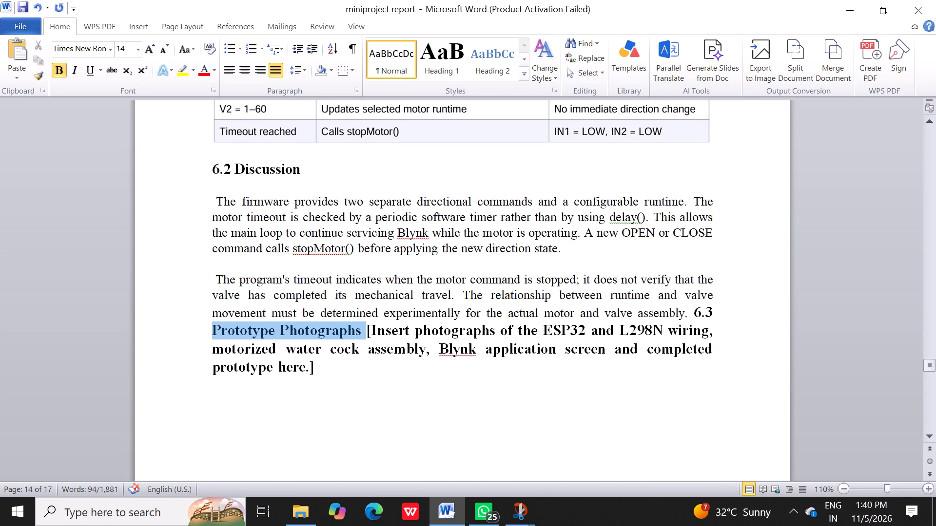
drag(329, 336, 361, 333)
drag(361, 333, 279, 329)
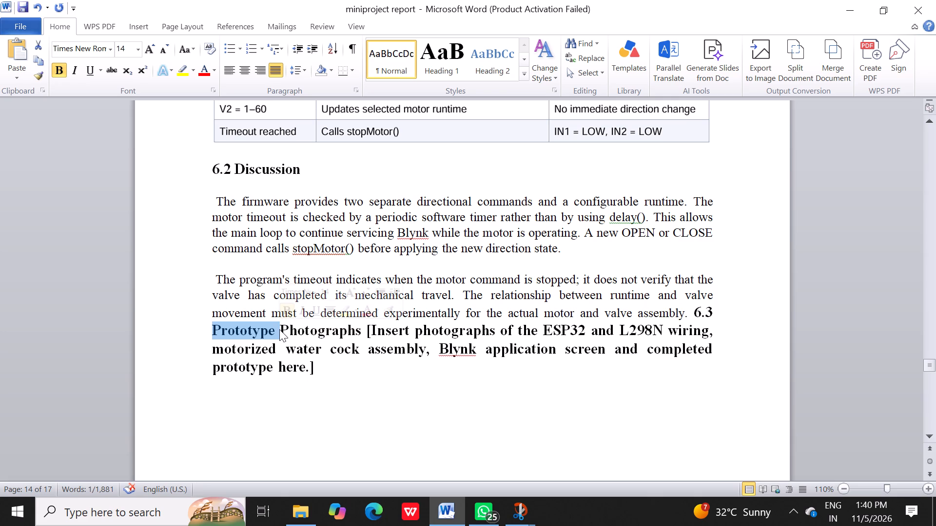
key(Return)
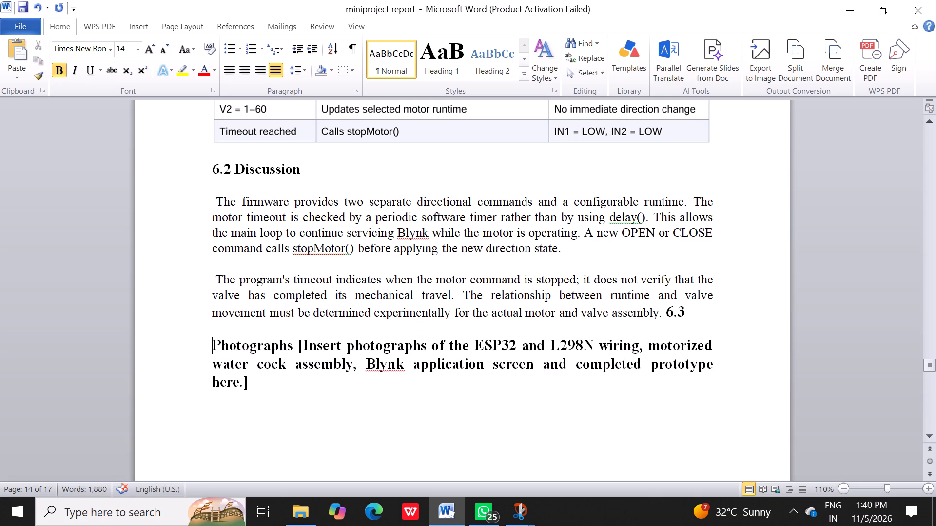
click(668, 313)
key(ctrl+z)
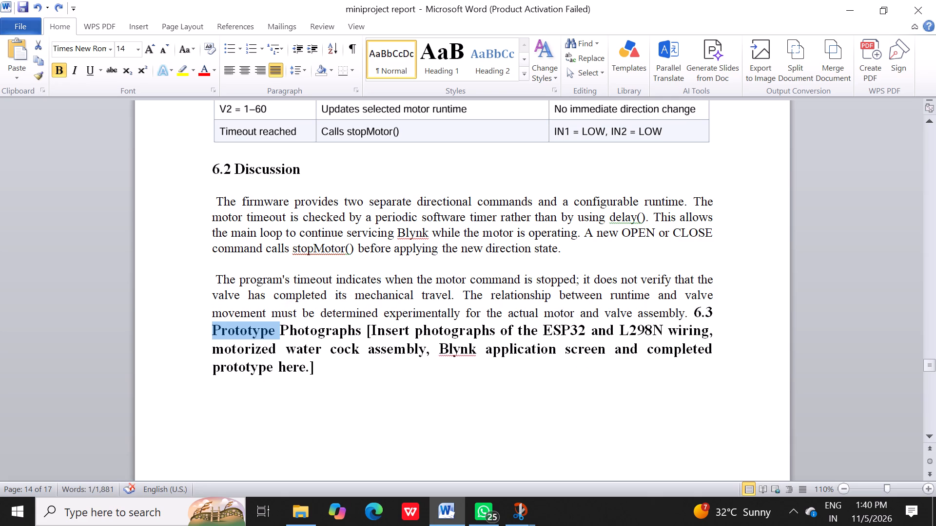
Put "6.3 Prototype" on its own line after "valve assembly.", with the text from "Photographs" onward in a separate paragraph.
drag(694, 310, 741, 320)
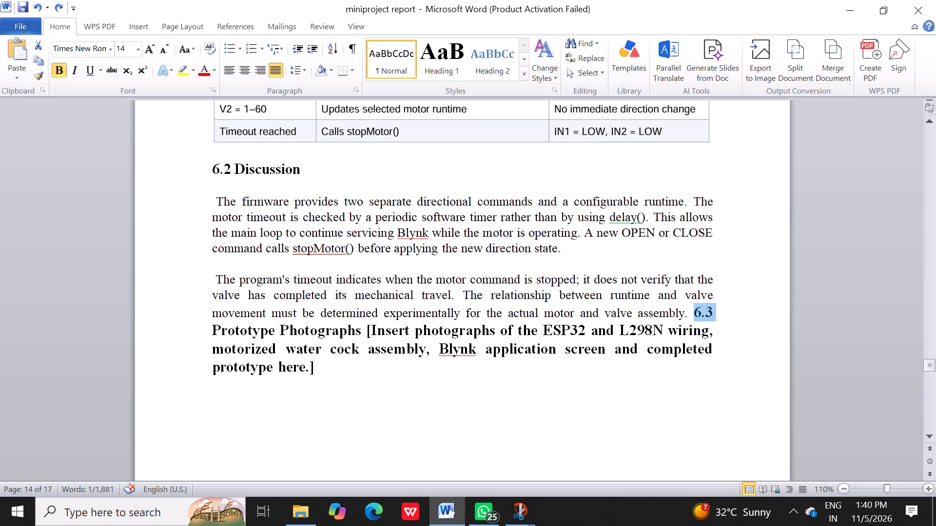
drag(741, 320, 284, 337)
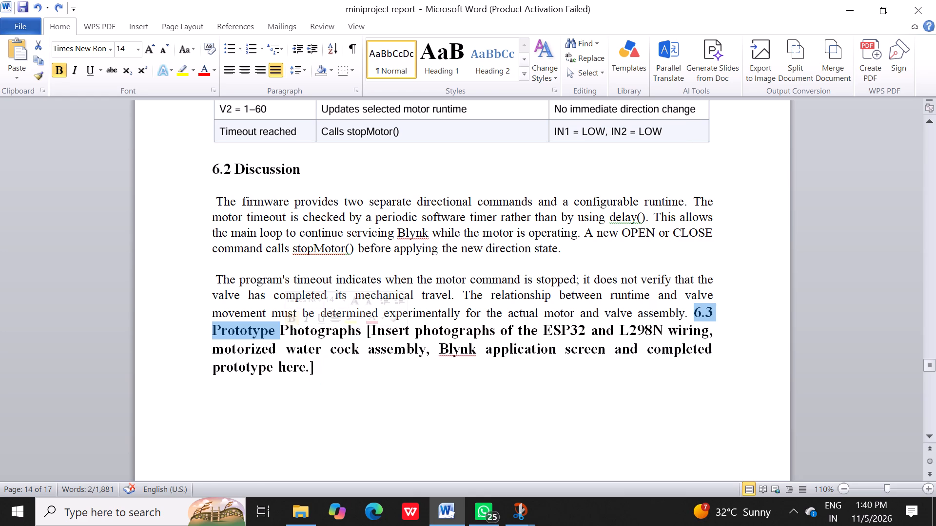
click(284, 337)
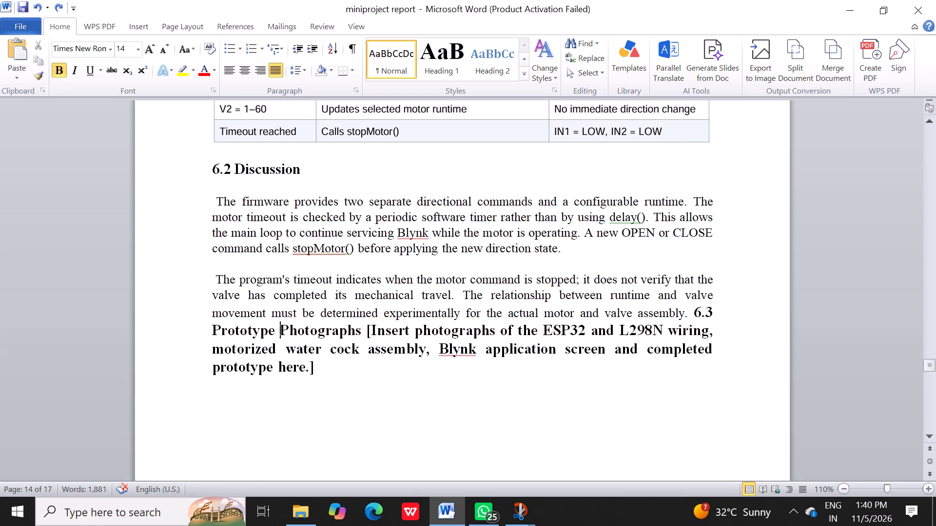
key(Return)
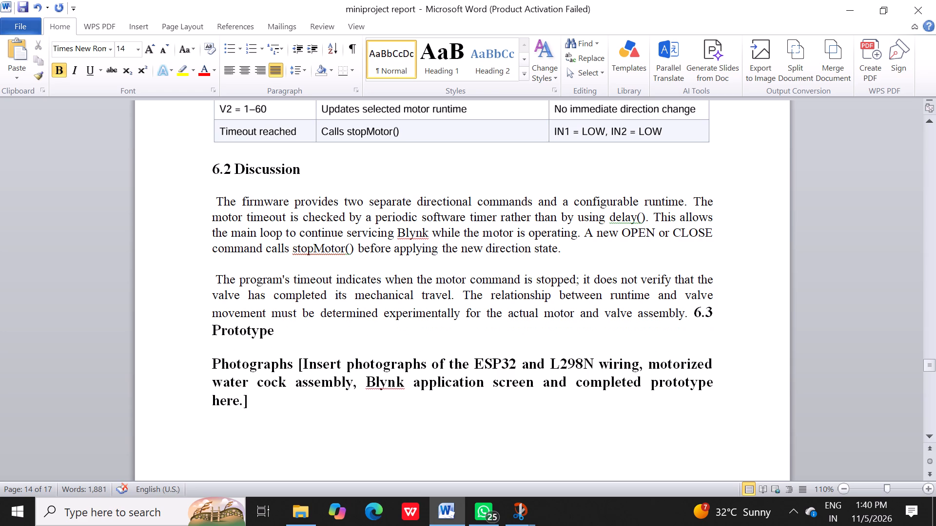
click(692, 318)
key(Return)
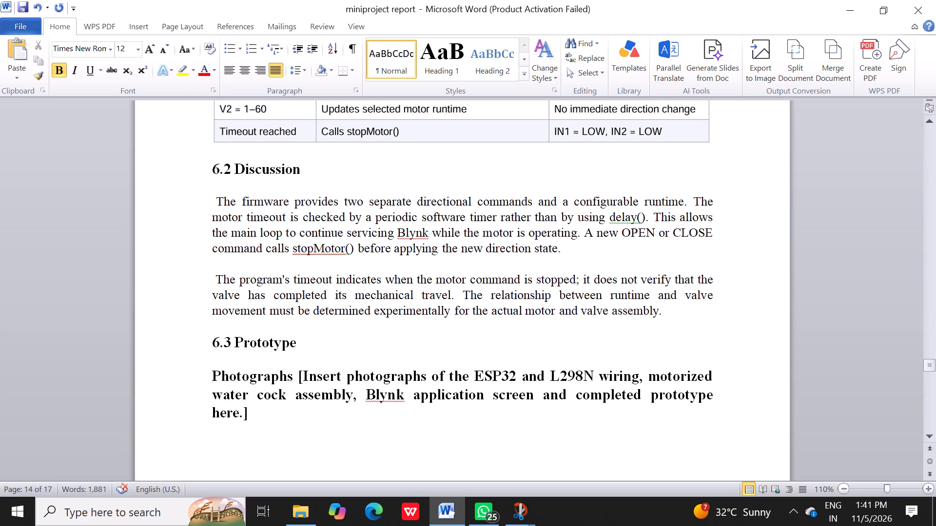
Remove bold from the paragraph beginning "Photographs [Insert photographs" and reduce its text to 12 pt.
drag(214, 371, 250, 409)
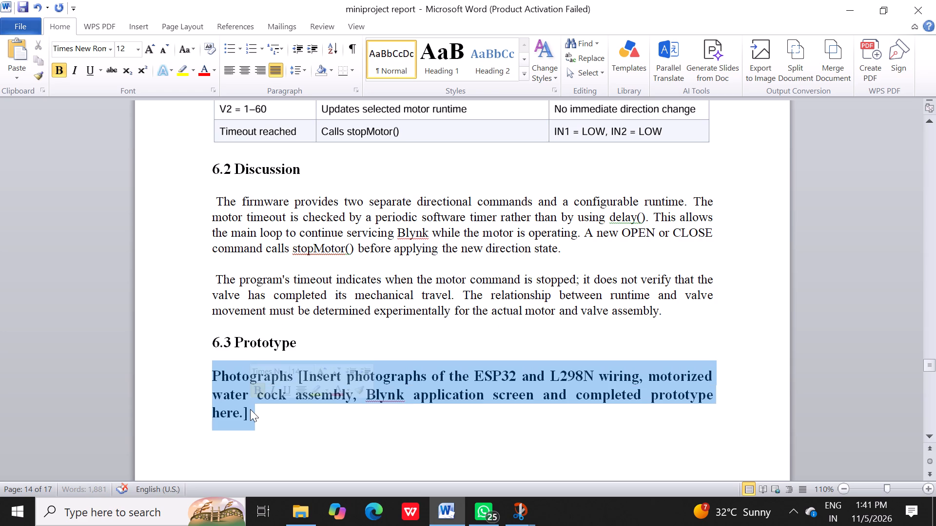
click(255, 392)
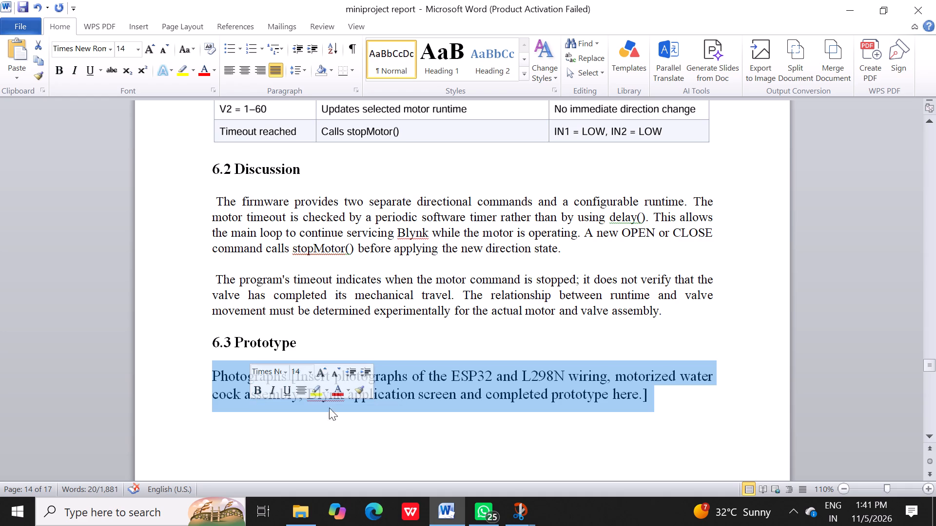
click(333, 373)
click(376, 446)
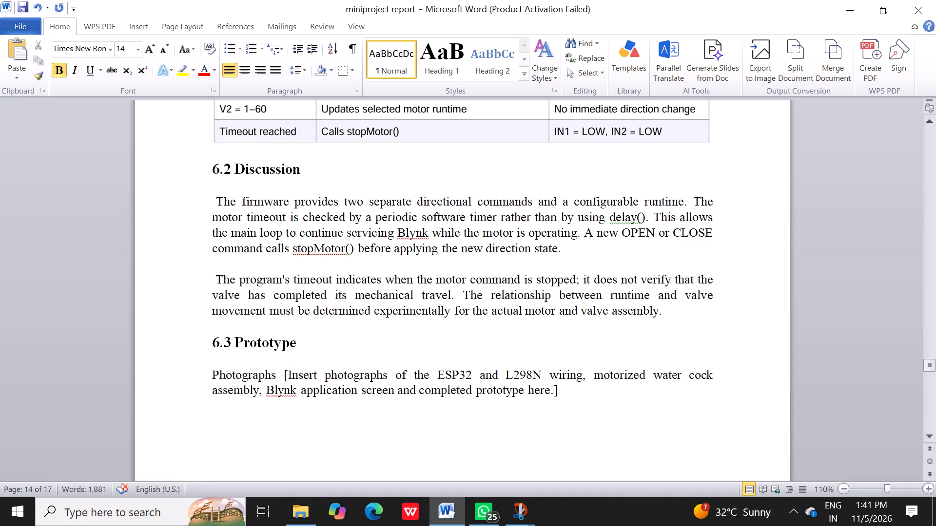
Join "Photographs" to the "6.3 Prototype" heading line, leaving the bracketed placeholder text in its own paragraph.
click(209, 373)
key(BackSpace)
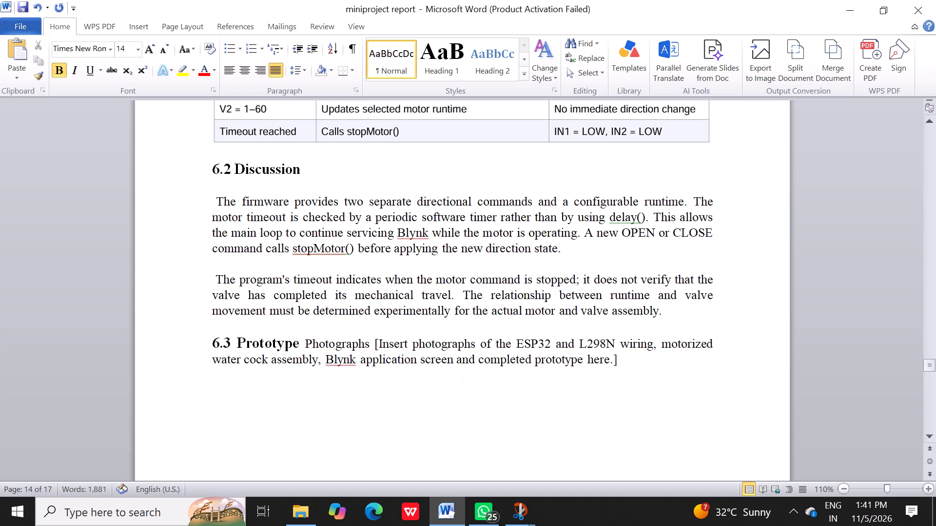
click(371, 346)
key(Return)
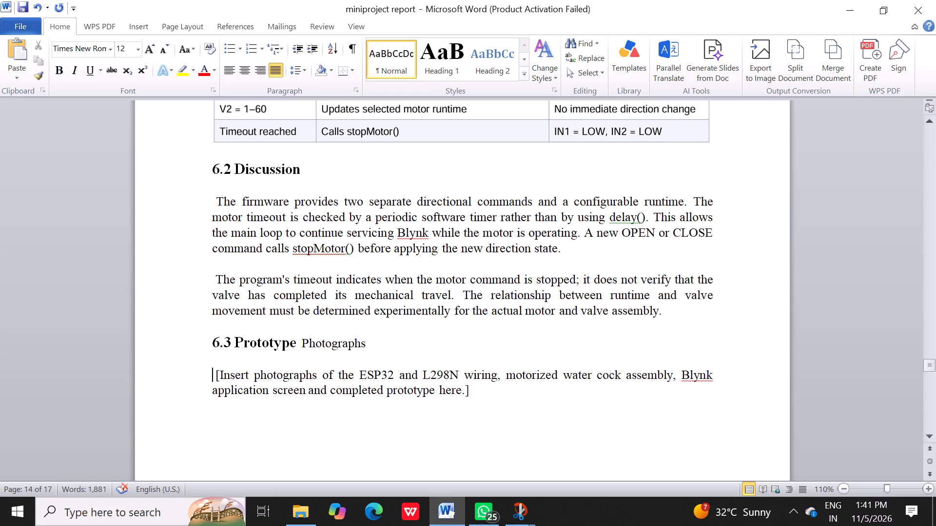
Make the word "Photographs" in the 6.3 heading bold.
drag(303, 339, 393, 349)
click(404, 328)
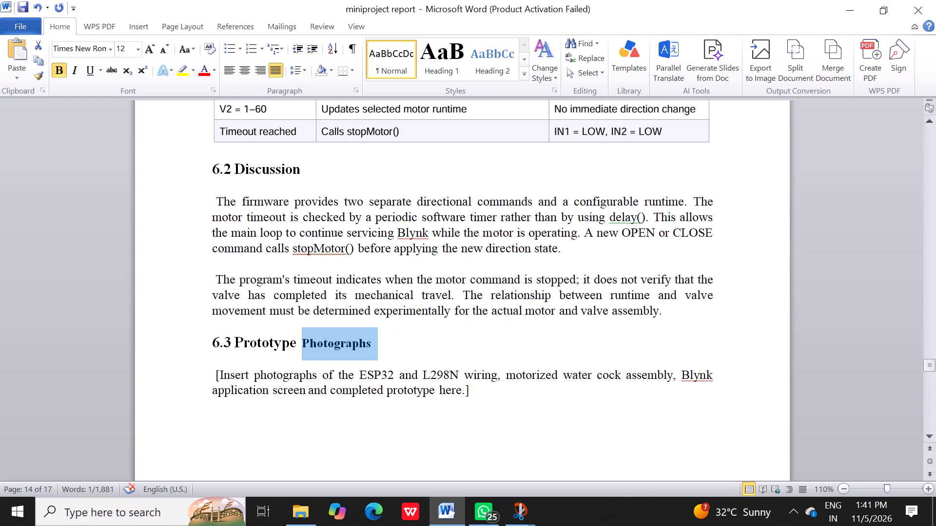
Delete the whole 6.3 Prototype Photographs section, both the heading and its bracketed placeholder text.
drag(204, 342, 528, 403)
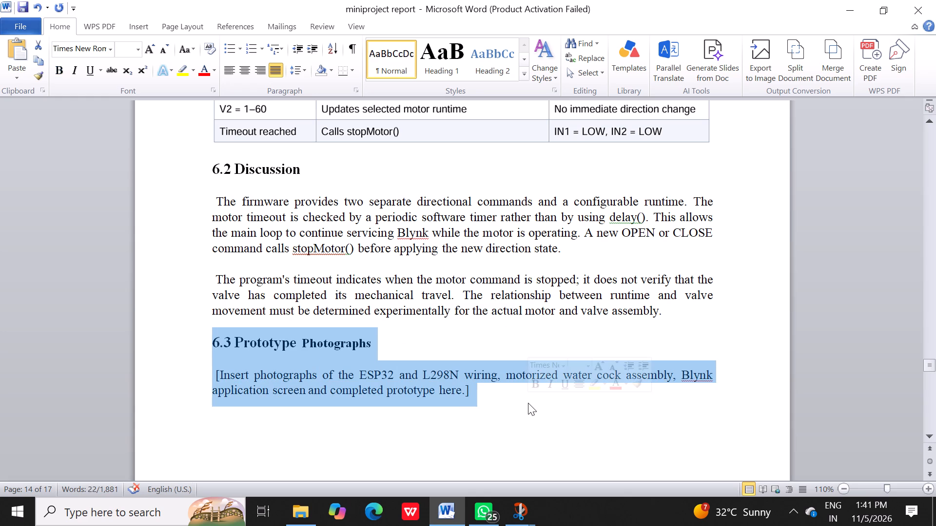
key(BackSpace)
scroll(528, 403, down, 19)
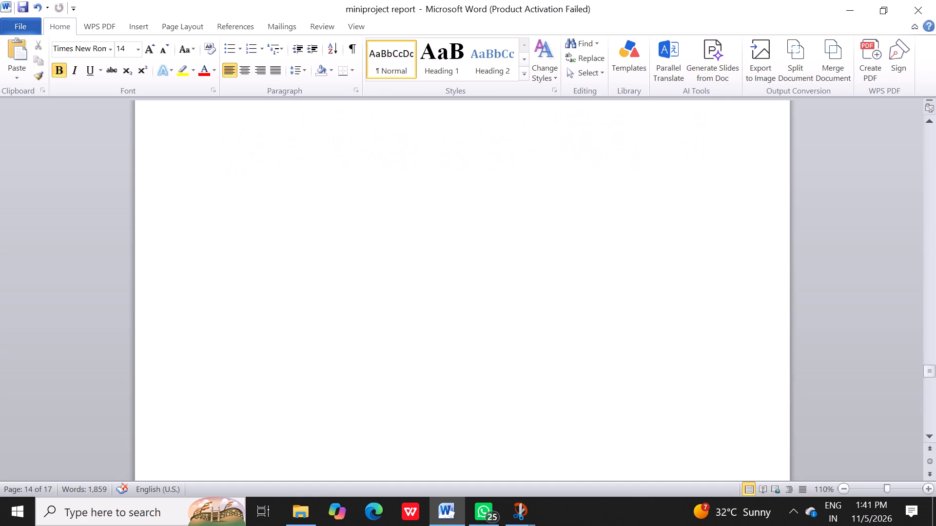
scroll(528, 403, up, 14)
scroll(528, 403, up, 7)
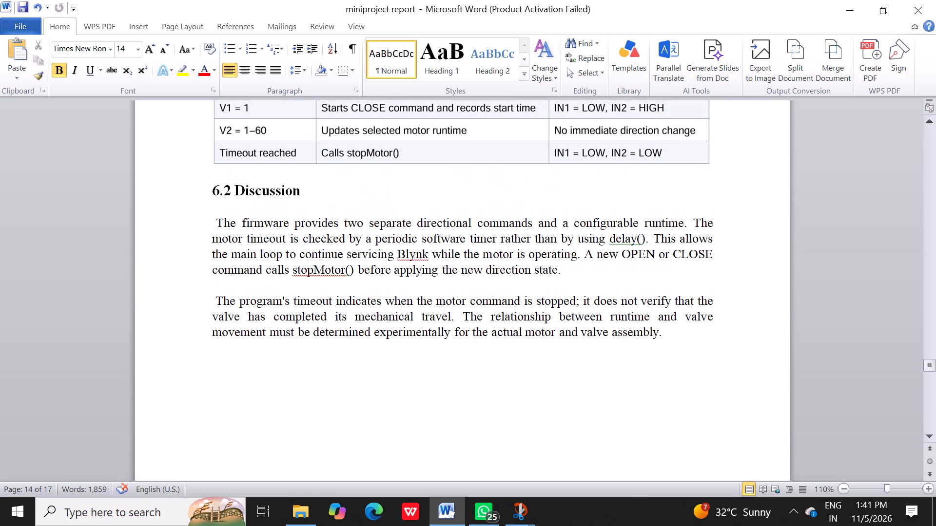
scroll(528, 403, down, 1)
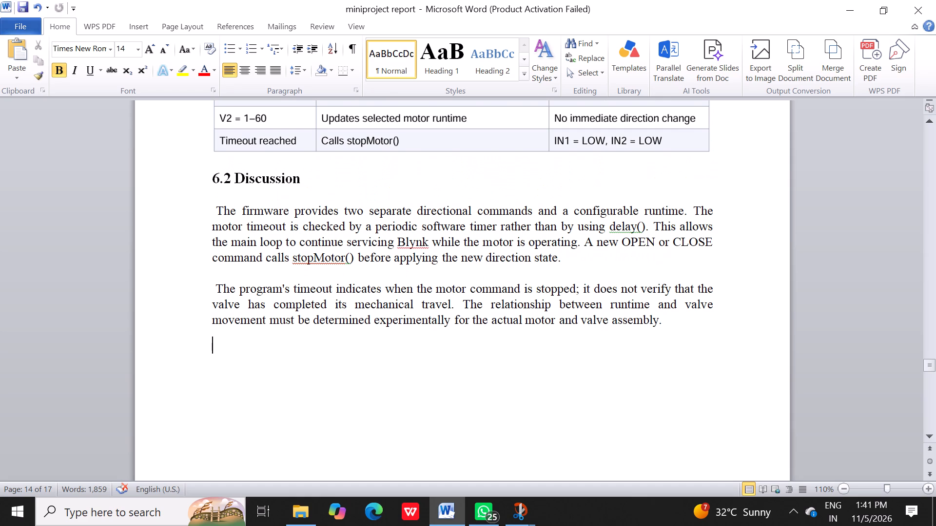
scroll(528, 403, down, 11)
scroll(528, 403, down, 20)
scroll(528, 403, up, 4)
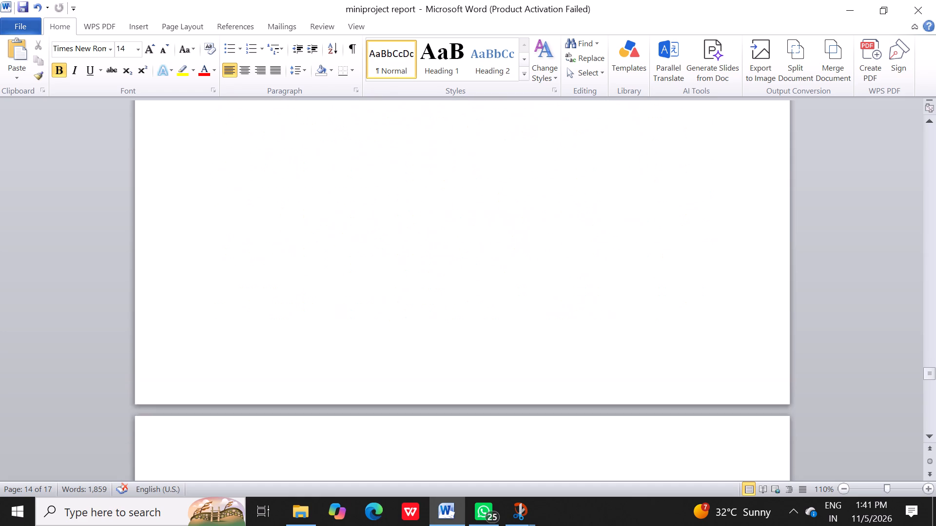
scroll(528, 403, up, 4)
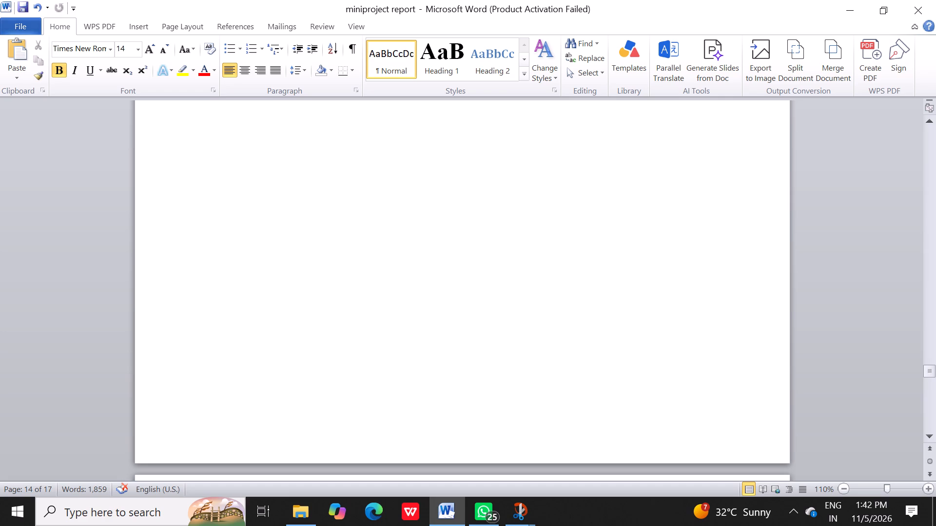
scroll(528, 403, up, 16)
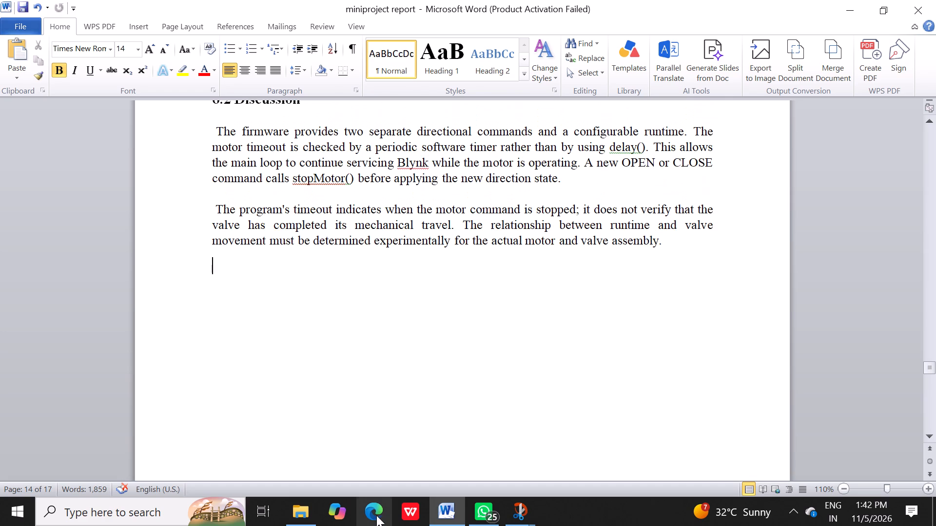
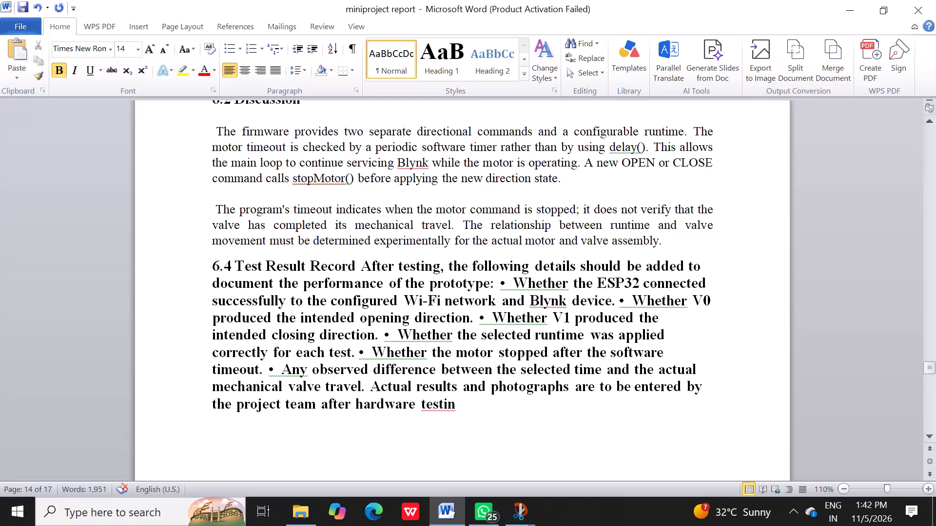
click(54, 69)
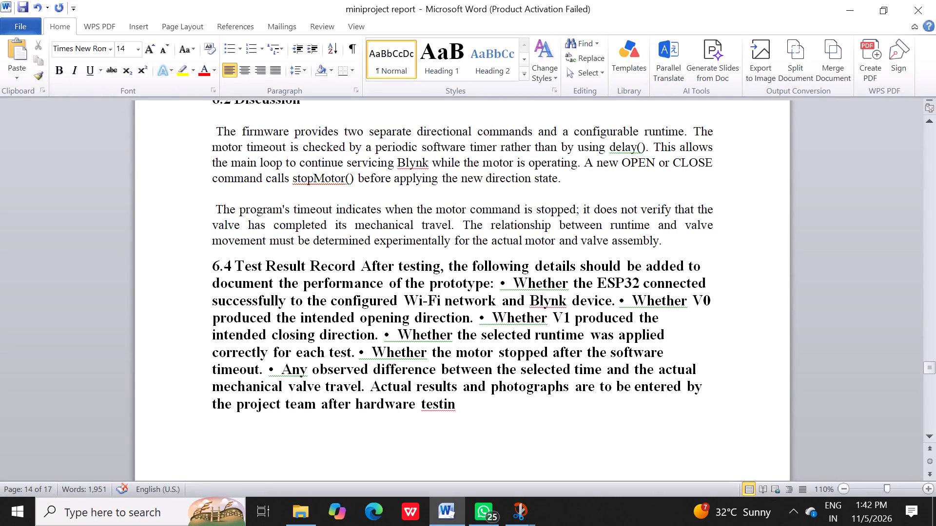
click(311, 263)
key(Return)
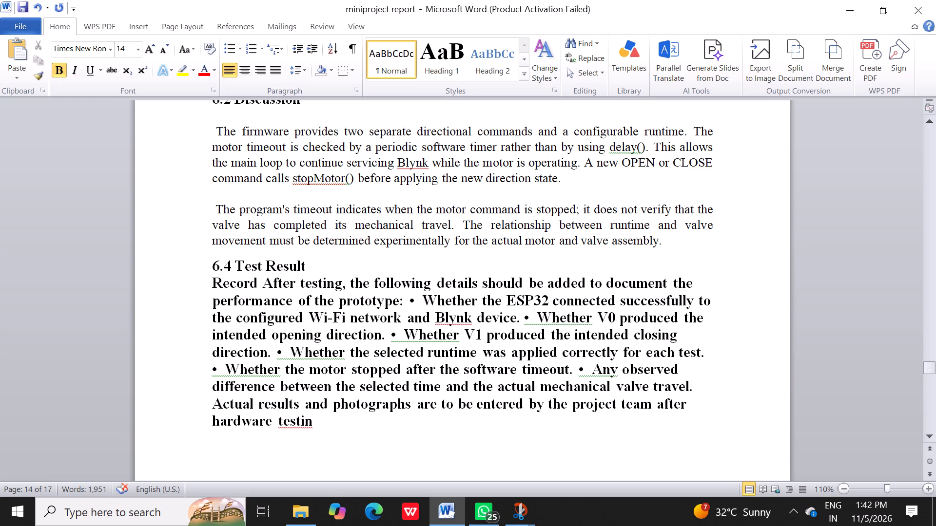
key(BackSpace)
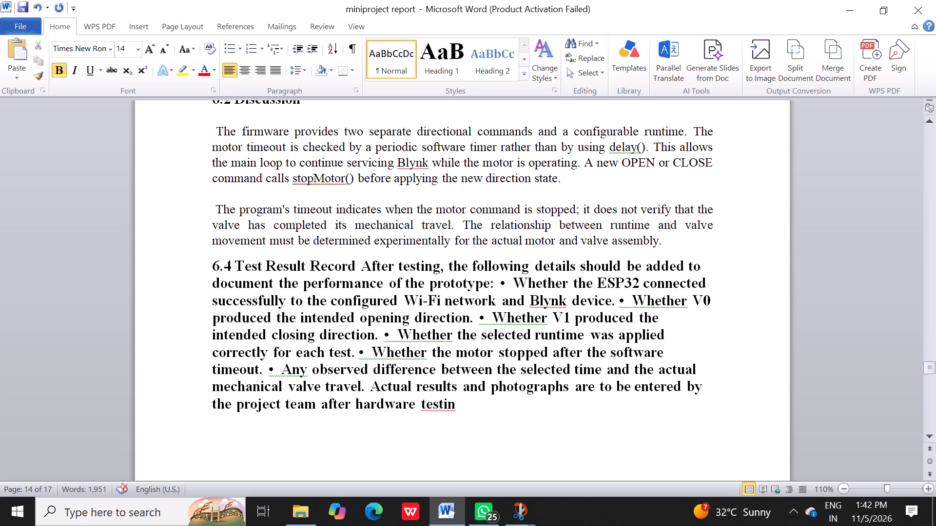
Separate the heading "6.4 Test Result Record" from its body text so that "After testing" starts a new paragraph.
click(360, 265)
key(Return)
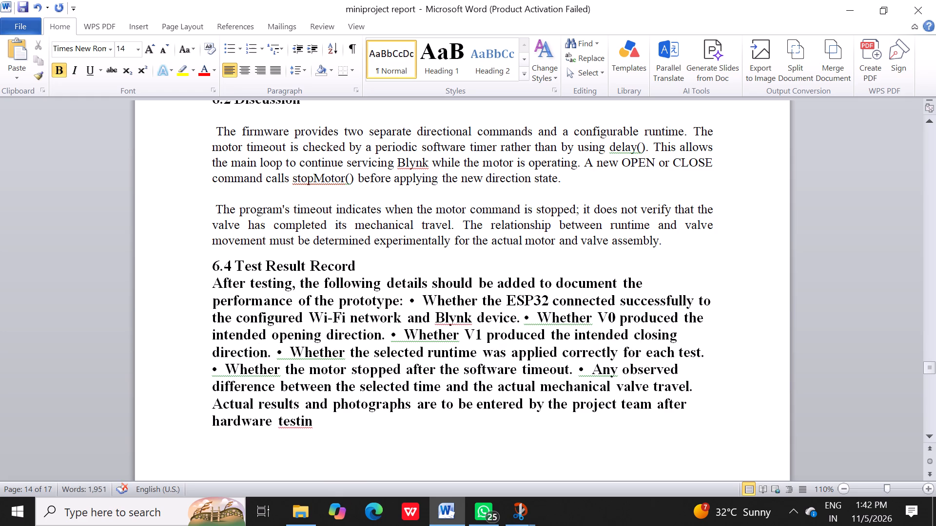
Break the 6.4 text after "performance of the prototype:" so the first bullet, about the ESP32 connection, starts a new line.
click(407, 301)
key(Return)
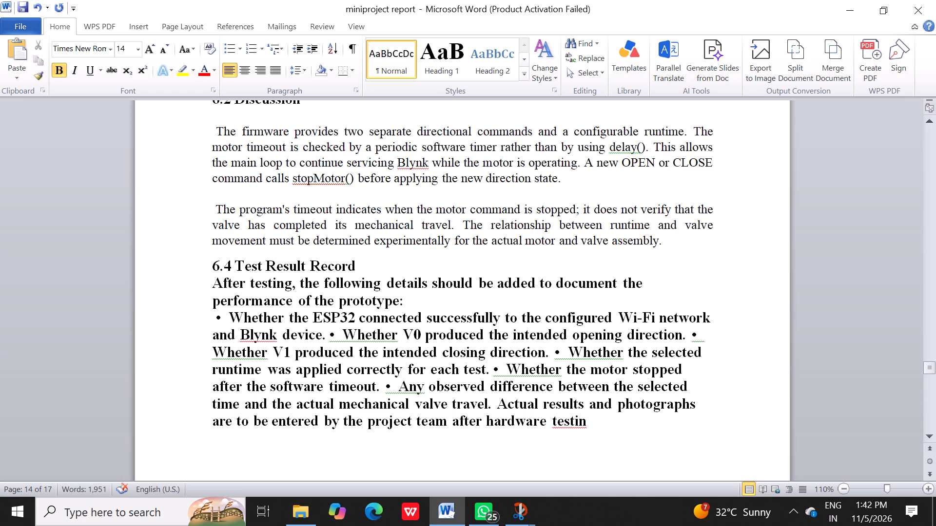
Start each remaining 6.4 bullet on its own line, from "Whether V0 produced" through "Any observed difference".
click(330, 333)
key(Return)
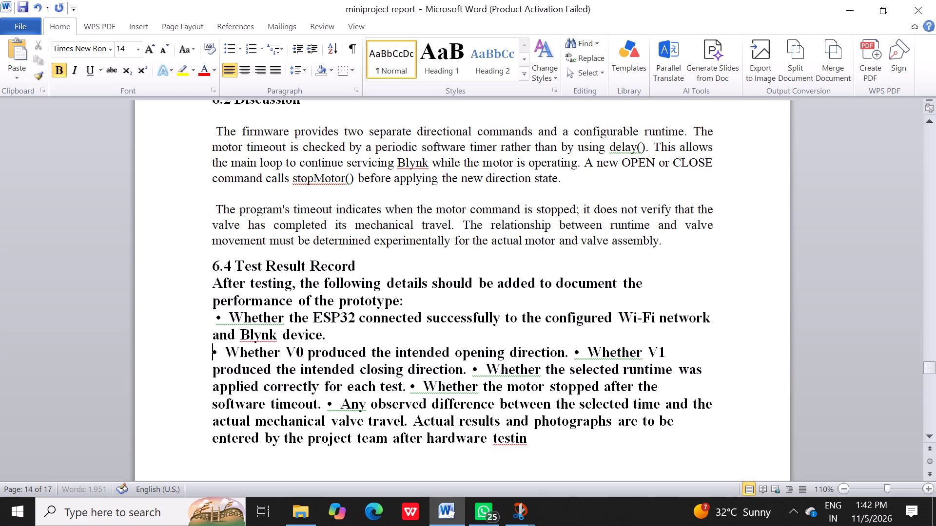
click(575, 348)
key(Return)
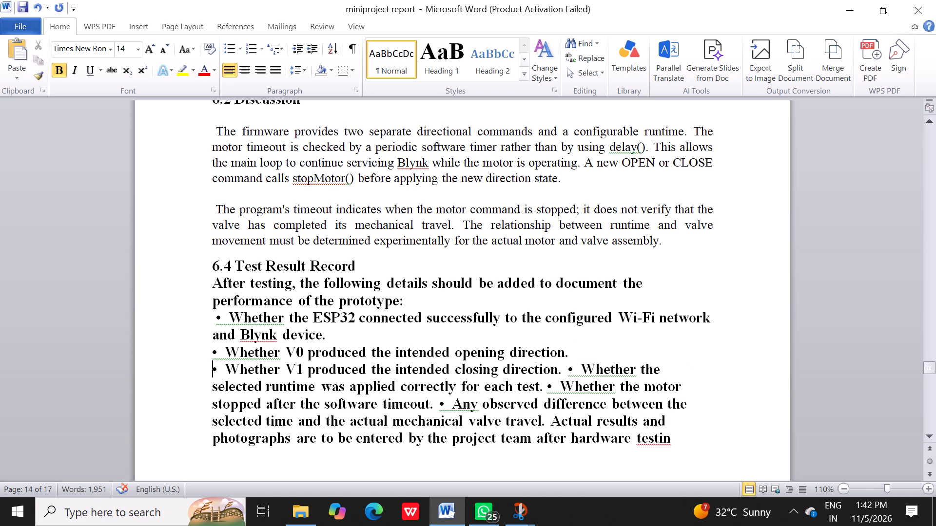
click(567, 369)
key(Return)
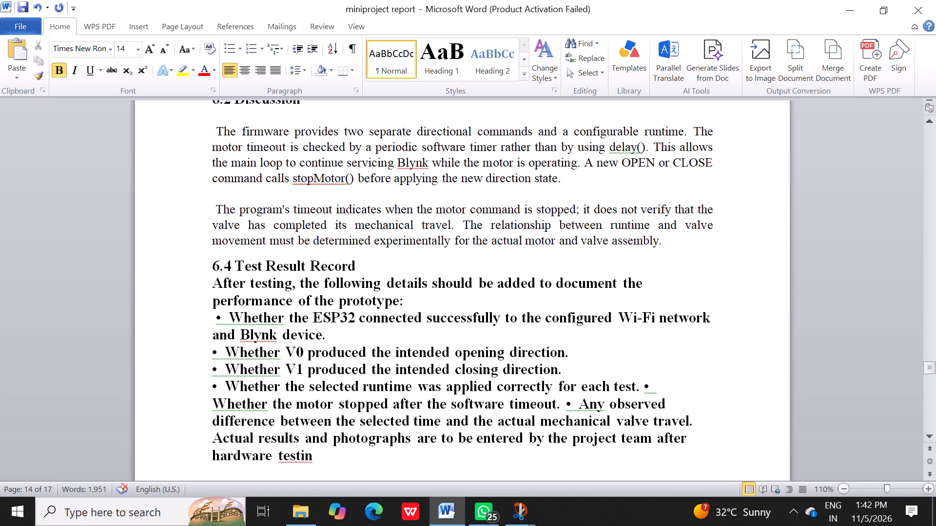
click(641, 386)
key(Return)
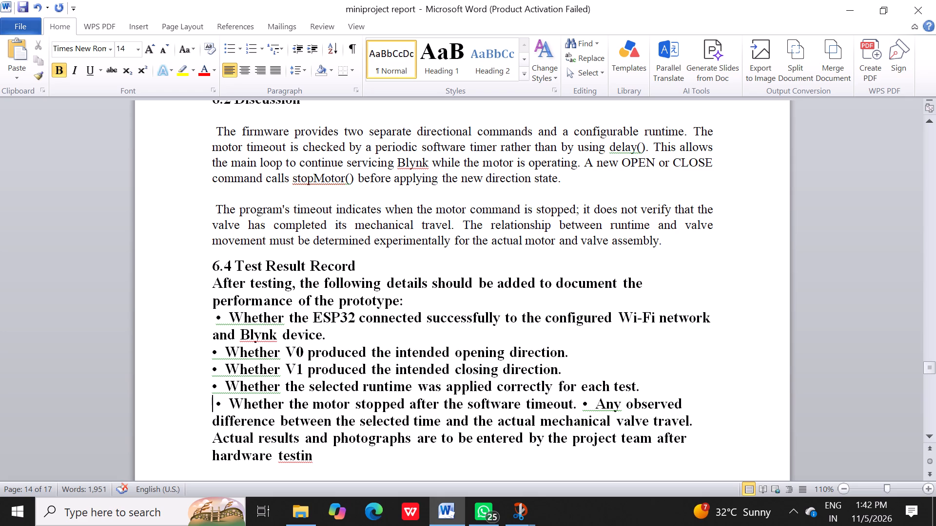
click(581, 402)
key(Return)
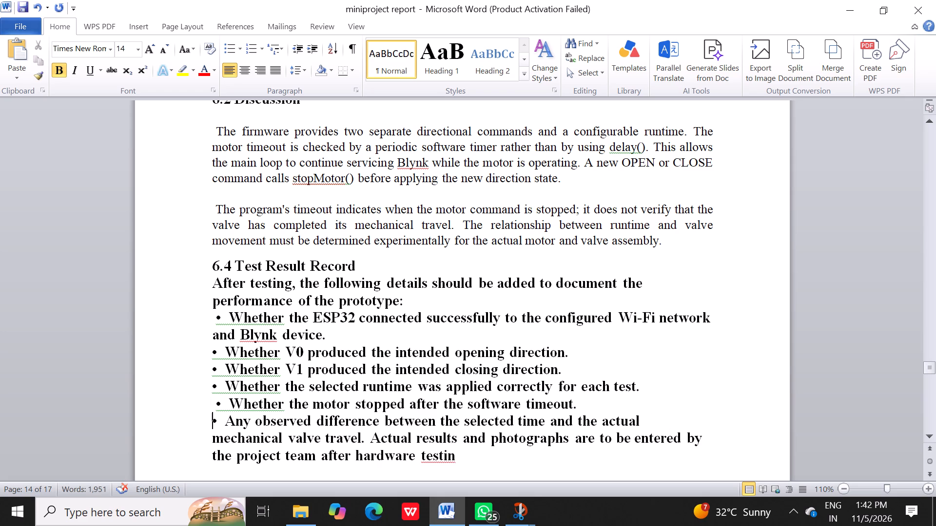
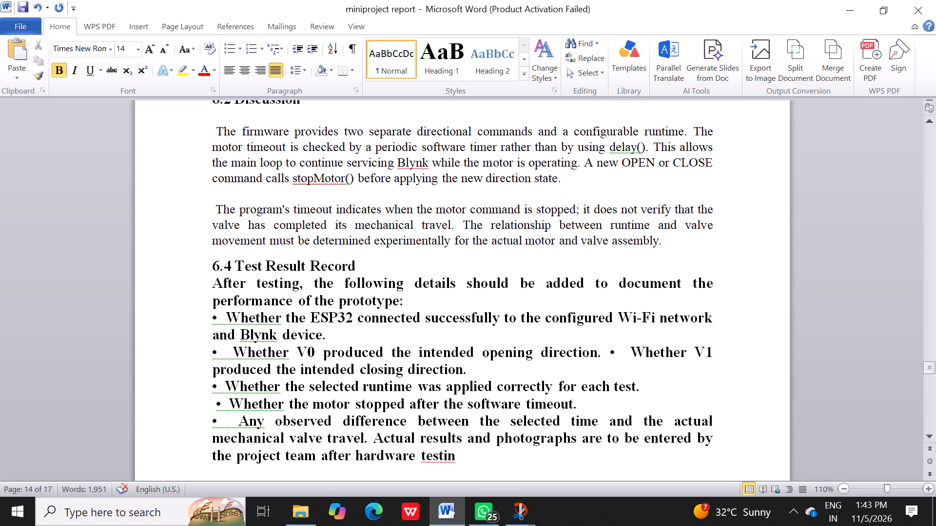
key(Return)
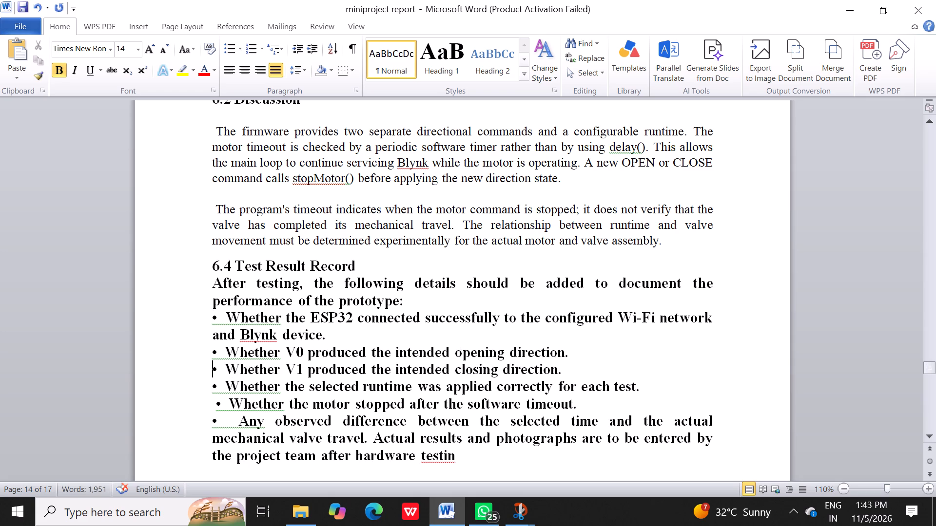
click(214, 404)
key(BackSpace)
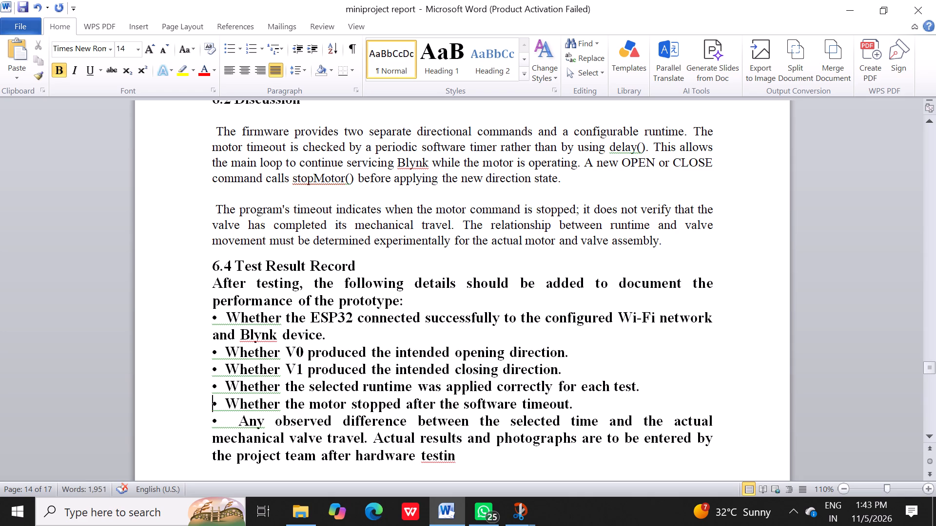
Remove bold from the 6.4 body text, from "After testing" through the last bullet, leaving out the heading.
click(210, 282)
drag(212, 290, 509, 449)
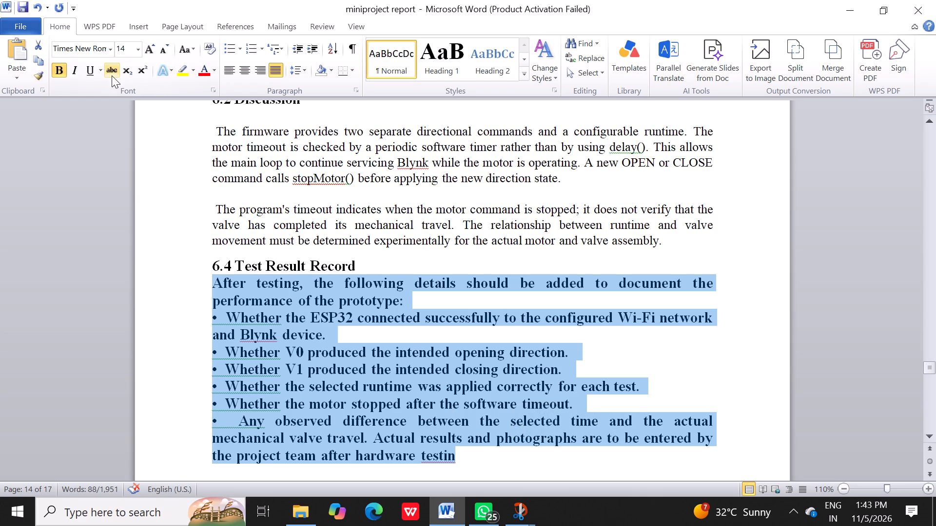
click(61, 68)
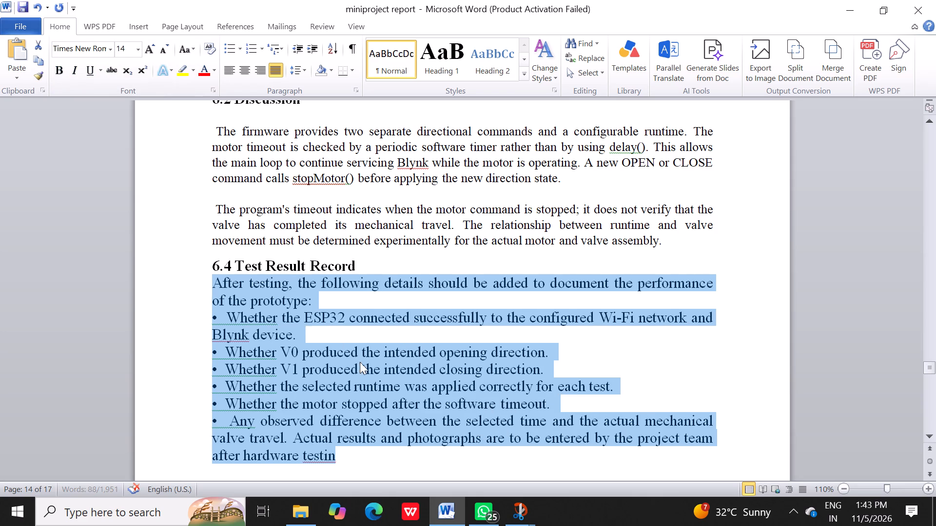
click(341, 458)
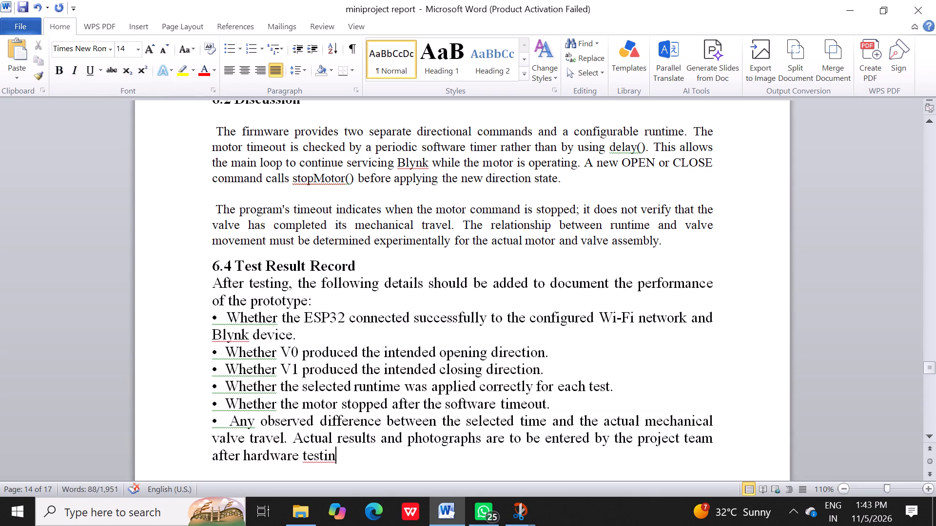
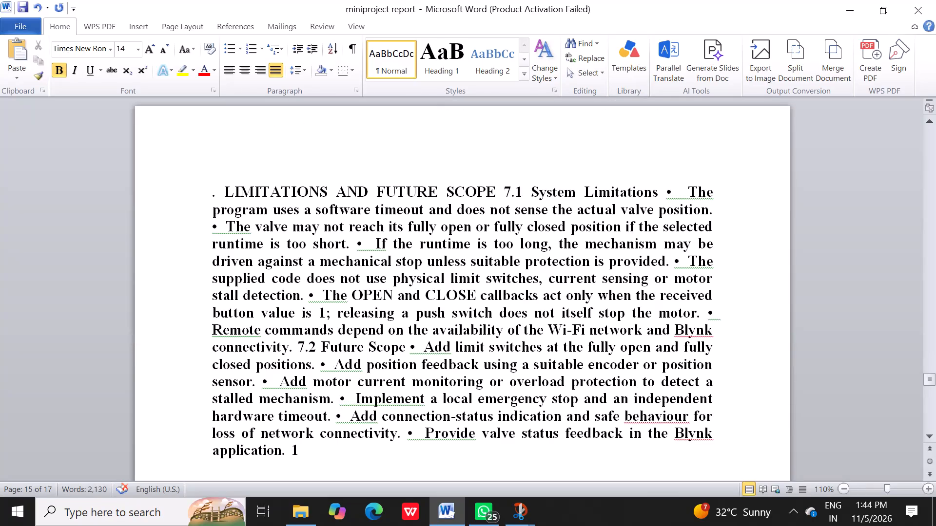
Put the chapter heading "LIMITATIONS AND FUTURE SCOPE" and the subheading "7.1 System Limitations" each on its own line.
click(503, 195)
key(Return)
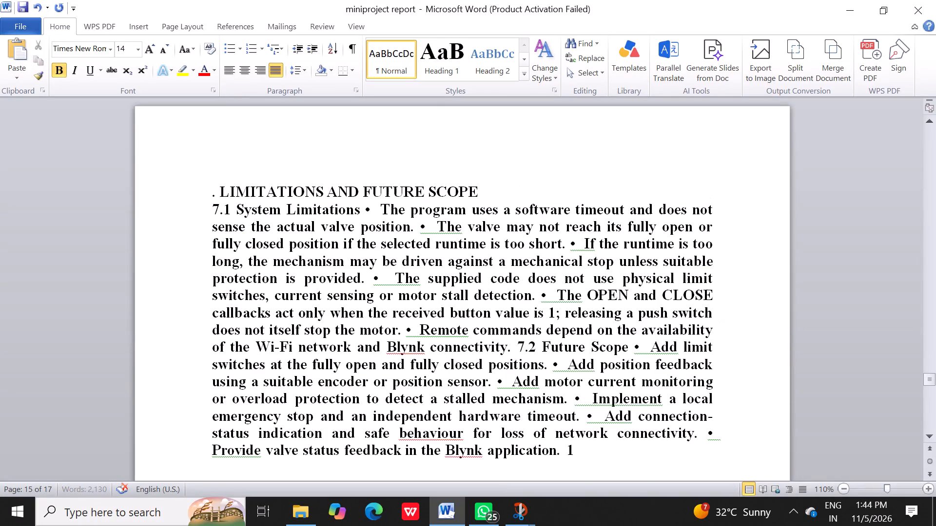
click(365, 208)
key(Return)
Break the 7.1 text after "actual valve position." so the bullet "The valve may not reach" starts a new line.
key(Down)
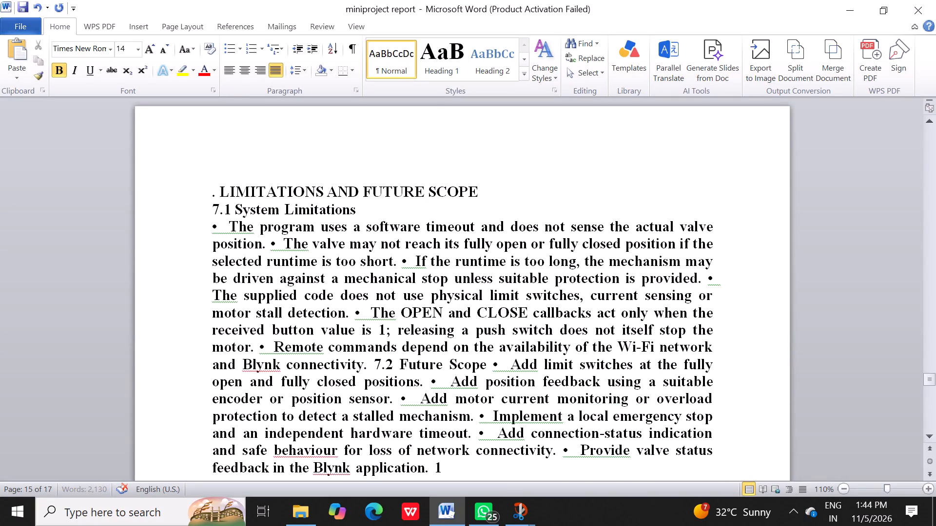
key(Right)
key(Right)
key(Right)
key(Right)
key(Right)
key(Right)
key(Right)
key(Right)
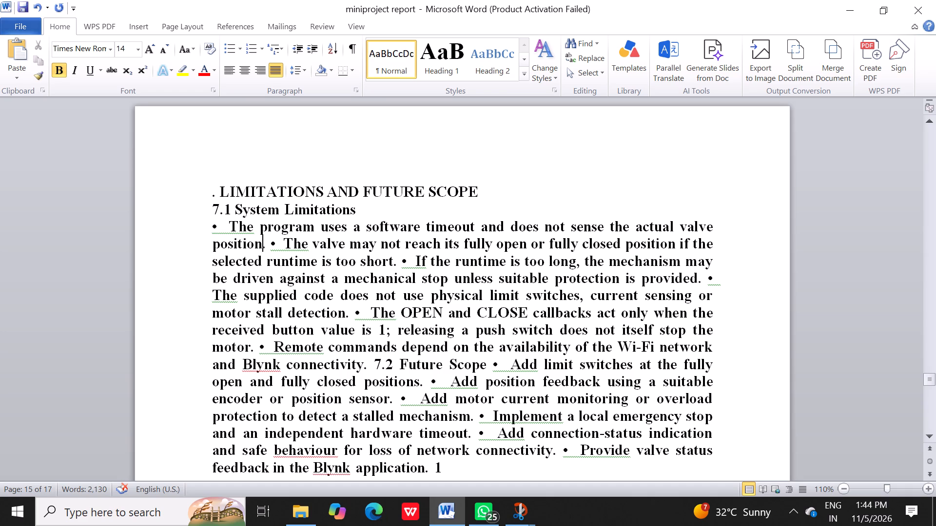
key(Right)
key(Return)
Break the 7.1 text after "runtime is too short." so the bullet "If the runtime is too long" starts a new line.
key(Right)
key(Right)
key(Right)
key(Right)
key(Right)
key(Right)
key(Right)
key(Right)
key(Right)
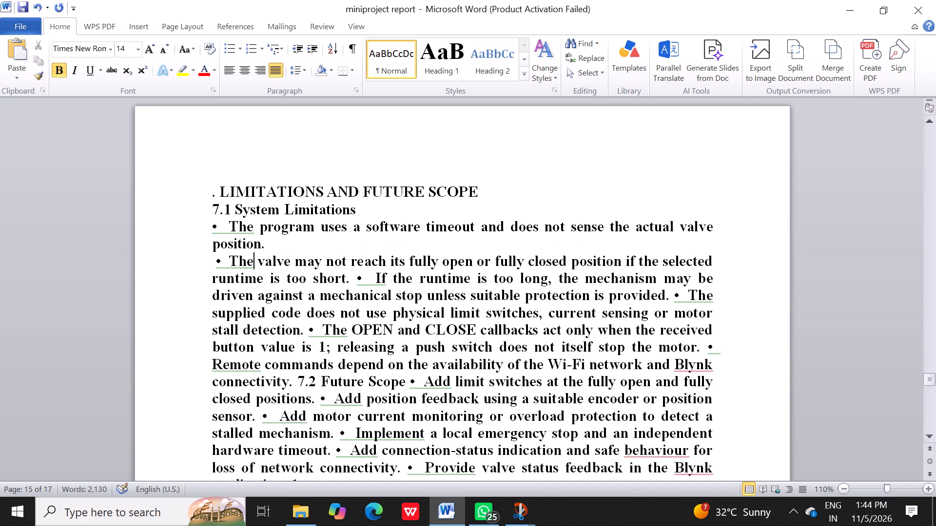
key(Right)
key(Right)
key(Right)
key(Right)
key(Right)
key(Right)
key(Right)
key(Right)
key(Right)
key(Right)
In section 7.1 System Limitations, break the text after "runtime is too short." so the "If the runtime is too long" bullet starts a new line.
key(Down)
key(Right)
key(Right)
key(Right)
key(Return)
Break the 7.1 text after "suitable protection is provided." so the bullet about the supplied code starts a new line.
key(Right)
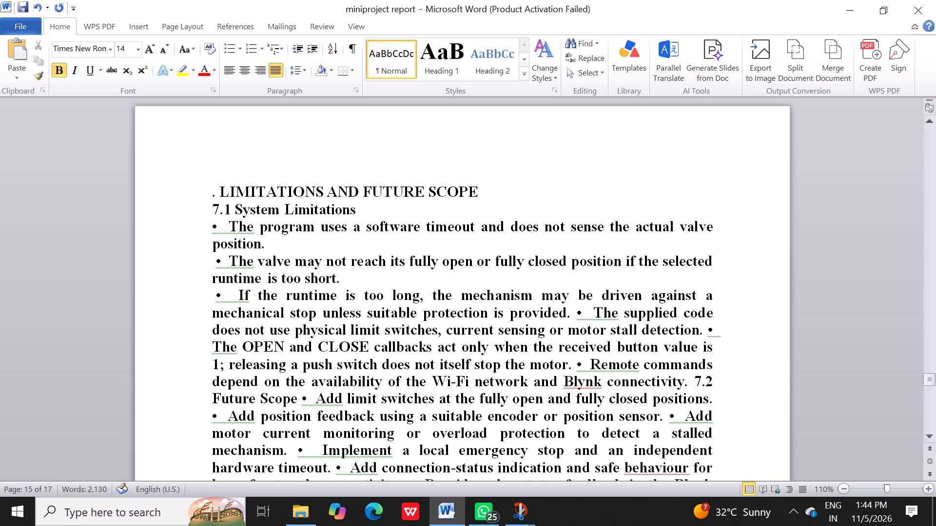
key(Right)
key(Down)
key(Right)
key(Right)
key(Right)
key(Right)
key(Right)
key(Right)
key(Right)
key(Right)
key(Right)
key(Right)
key(Right)
key(Right)
key(Right)
key(Right)
key(Right)
key(Right)
key(Right)
key(Right)
key(Right)
key(Right)
key(Down)
key(Left)
key(Left)
key(Left)
key(Up)
key(Right)
key(Return)
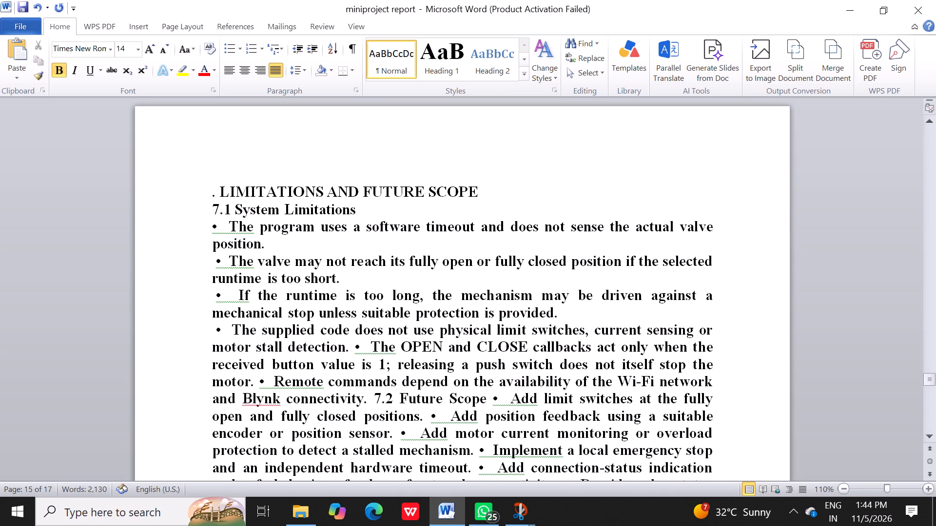
Break the 7.1 text after "motor stall detection." so the bullet about the OPEN and CLOSE callbacks starts a new line.
key(Down)
key(Right)
key(Right)
key(Right)
key(Right)
key(Right)
key(Right)
key(Right)
key(Right)
key(Right)
key(Right)
key(Right)
key(Right)
key(Right)
key(Right)
key(Right)
key(Right)
key(Right)
key(Right)
key(Right)
key(Right)
key(Right)
key(Return)
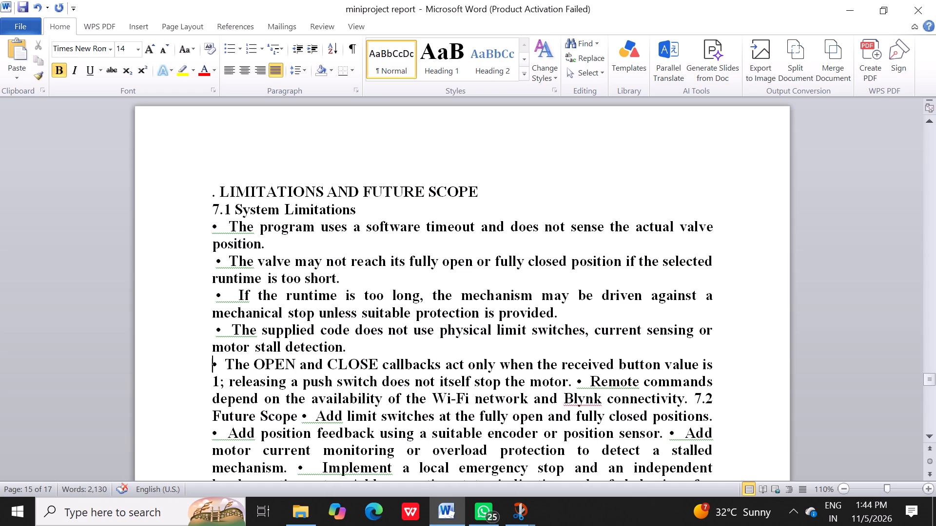
key(Left)
key(Left)
key(Return)
key(BackSpace)
Break the 7.1 text after "stop the motor." so the bullet about remote commands starts a new line.
key(Down)
key(Down)
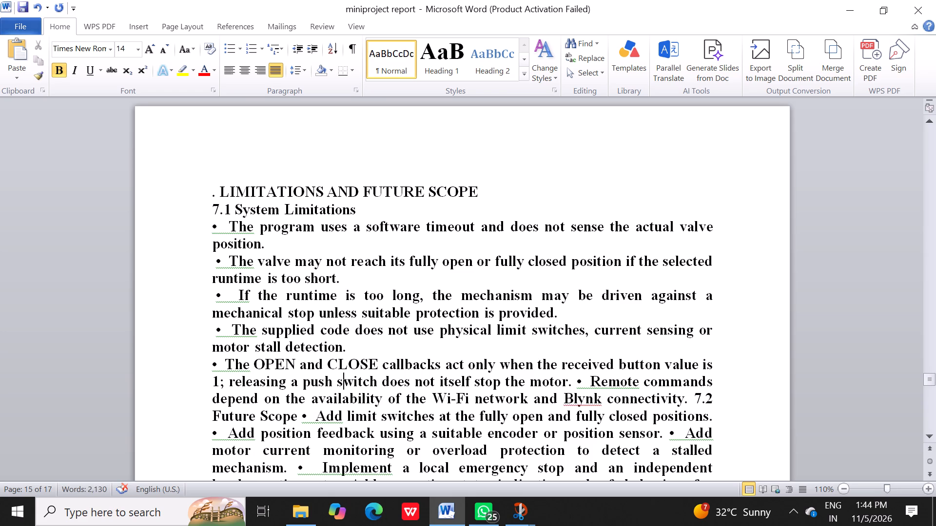
click(574, 379)
key(Return)
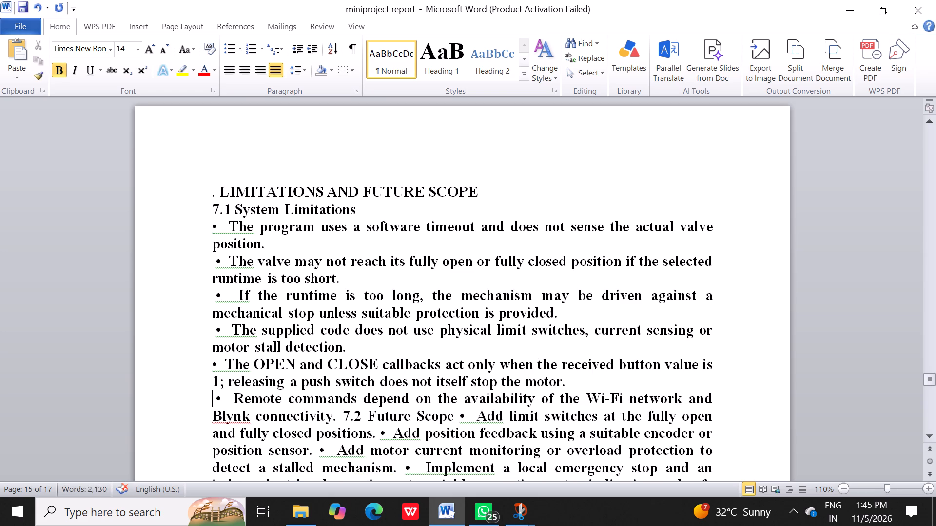
Put the heading "7.2 Future Scope" on its own line, separated from the 7.1 text before it and the first bullet after it.
click(342, 418)
key(Return)
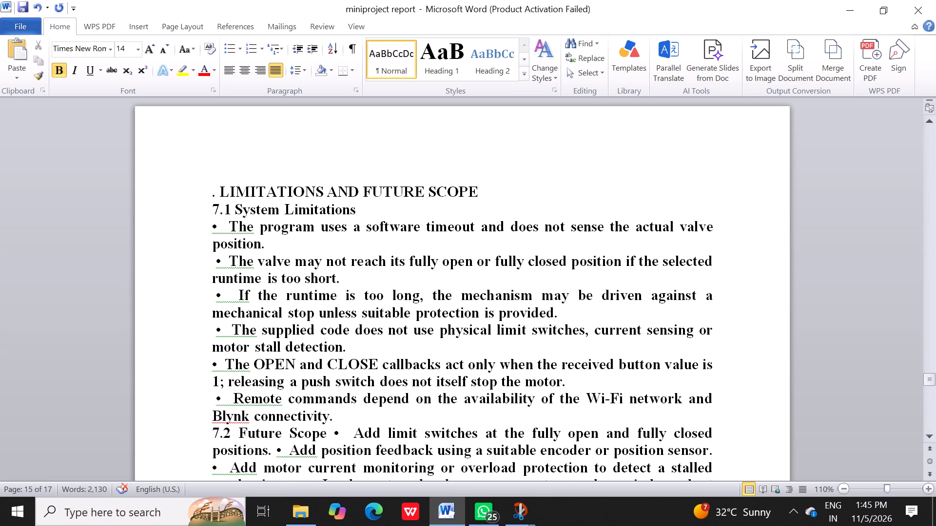
click(331, 434)
key(Return)
key(Return)
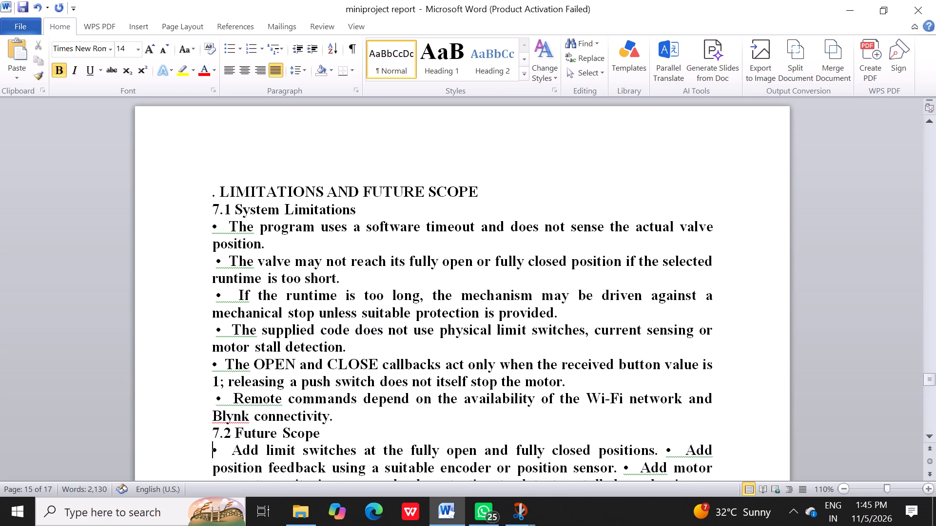
Split the 7.2 Future Scope text so that each bullet, from position feedback through valve status feedback, starts on its own line.
scroll(330, 443, down, 10)
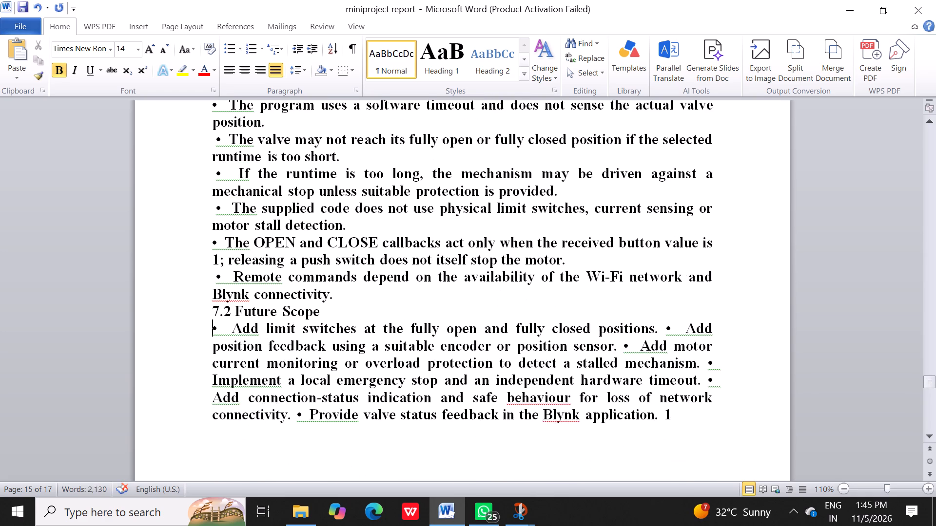
click(667, 327)
key(Return)
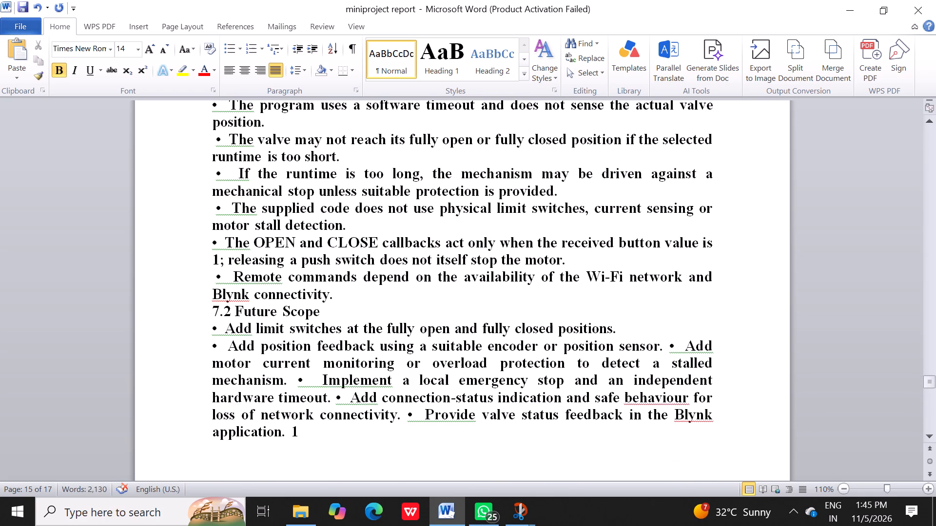
click(668, 346)
key(Return)
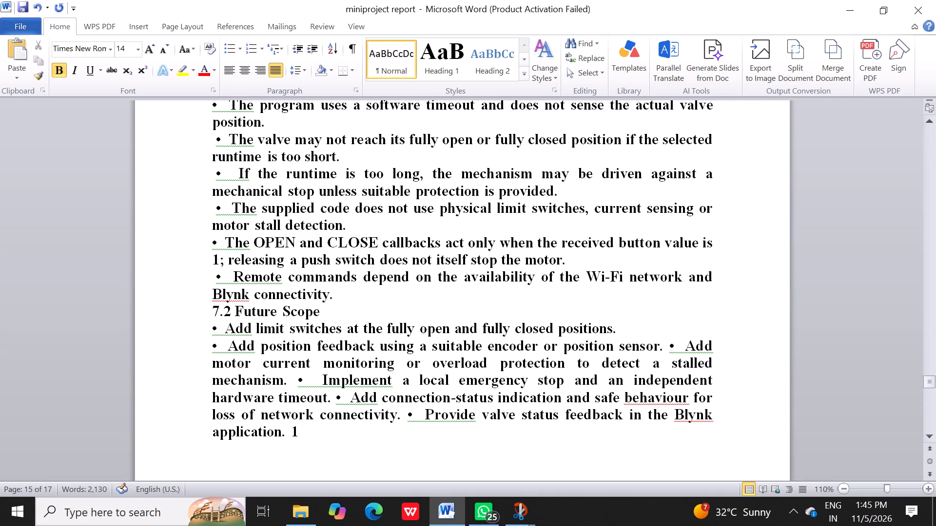
key(Return)
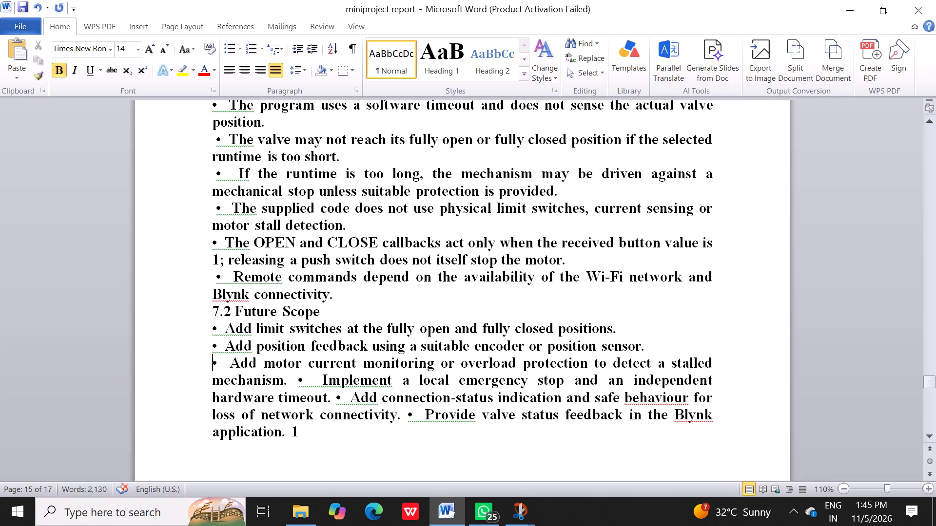
click(296, 380)
key(Return)
key(Return)
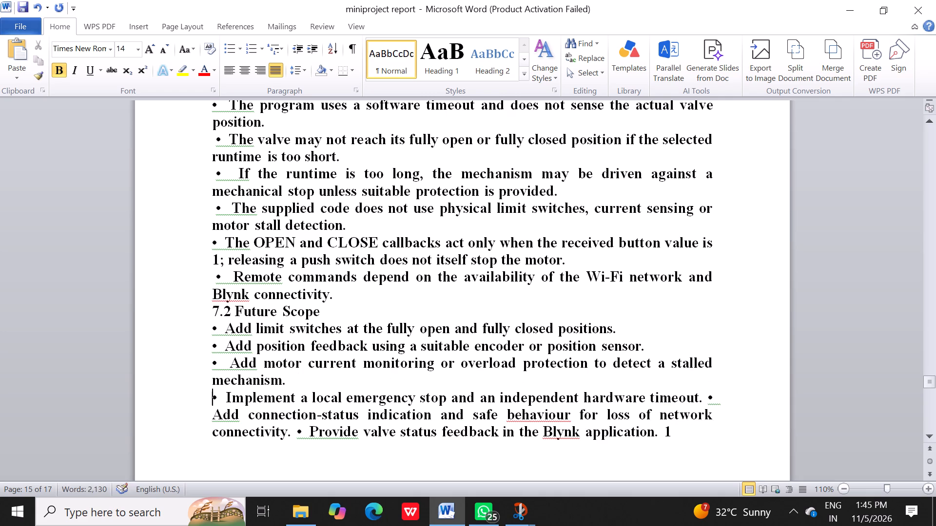
click(707, 395)
key(Return)
key(Return)
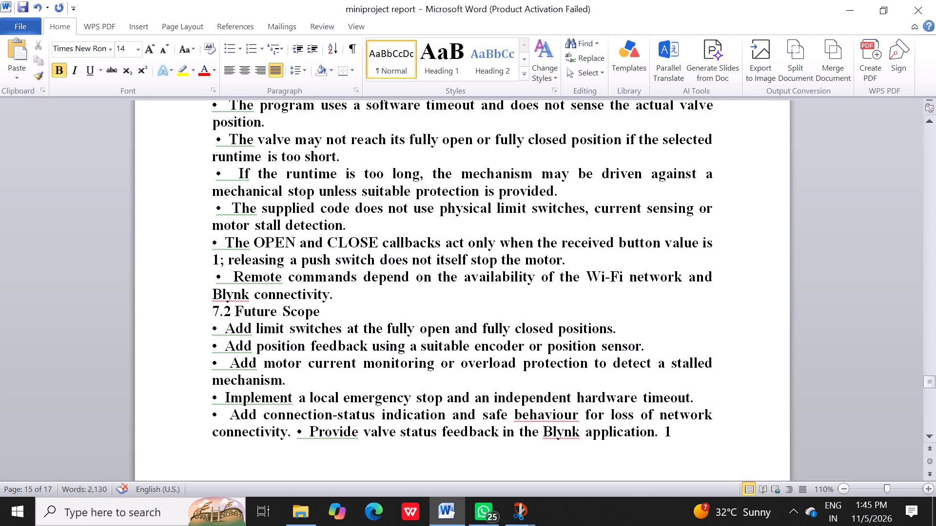
click(294, 428)
key(Return)
key(Return)
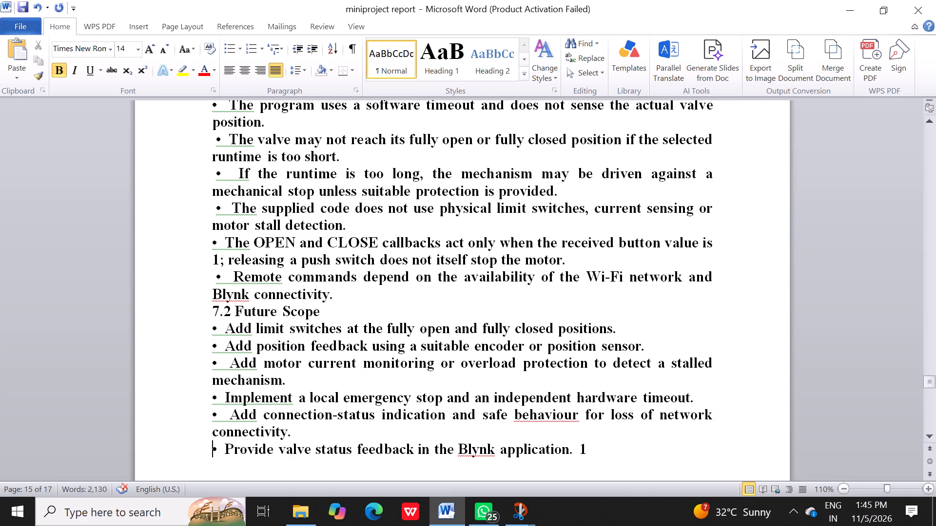
Delete the stray "1" after "Blynk application." at the end of the 7.2 Future Scope text.
click(605, 443)
key(BackSpace)
key(BackSpace)
Remove bold from all the bullet text under 7.1 System Limitations and reduce its font size to 12.
scroll(256, 211, up, 6)
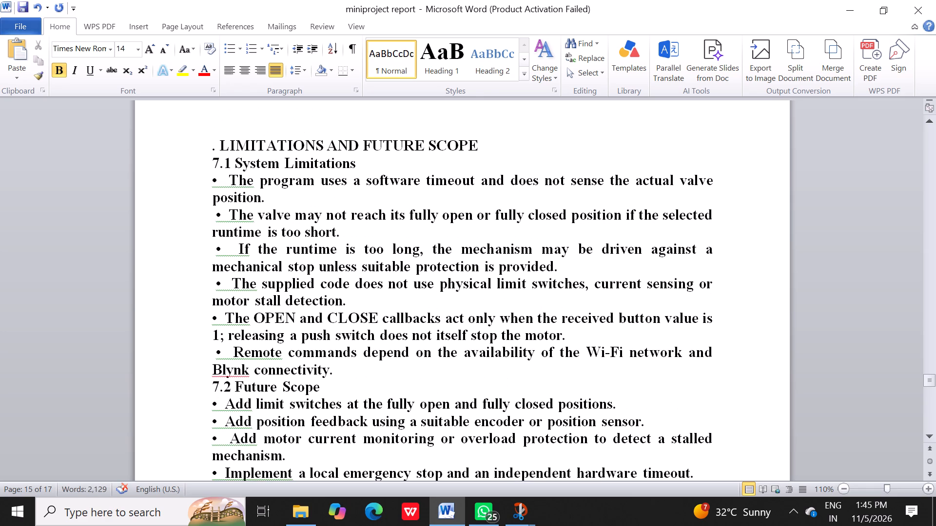
drag(219, 177, 301, 307)
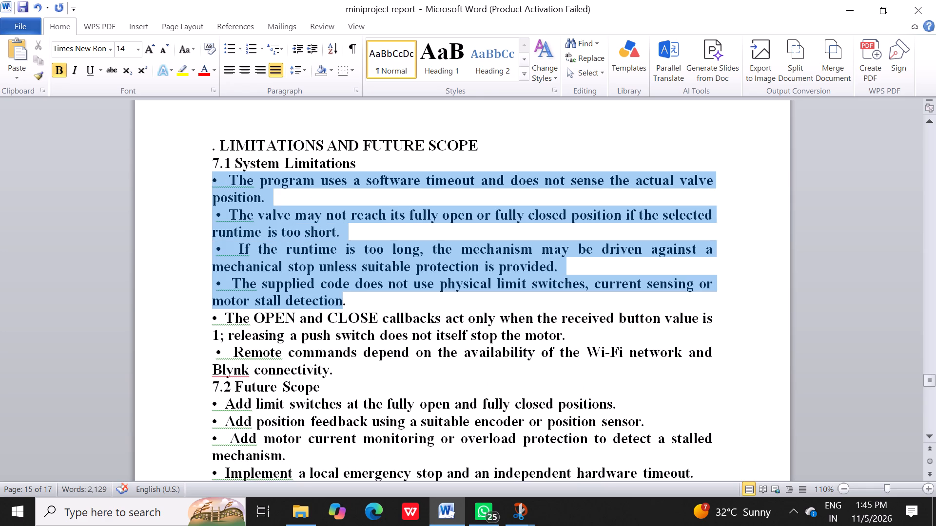
drag(301, 307, 645, 356)
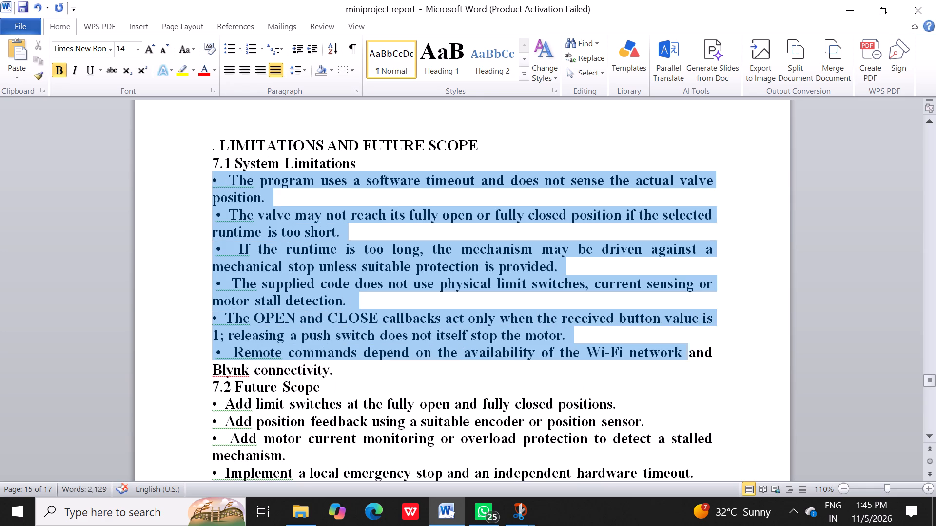
drag(645, 356, 623, 388)
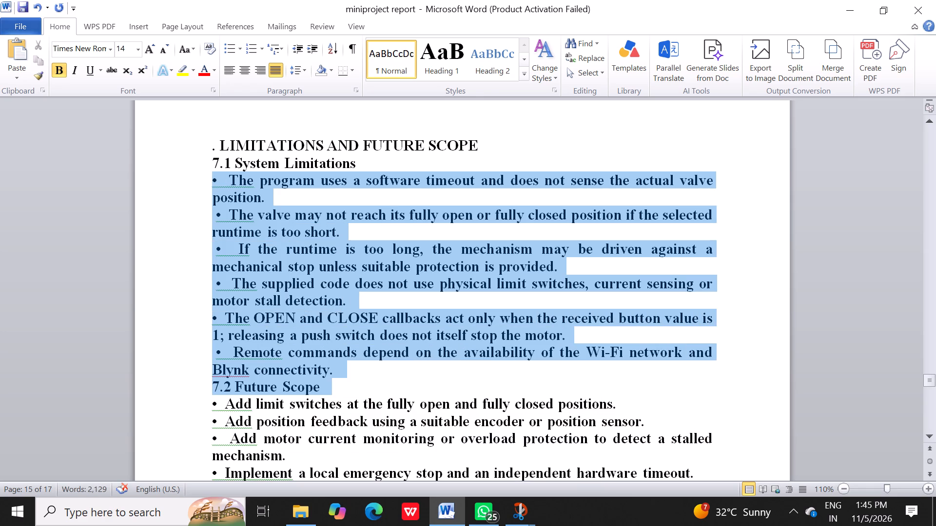
drag(623, 388, 613, 376)
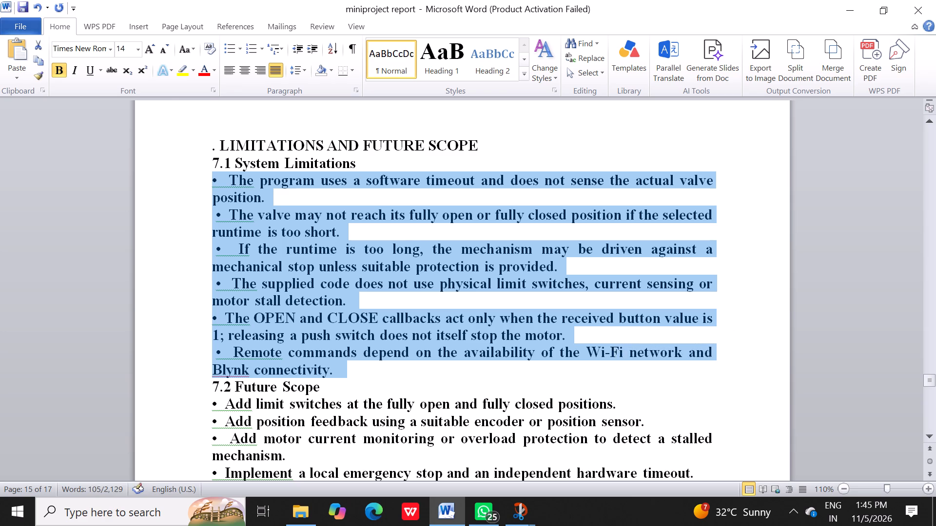
click(58, 64)
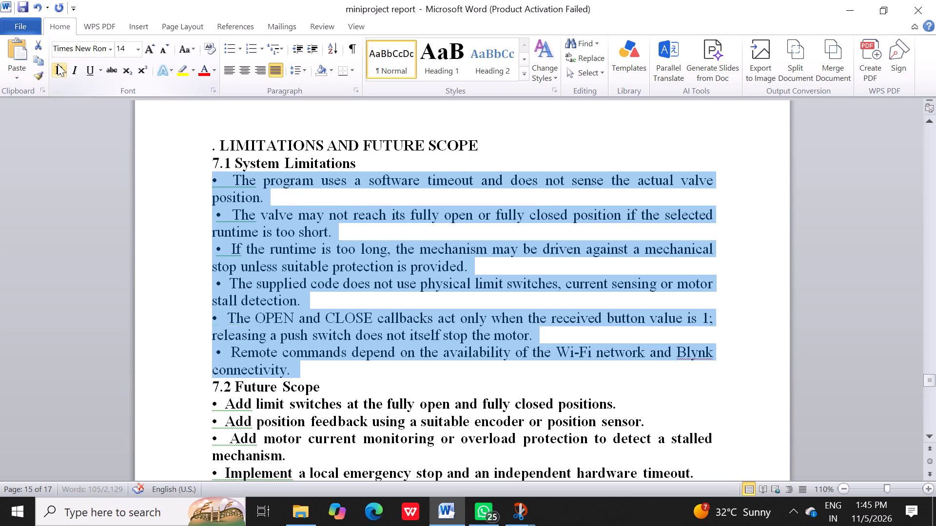
click(159, 51)
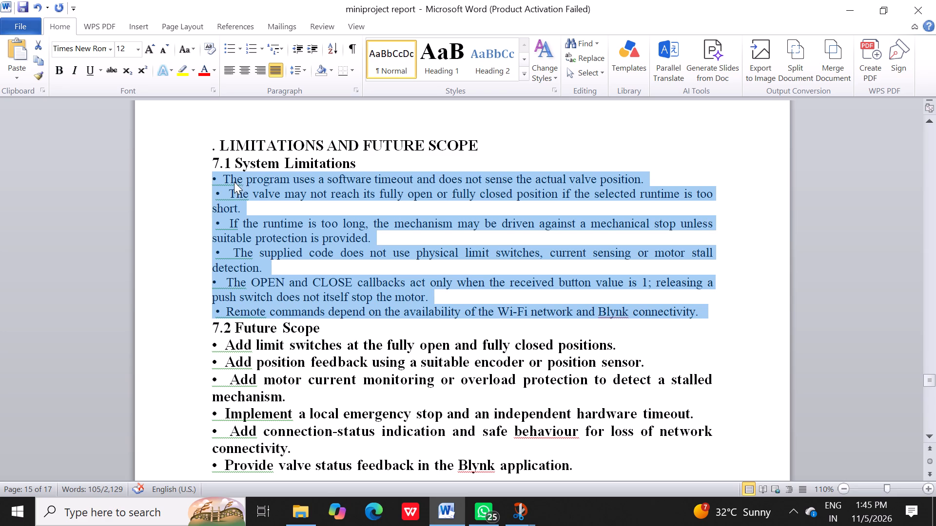
click(225, 193)
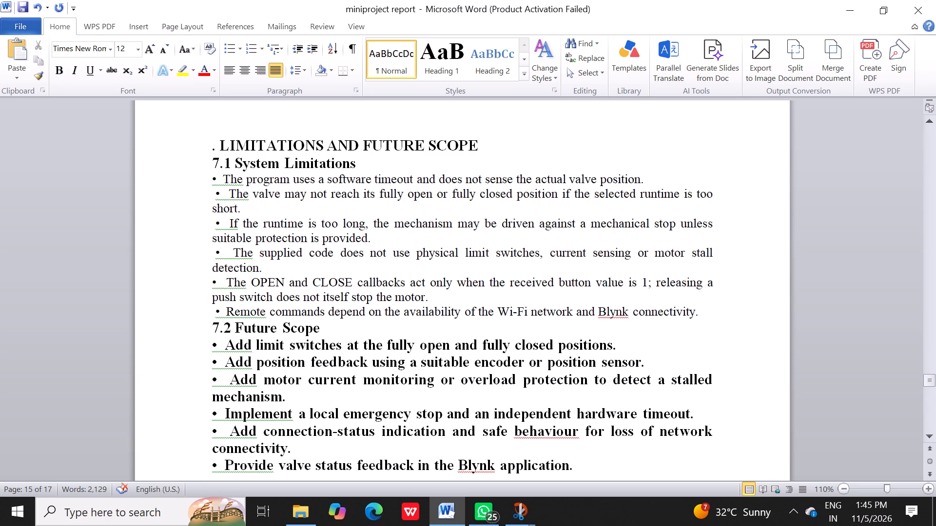
Insert a blank line below the "LIMITATIONS AND FUTURE SCOPE" heading and another below the "7.1 System Limitations" heading.
click(482, 151)
key(Return)
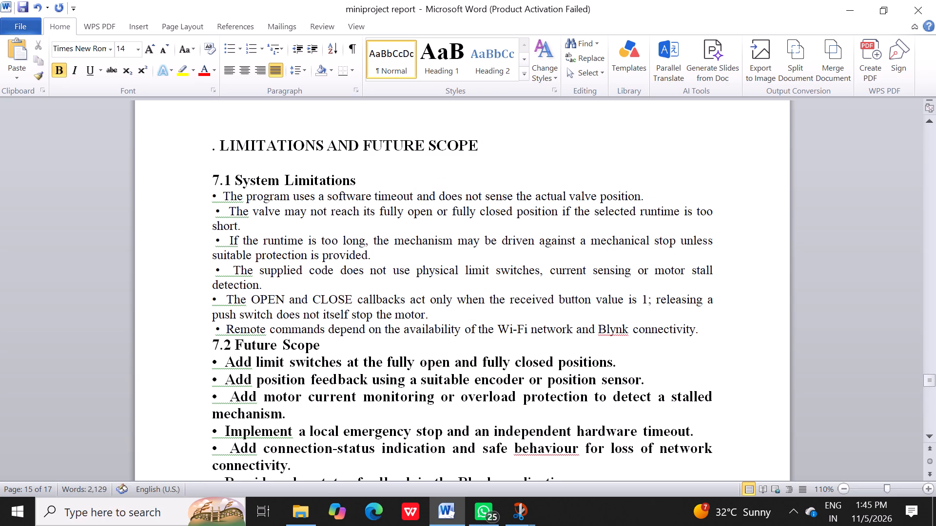
click(390, 188)
key(Return)
Format all the bullet paragraphs under 7.1 System Limitations as a proper bulleted list.
drag(214, 214, 552, 338)
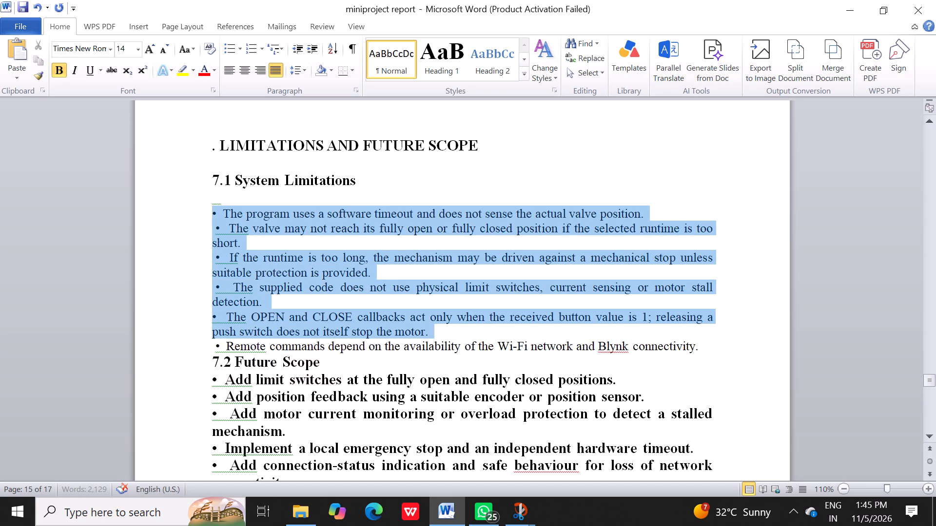
drag(552, 338, 724, 340)
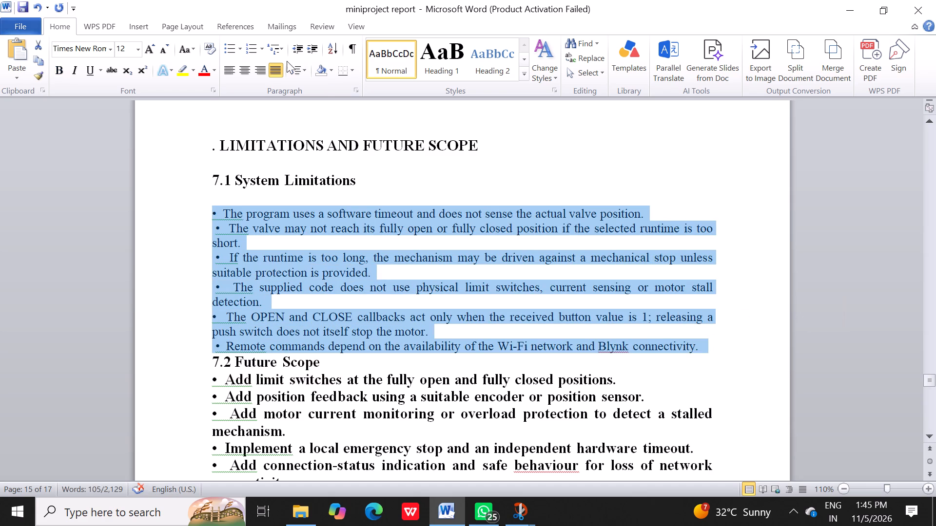
click(226, 49)
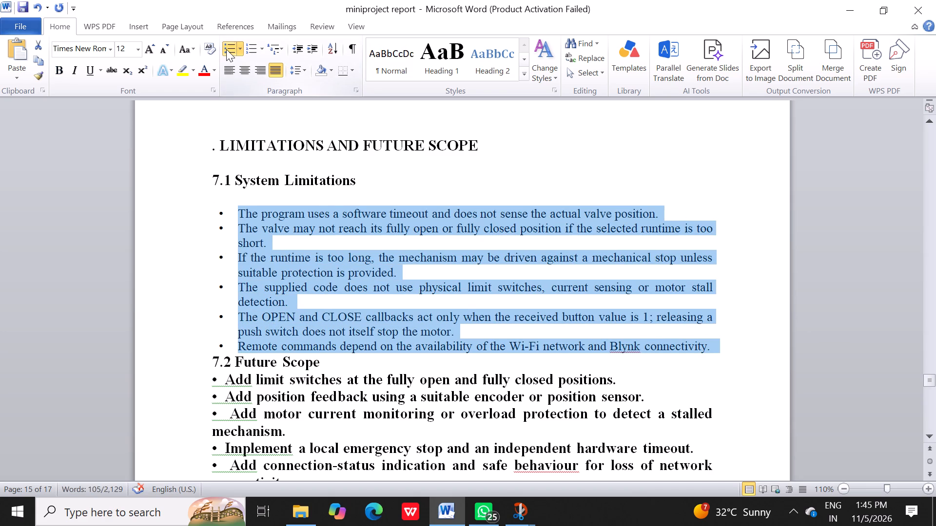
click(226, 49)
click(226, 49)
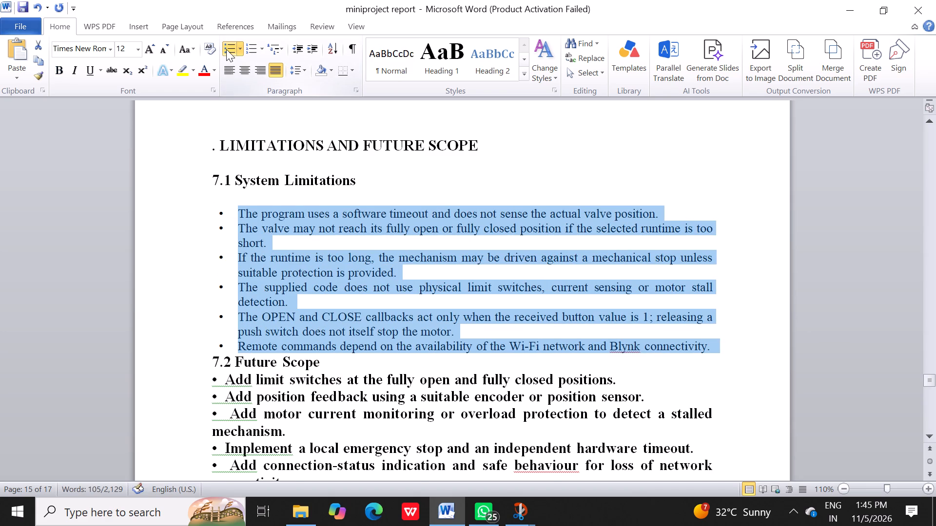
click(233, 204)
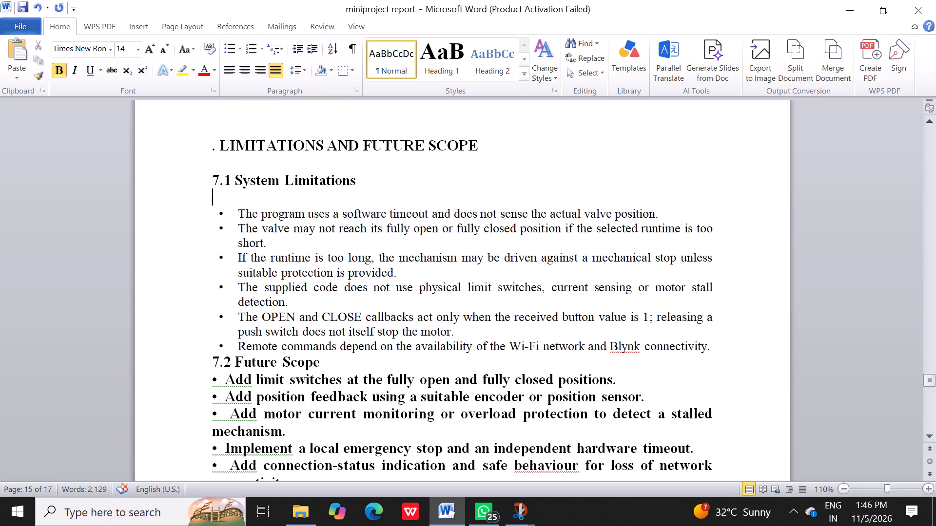
Insert a blank line above the "7.2 Future Scope" heading and another directly below it.
click(211, 360)
key(Return)
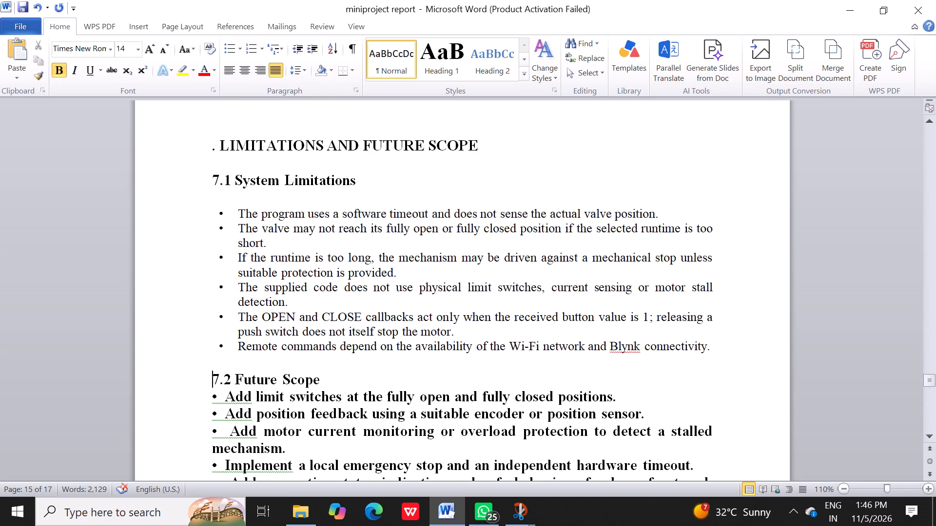
click(330, 387)
key(Return)
Remove bold from all the bullet text under 7.2 Future Scope and reduce its font size to 12.
scroll(330, 387, down, 8)
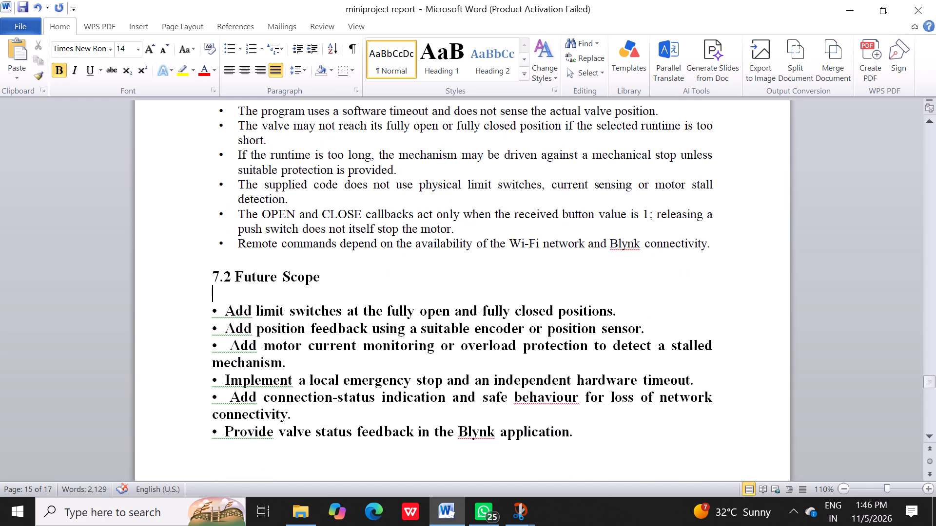
drag(223, 314, 574, 434)
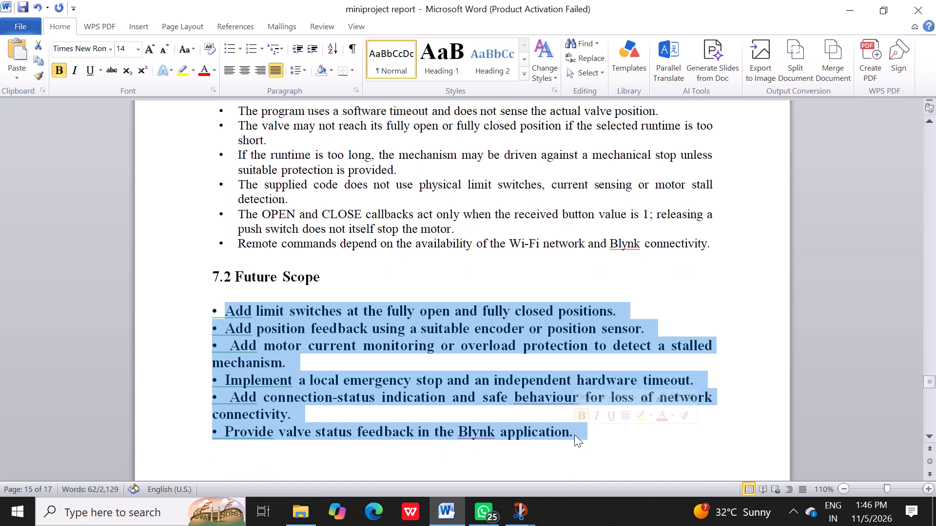
click(62, 72)
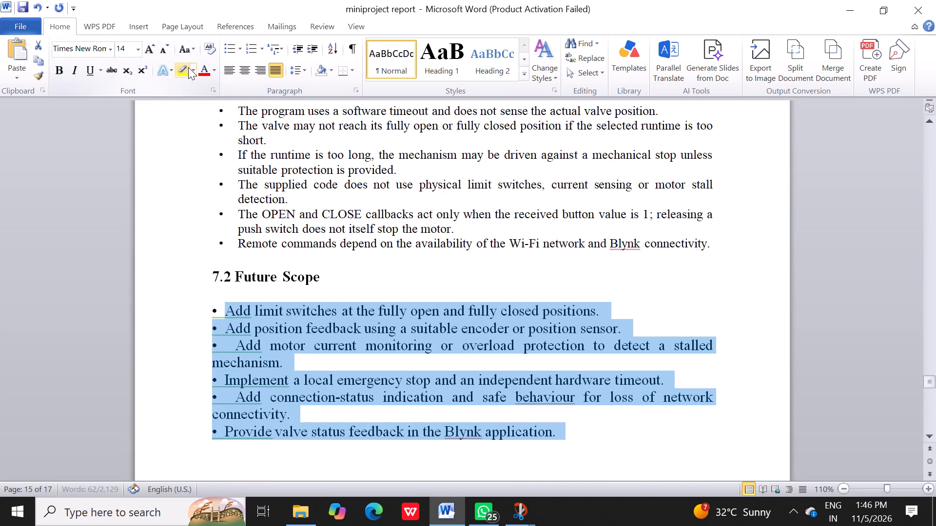
click(167, 49)
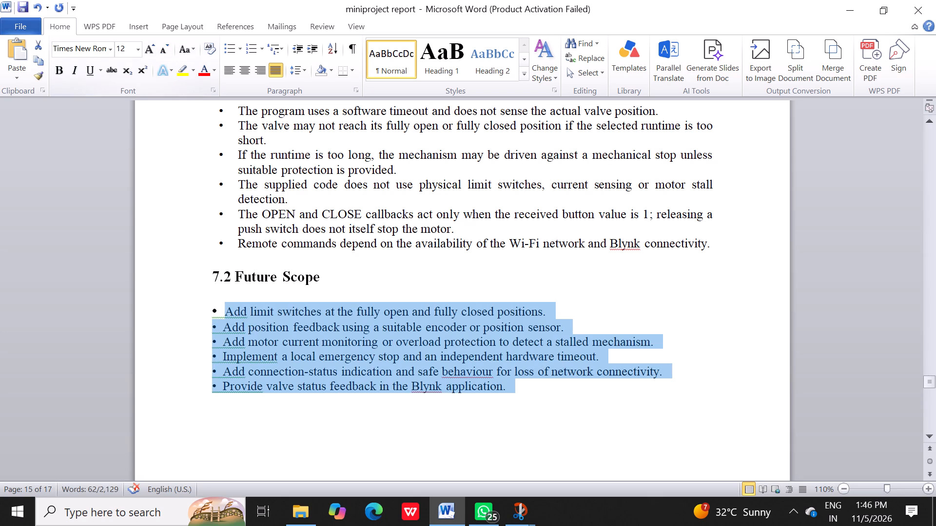
scroll(253, 261, down, 20)
scroll(253, 261, down, 16)
scroll(253, 261, up, 20)
scroll(253, 261, up, 3)
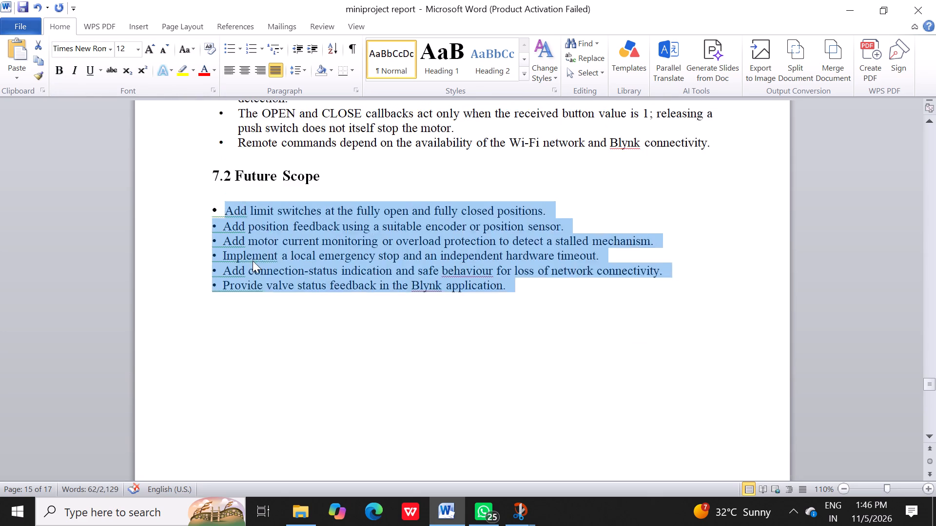
scroll(253, 261, up, 10)
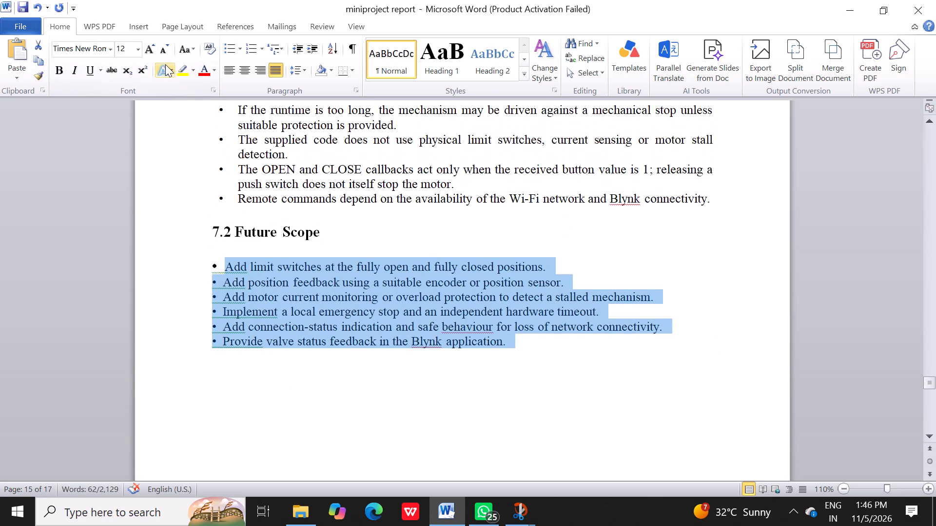
click(150, 45)
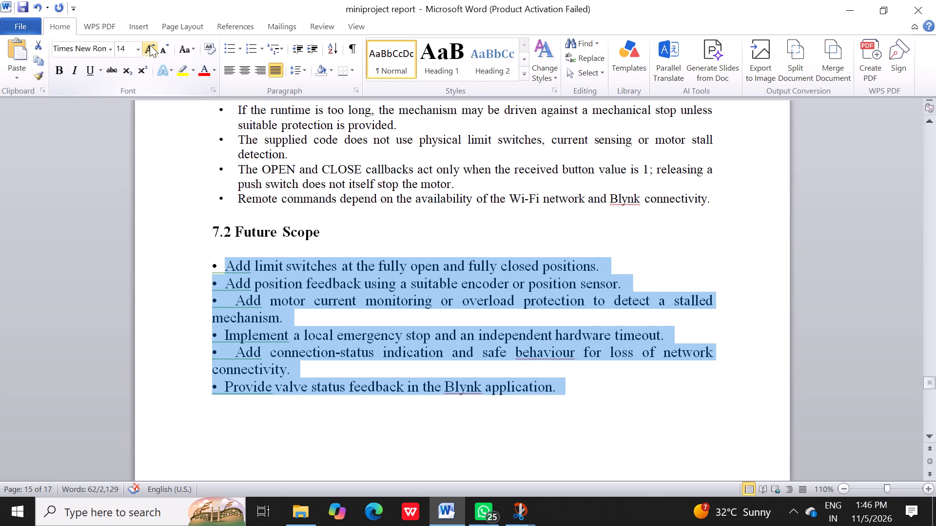
click(162, 50)
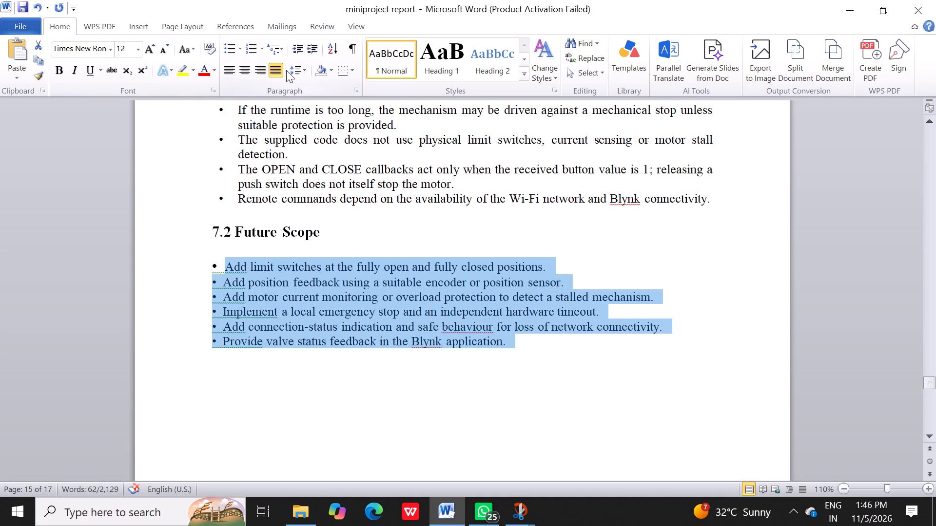
Set the line spacing of the bullet paragraphs under 7.2 Future Scope to 1.15.
click(299, 71)
click(300, 94)
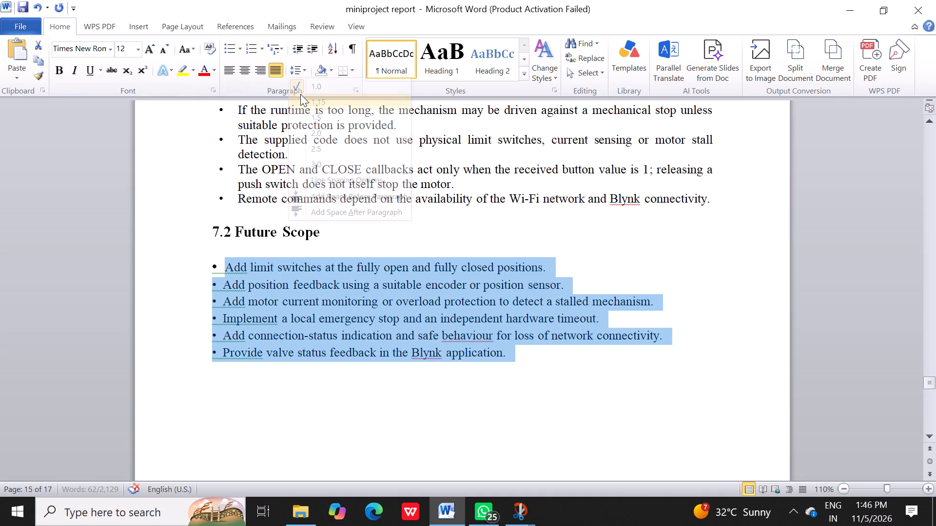
click(324, 385)
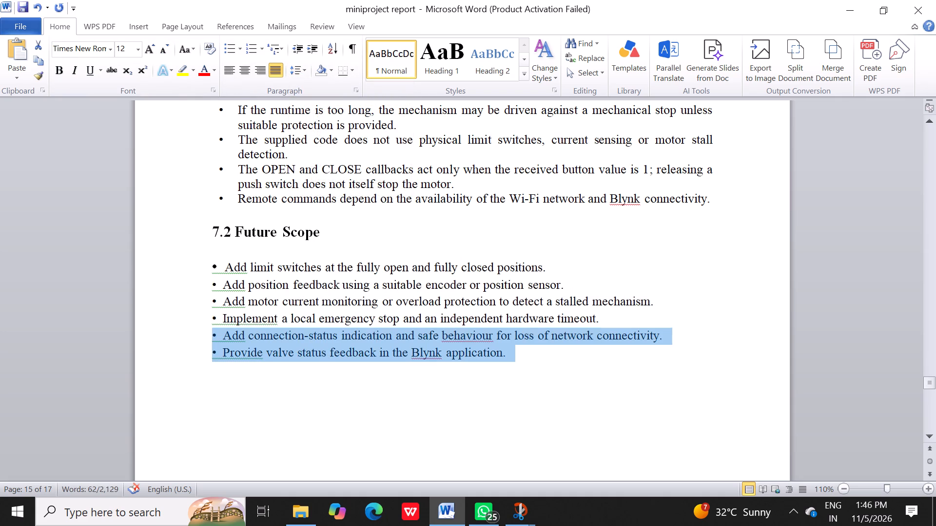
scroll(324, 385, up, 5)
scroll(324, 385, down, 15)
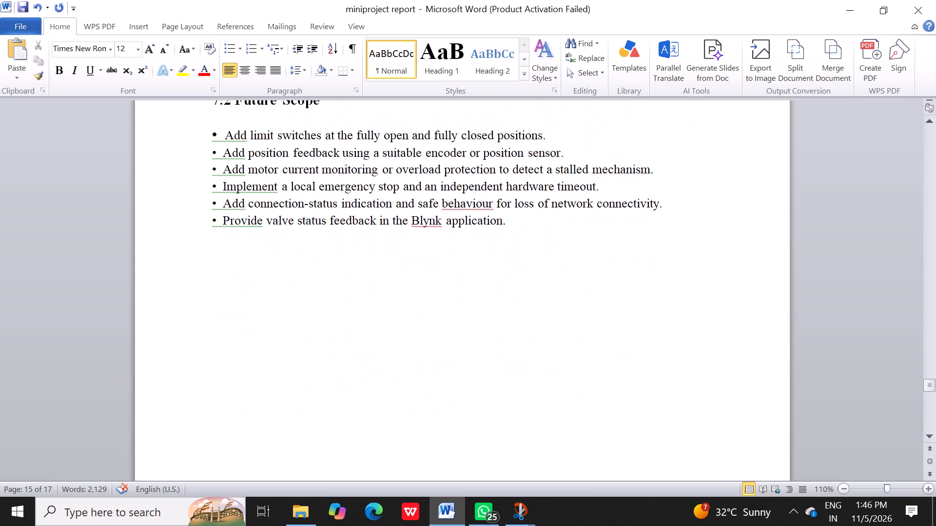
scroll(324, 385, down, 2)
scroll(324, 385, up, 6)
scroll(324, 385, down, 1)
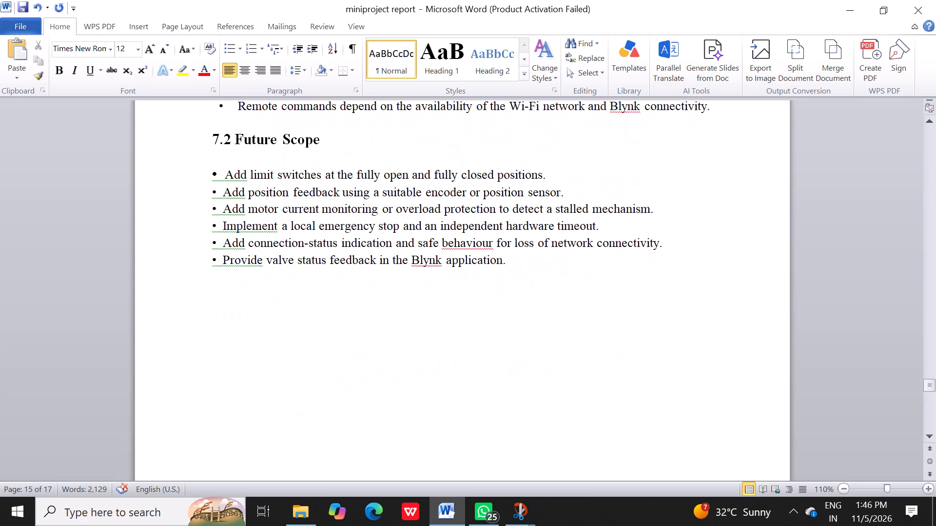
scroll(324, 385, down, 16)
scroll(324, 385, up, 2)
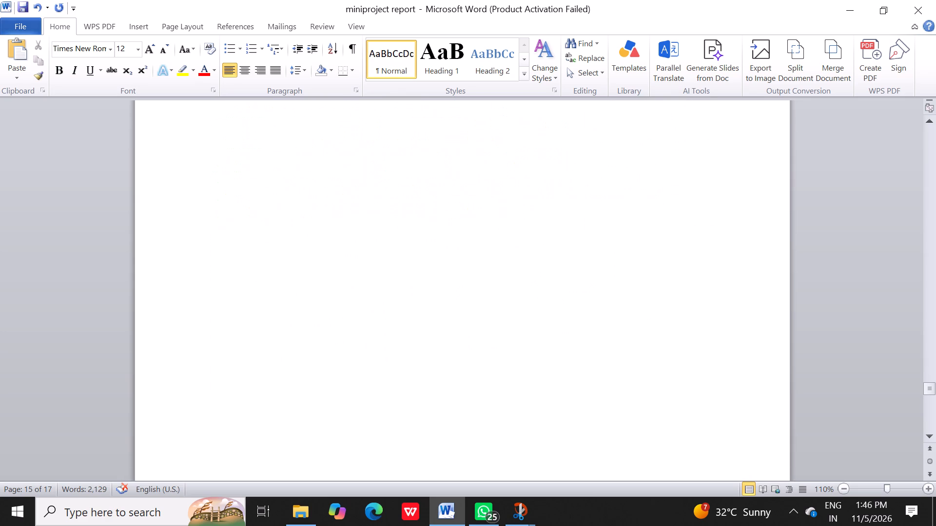
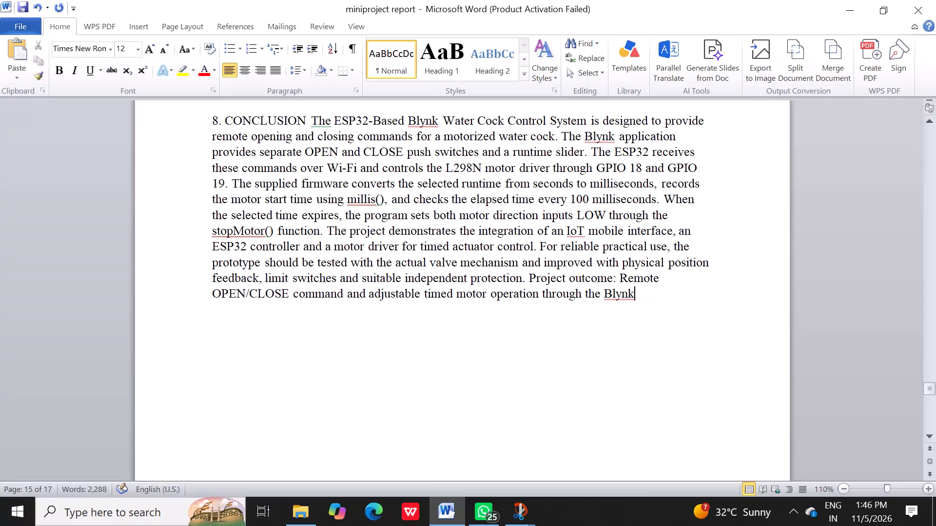
Put the "8. CONCLUSION" heading on its own line above the body text and make it bold at font size 14.
click(313, 118)
key(Return)
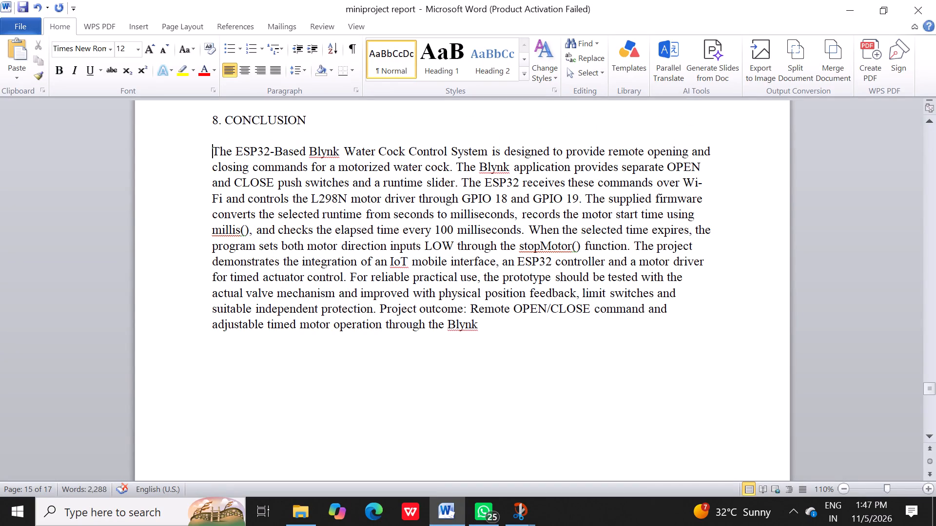
drag(315, 127, 143, 120)
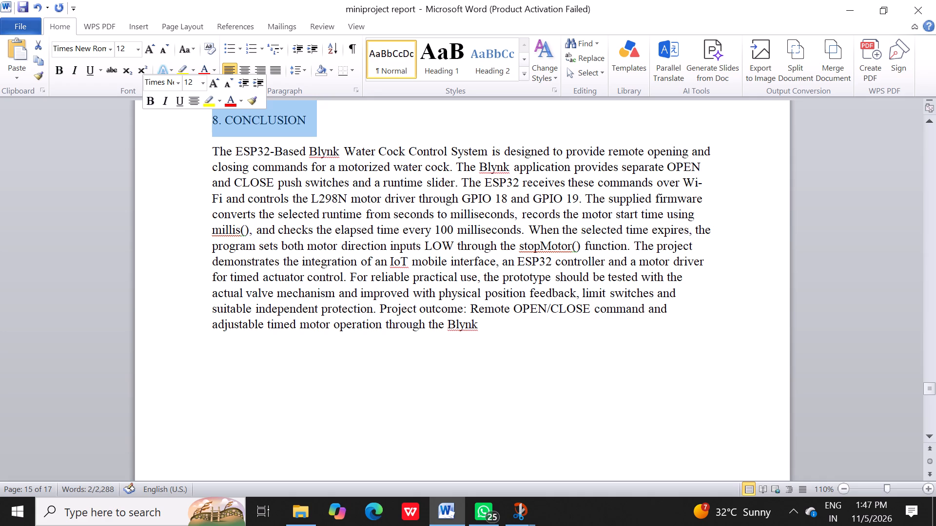
click(146, 98)
click(213, 80)
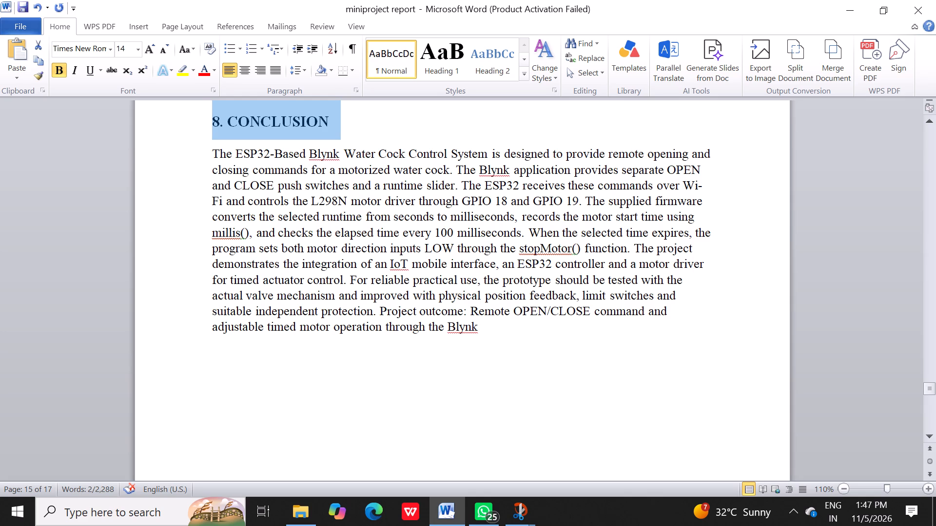
Break the conclusion text into new paragraphs starting at "The supplied firmware converts" and at "The project demonstrates".
click(589, 198)
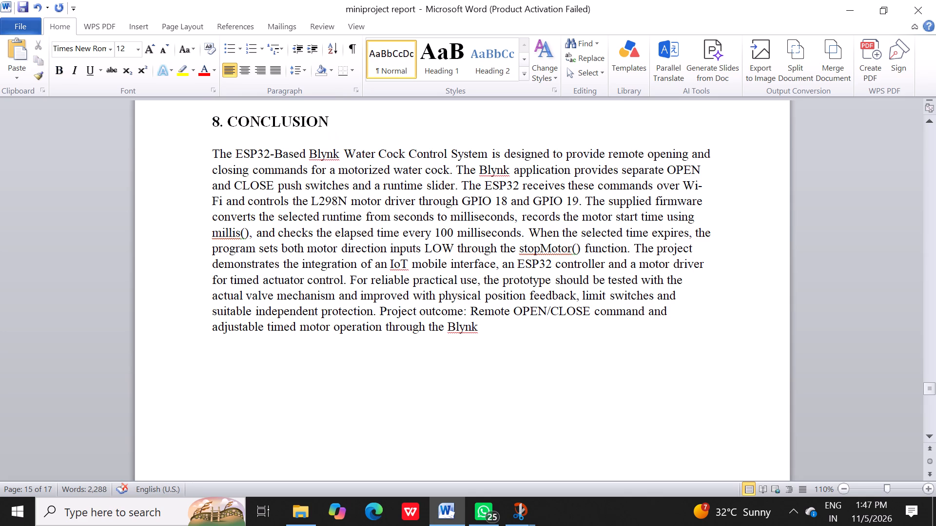
click(587, 199)
key(Return)
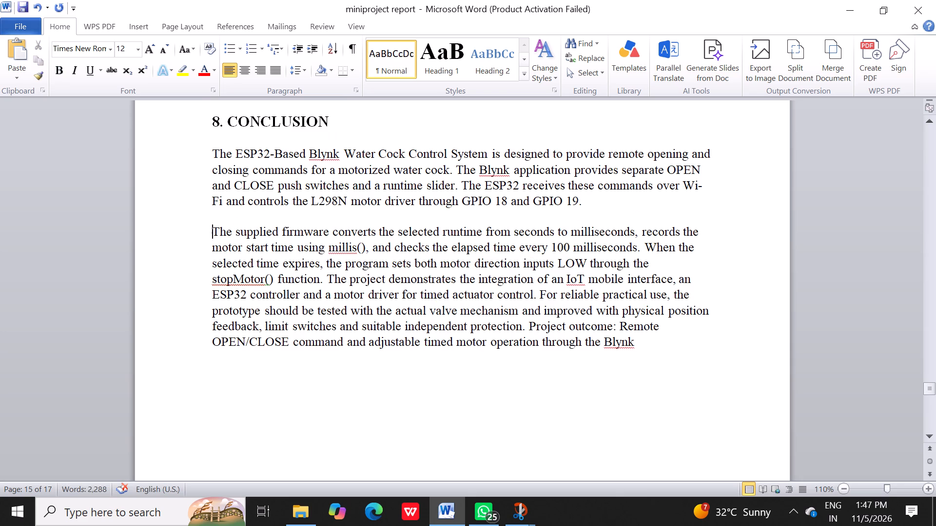
click(329, 279)
key(Return)
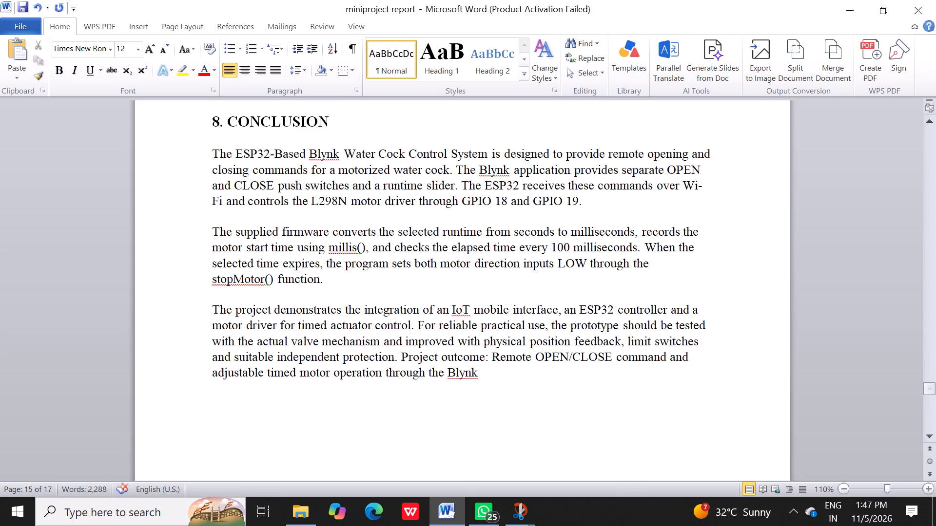
Break the conclusion text into a new paragraph starting at "Project outcome:".
click(403, 356)
key(Return)
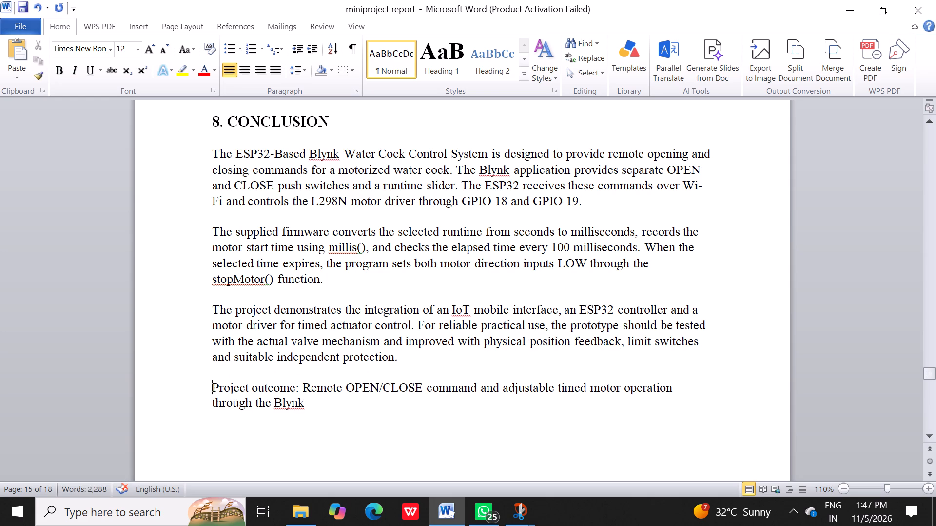
Justify all the body paragraphs under 8. CONCLUSION, including the "Project outcome:" paragraph.
click(273, 66)
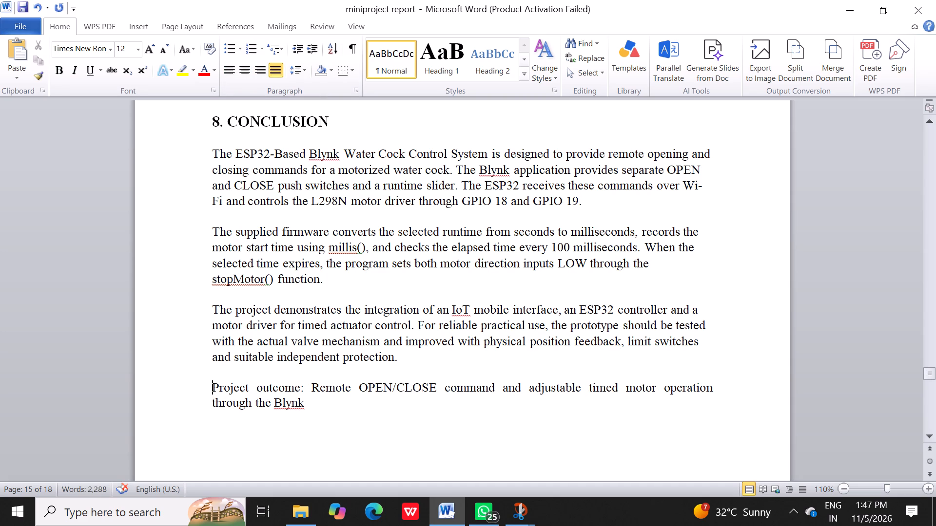
drag(209, 155, 419, 327)
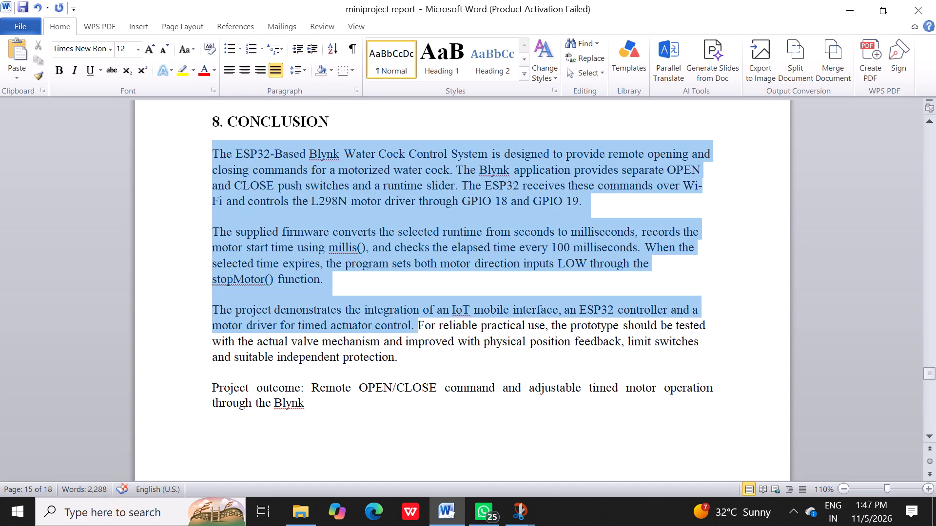
drag(419, 327, 473, 350)
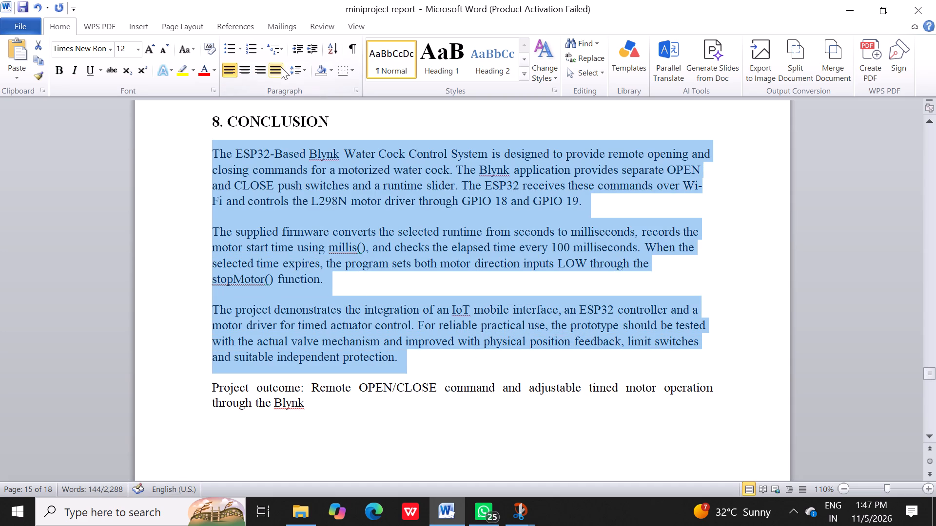
click(281, 67)
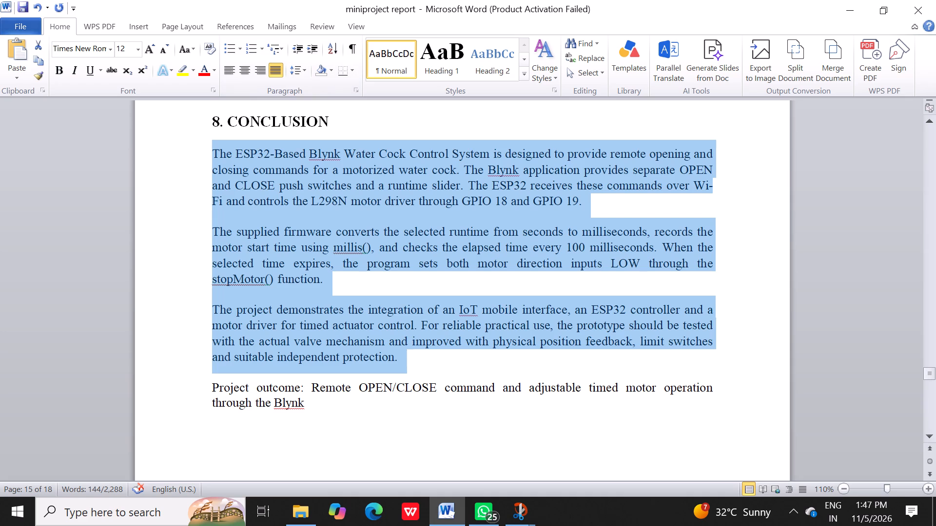
Make the "Project outcome:" label at the start of the last conclusion paragraph bold.
drag(213, 387, 284, 388)
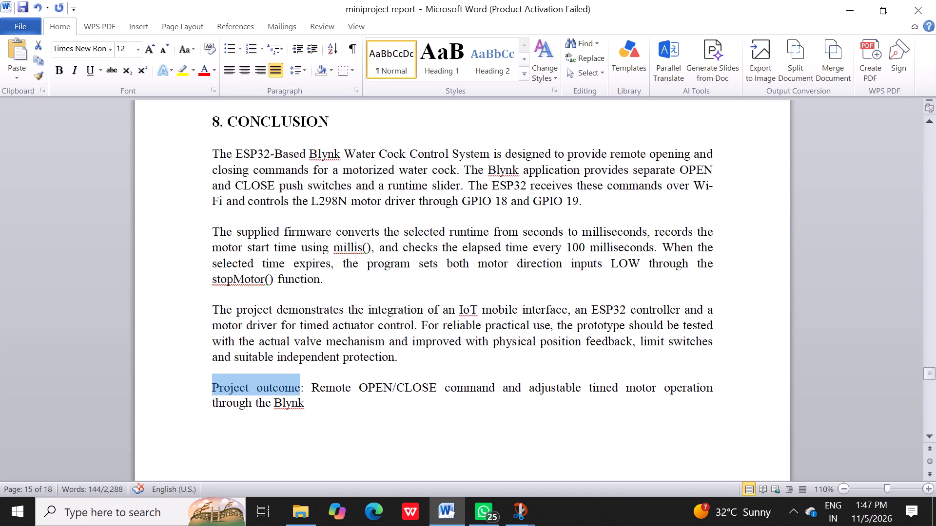
drag(284, 388, 360, 388)
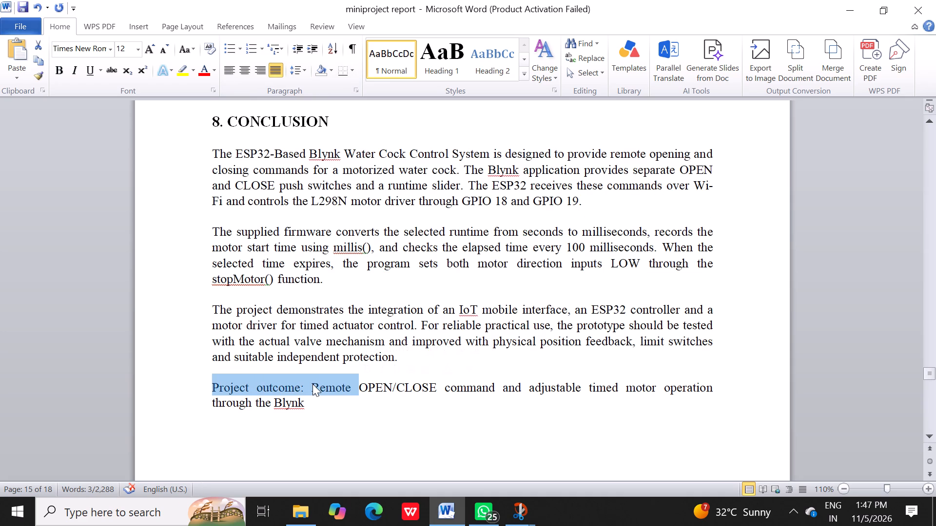
click(310, 383)
drag(310, 383, 195, 381)
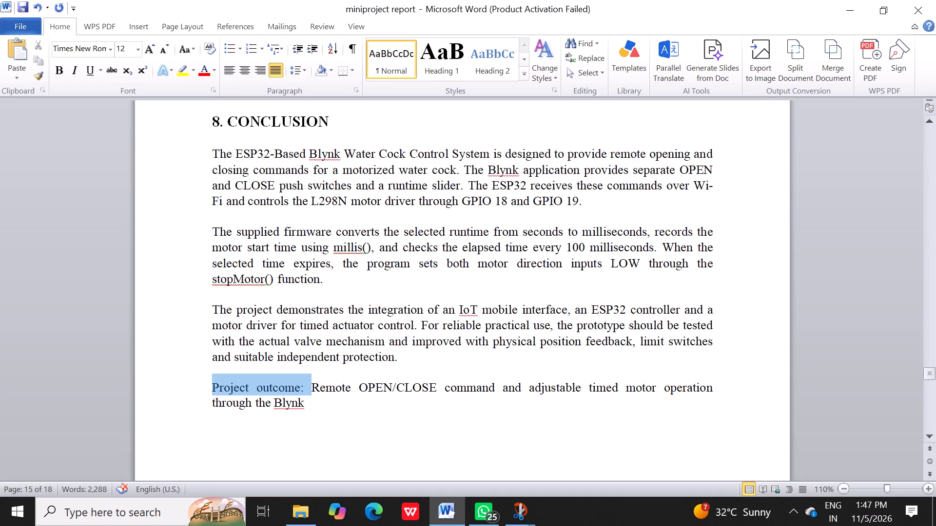
drag(195, 381, 198, 382)
click(205, 362)
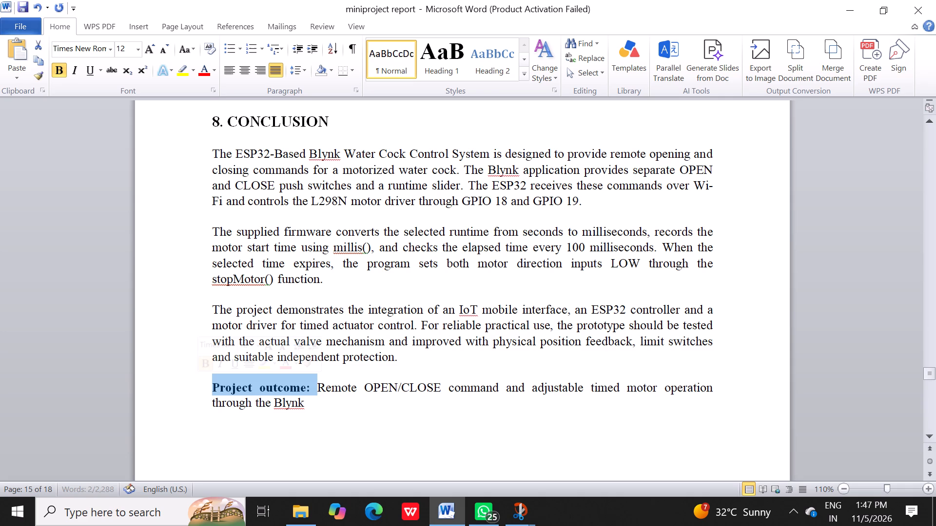
click(356, 427)
Place the text cursor on the blank page that follows the conclusion.
scroll(356, 427, down, 20)
scroll(356, 427, down, 4)
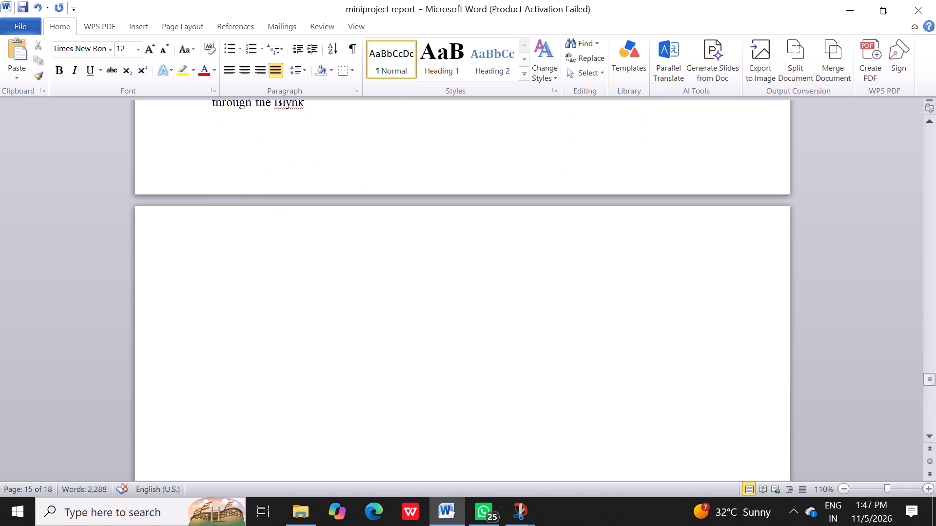
click(347, 289)
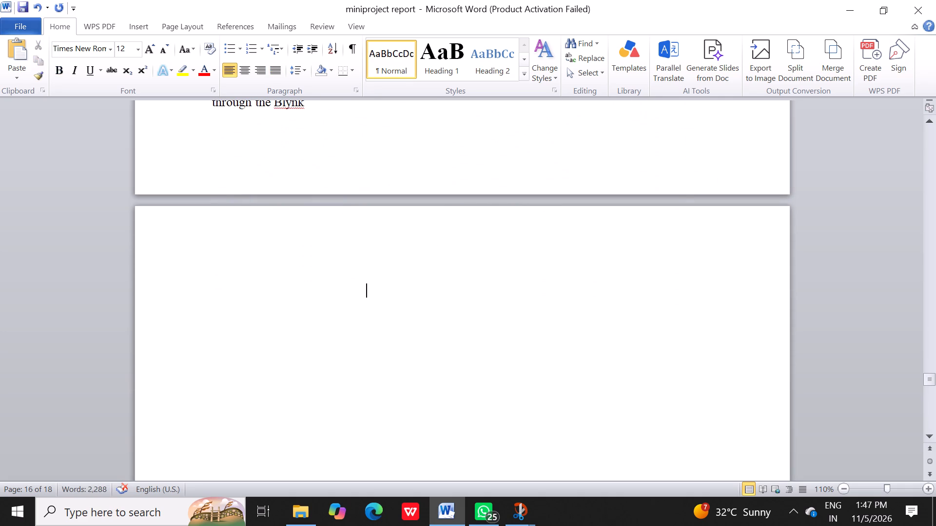
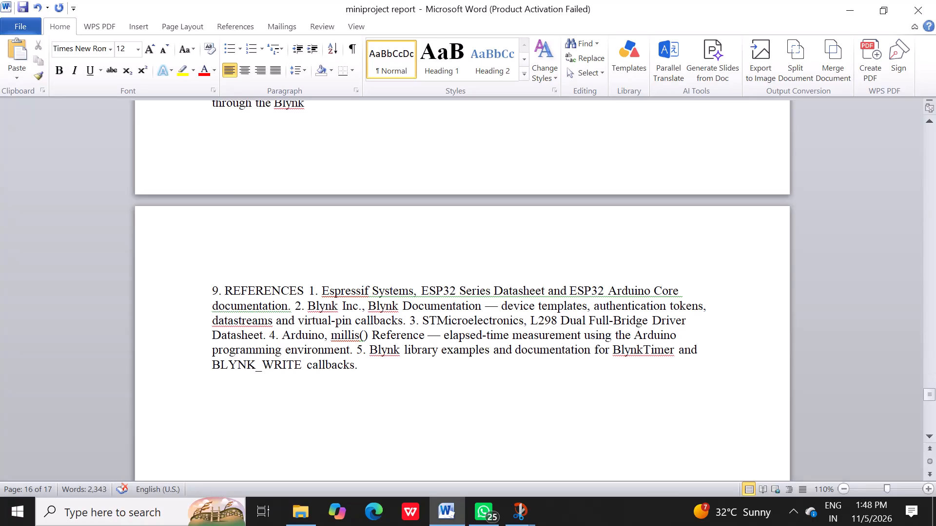
Separate the "9. REFERENCES" heading from its text and start references 1, 2 and 3 each on a new line.
click(309, 291)
key(Return)
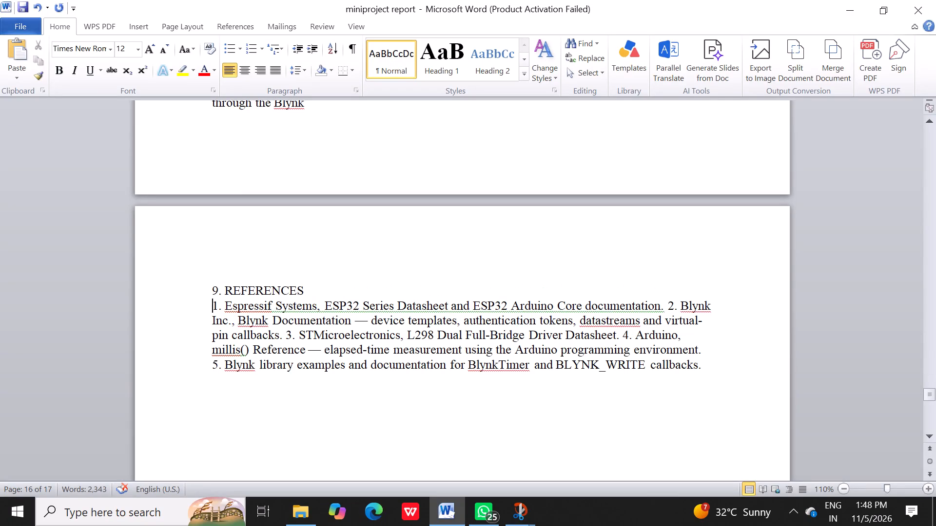
click(668, 307)
key(Return)
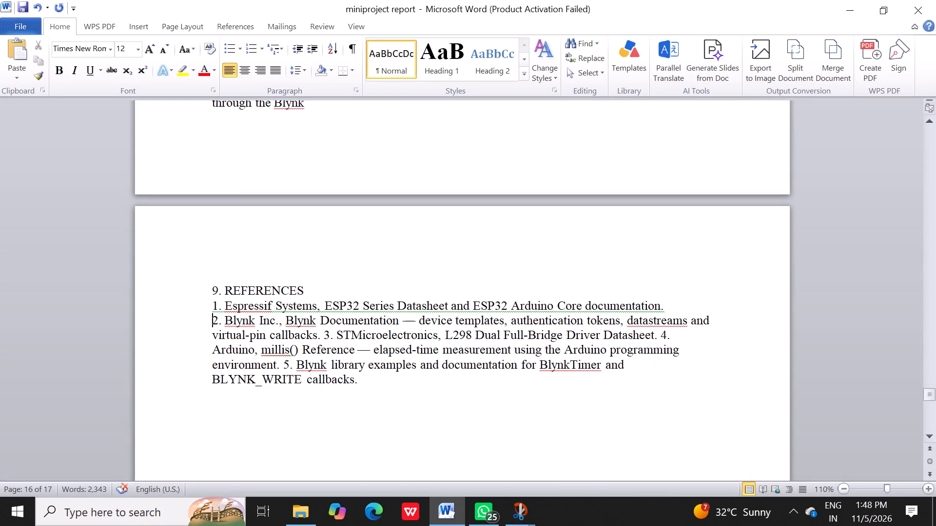
click(322, 337)
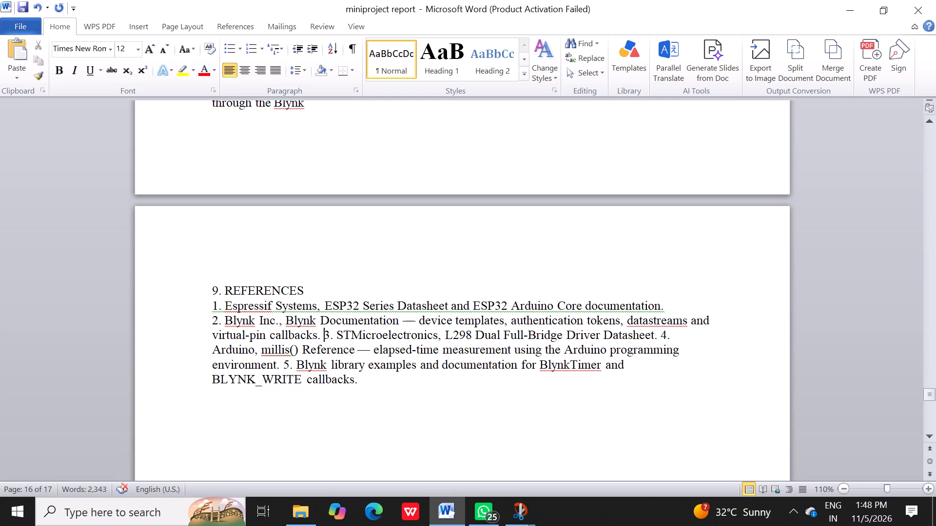
key(Return)
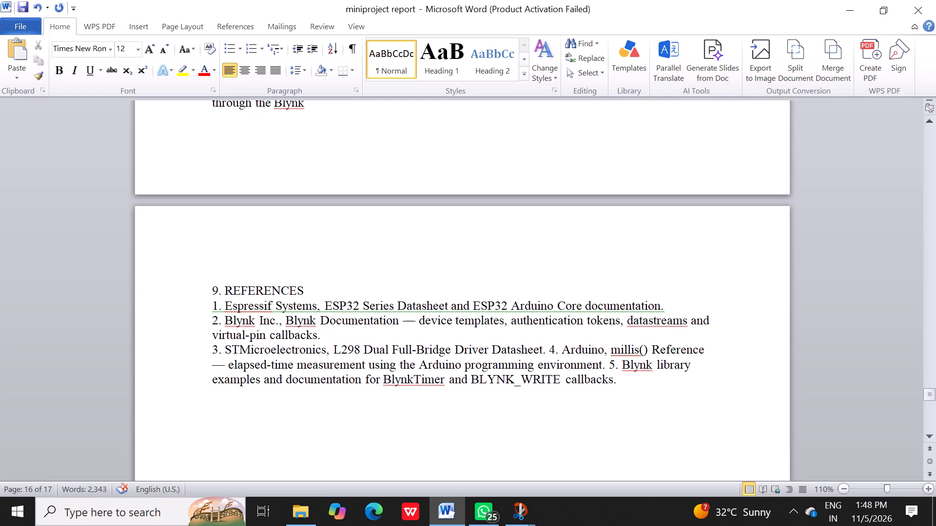
Start references 4 (Arduino, millis() Reference) and 5 (Blynk library examples) on their own lines in the references list.
click(548, 347)
key(Return)
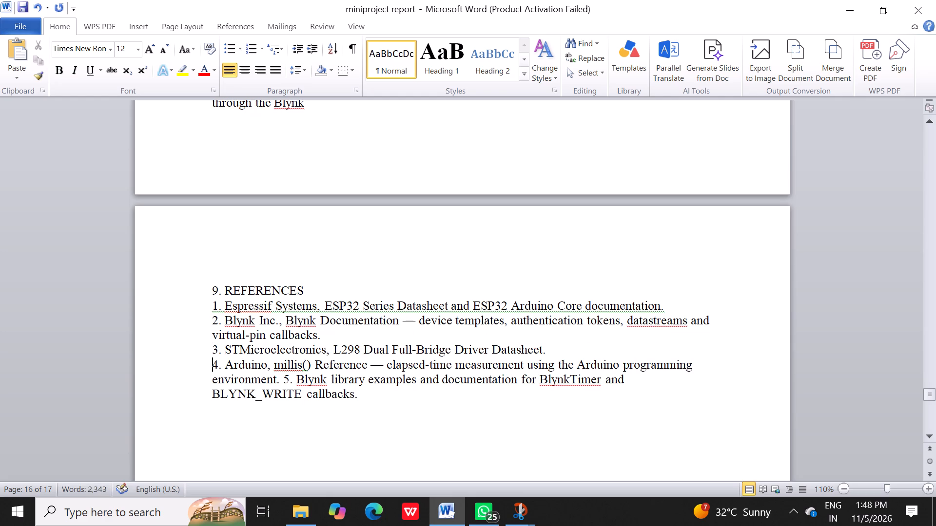
click(283, 377)
key(Return)
key(Return)
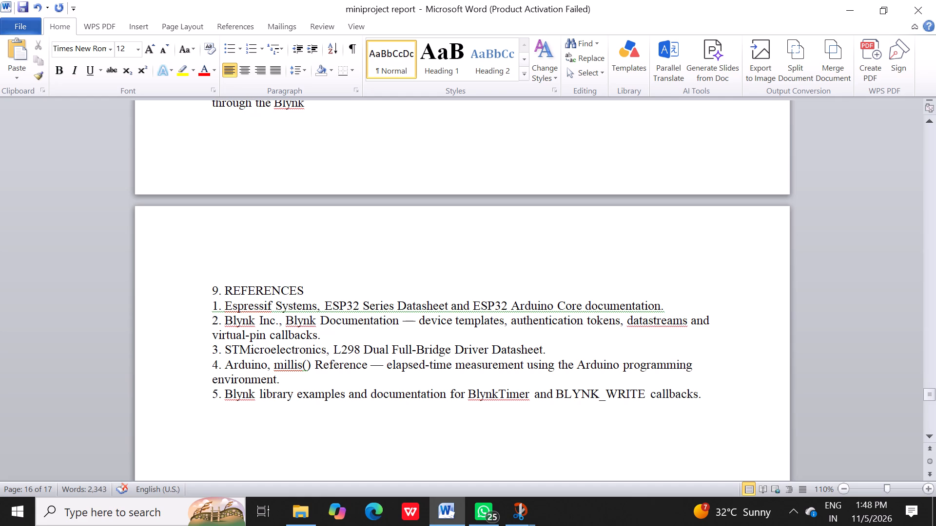
Make the "9. REFERENCES" heading bold at font size 14.
drag(210, 287, 300, 287)
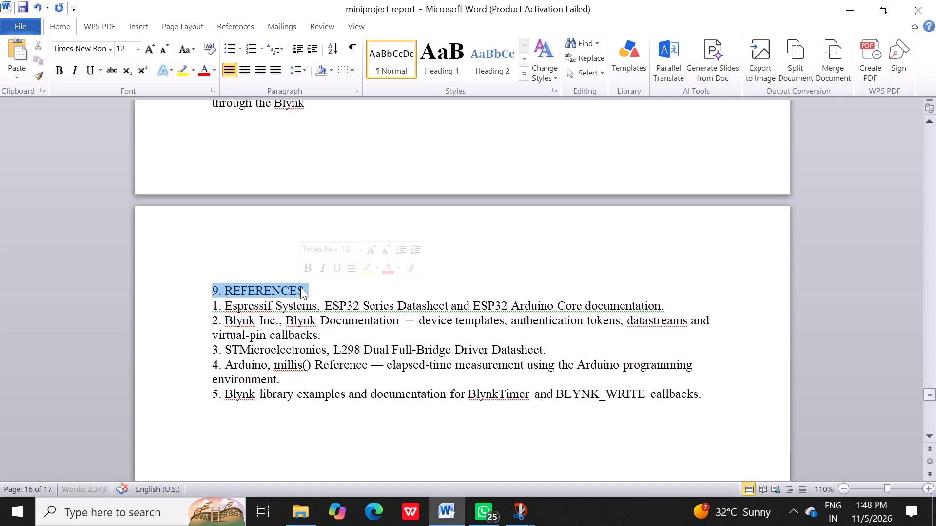
drag(309, 271, 391, 186)
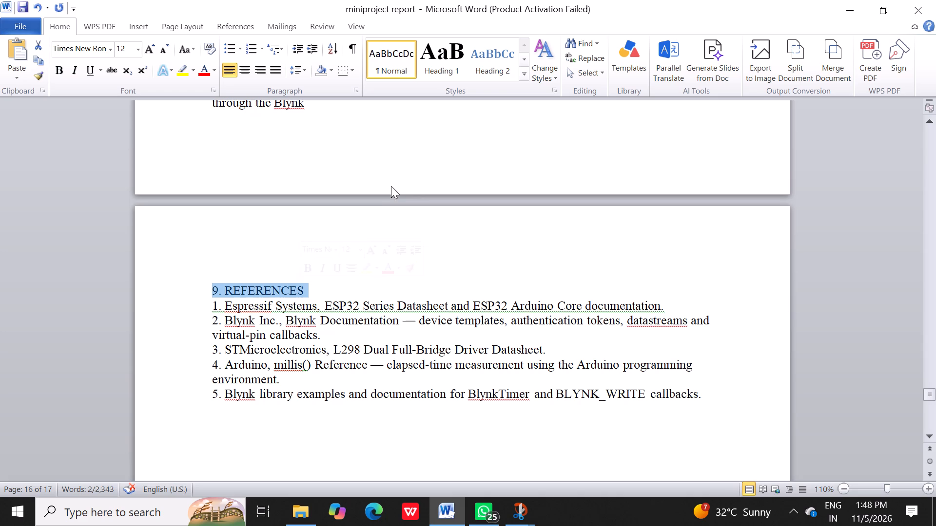
drag(391, 186, 365, 250)
click(374, 250)
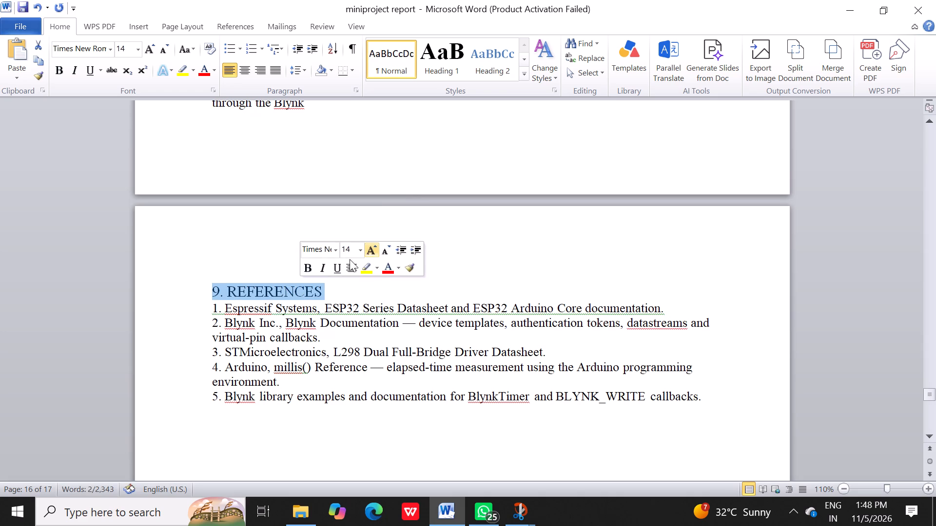
click(306, 269)
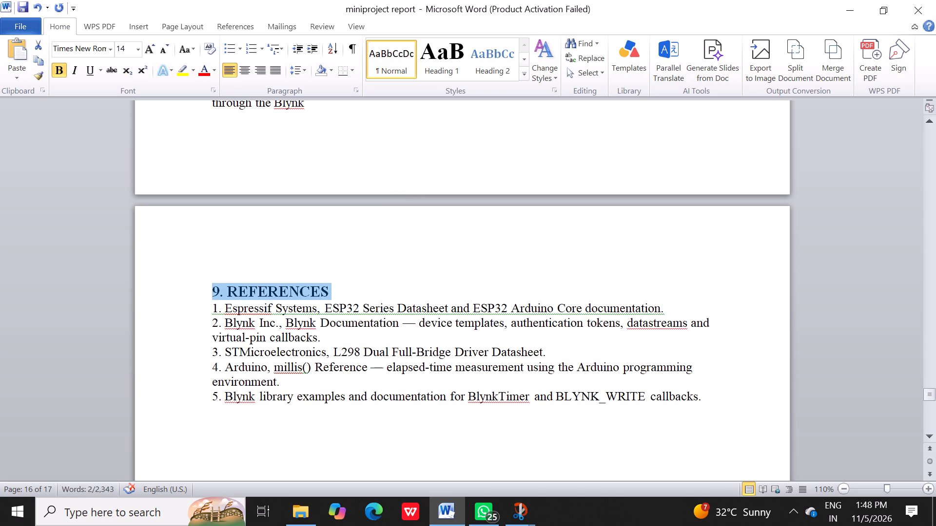
Justify the five reference entries below the "9. REFERENCES" heading.
drag(213, 310, 359, 394)
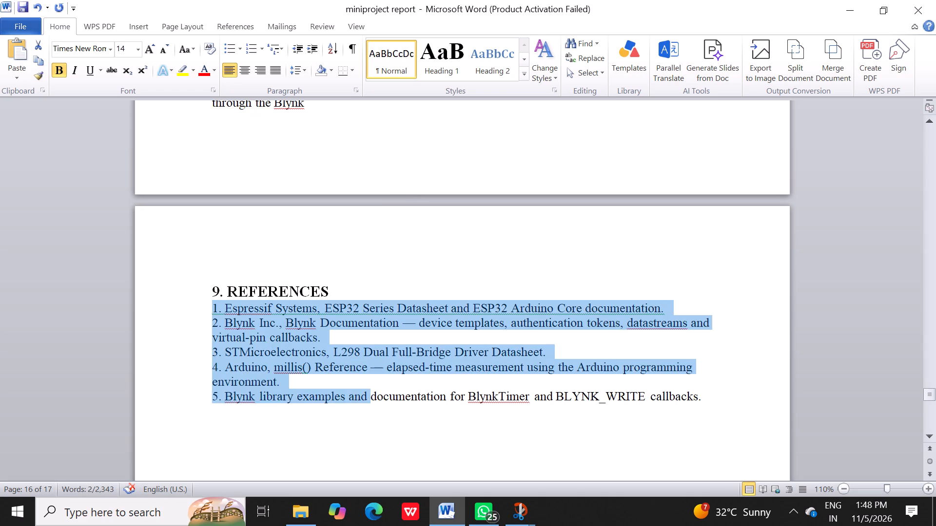
drag(359, 394, 622, 407)
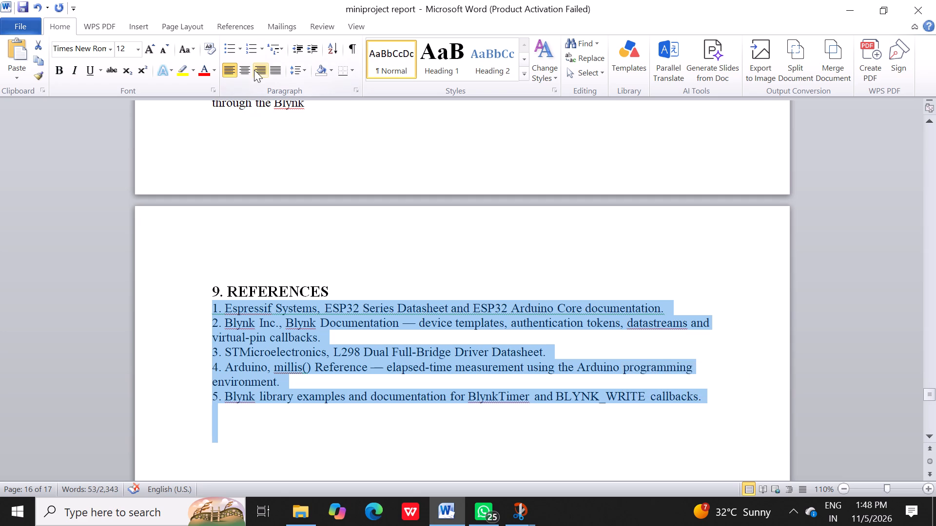
click(273, 70)
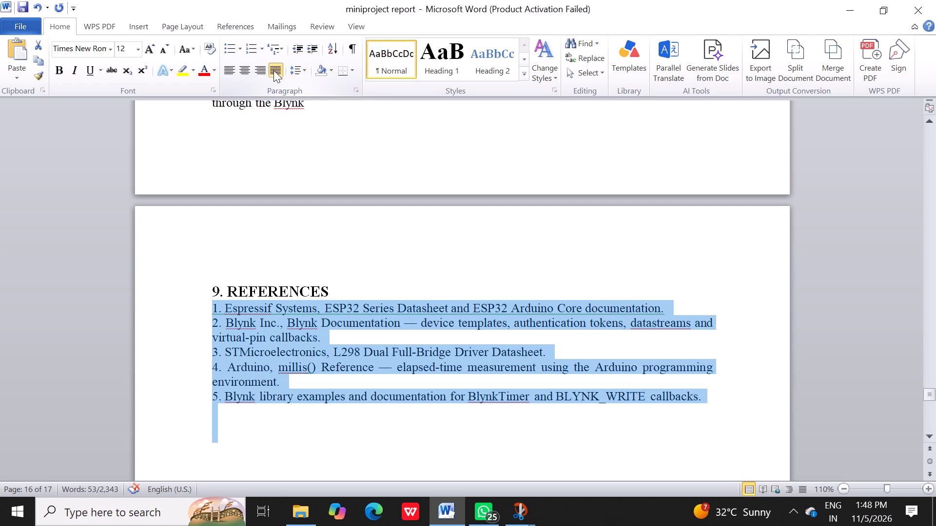
click(273, 70)
click(273, 70)
click(191, 296)
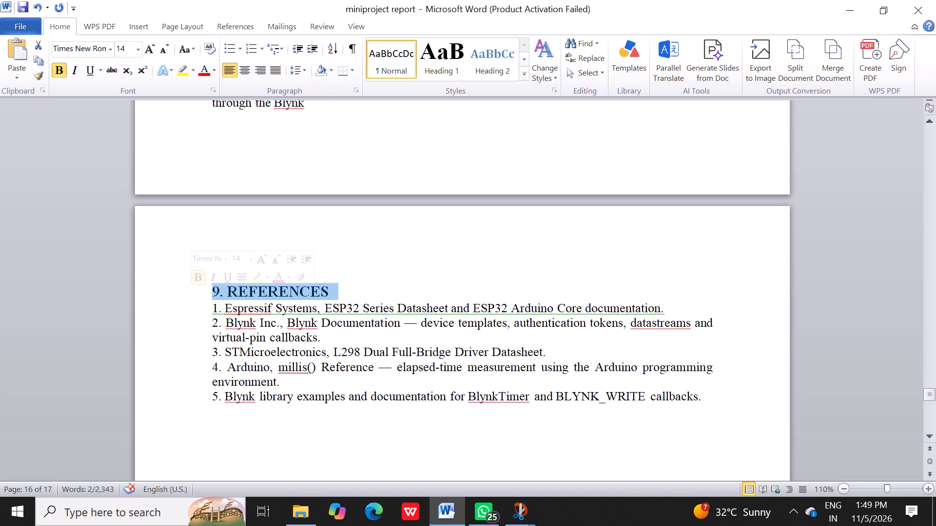
click(133, 332)
click(265, 455)
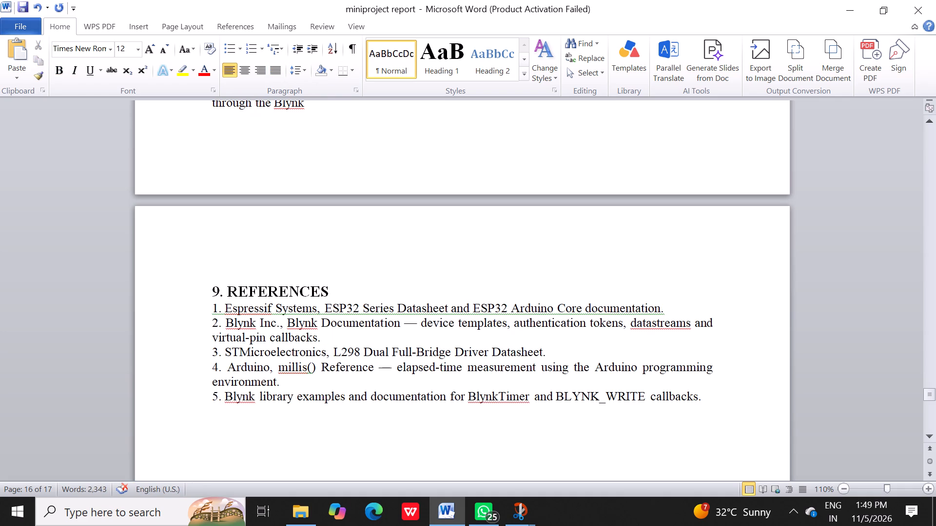
Insert a blank line between the "9. REFERENCES" heading and the first reference.
click(339, 287)
key(Return)
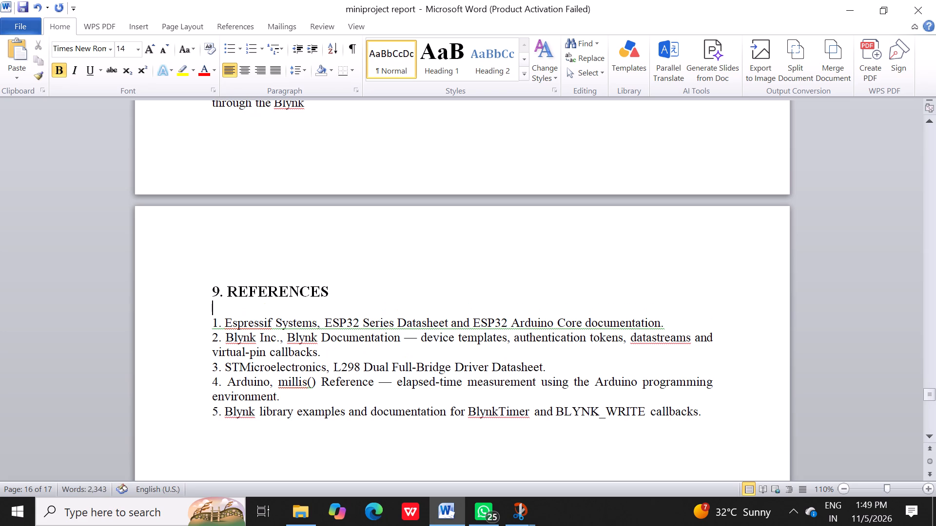
Set the line spacing of the five reference entries to 1.15.
drag(212, 318, 760, 406)
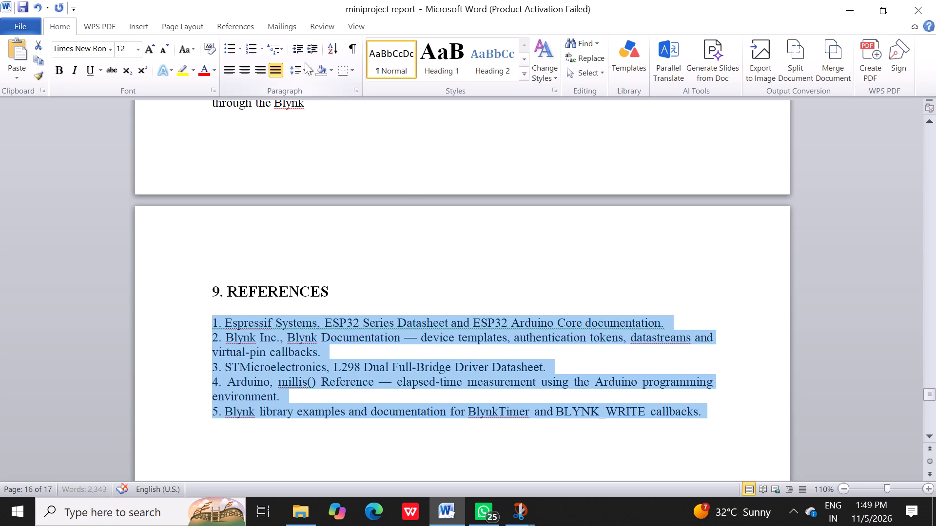
click(304, 67)
click(312, 106)
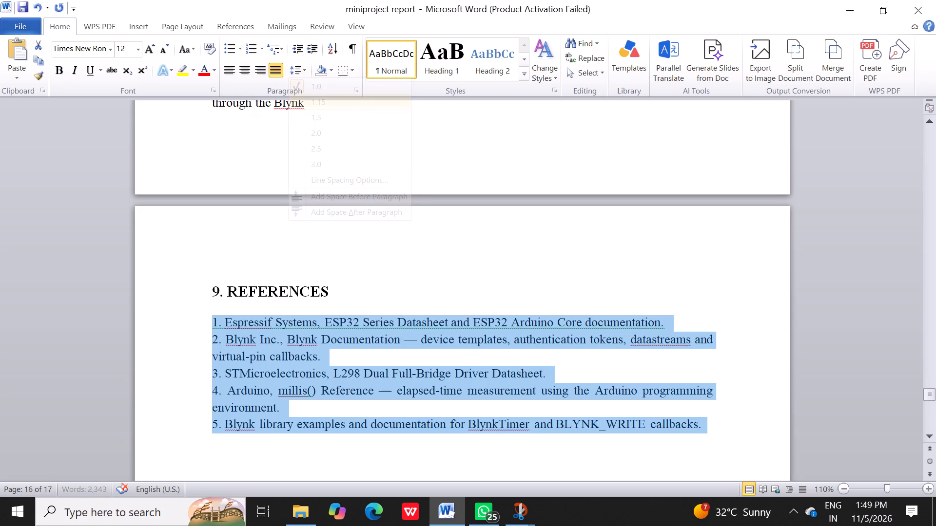
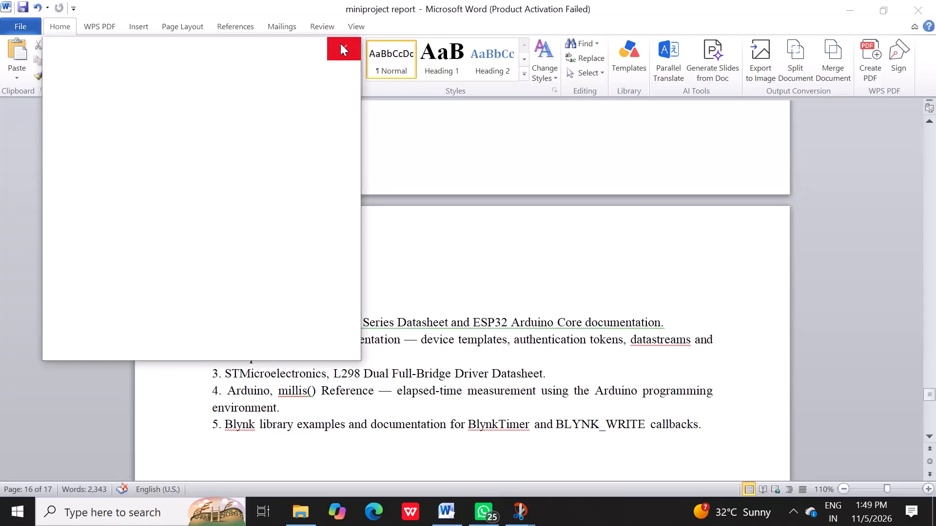
Save the changes to the report document.
key(ctrl+s)
key(ctrl+s)
key(ctrl+s)
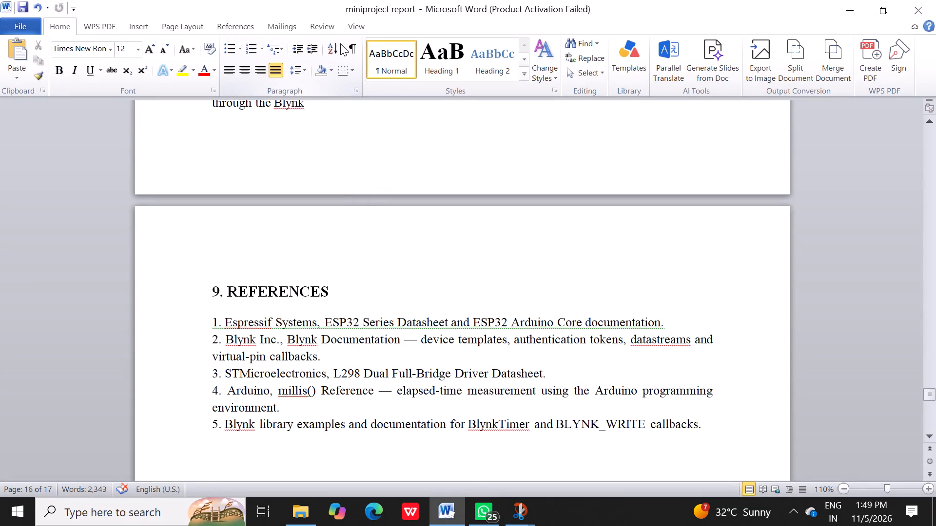
key(ctrl+s)
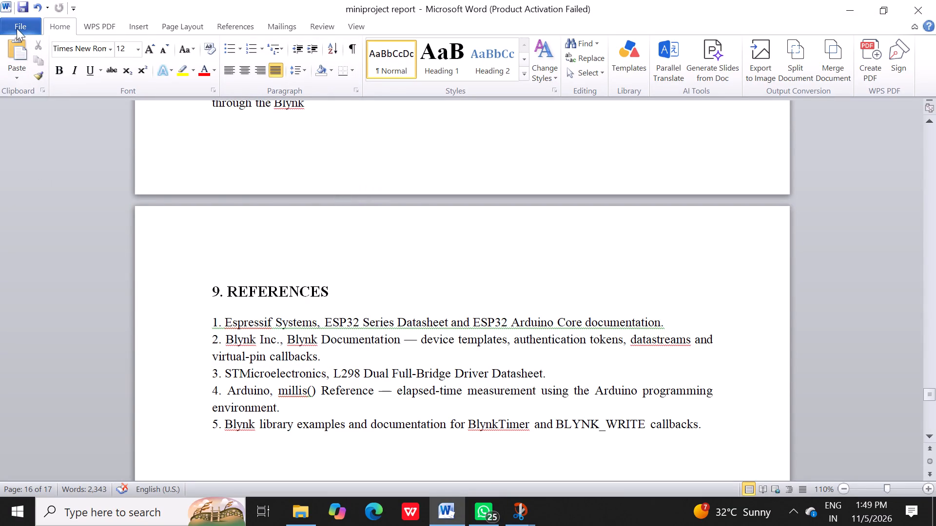
Save a copy of the report in the same folder as a Word document named "miniproject report 1".
click(18, 28)
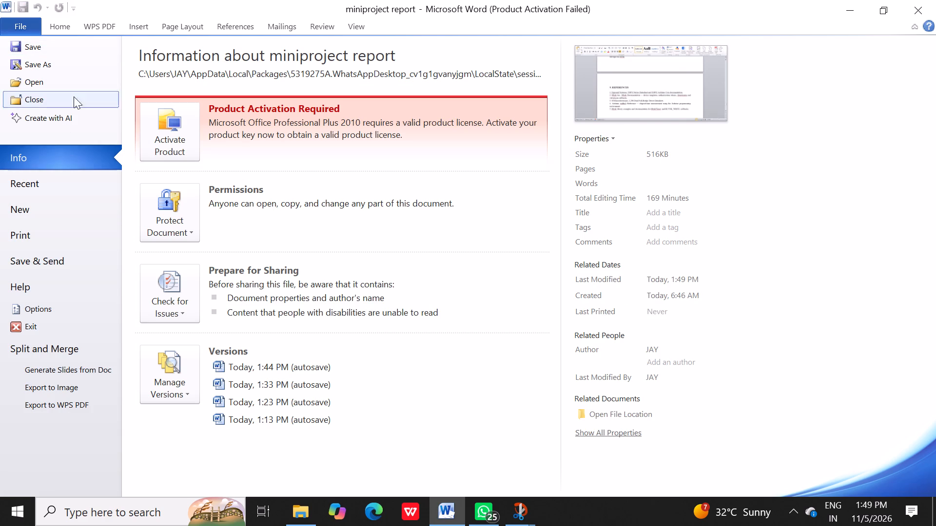
click(77, 71)
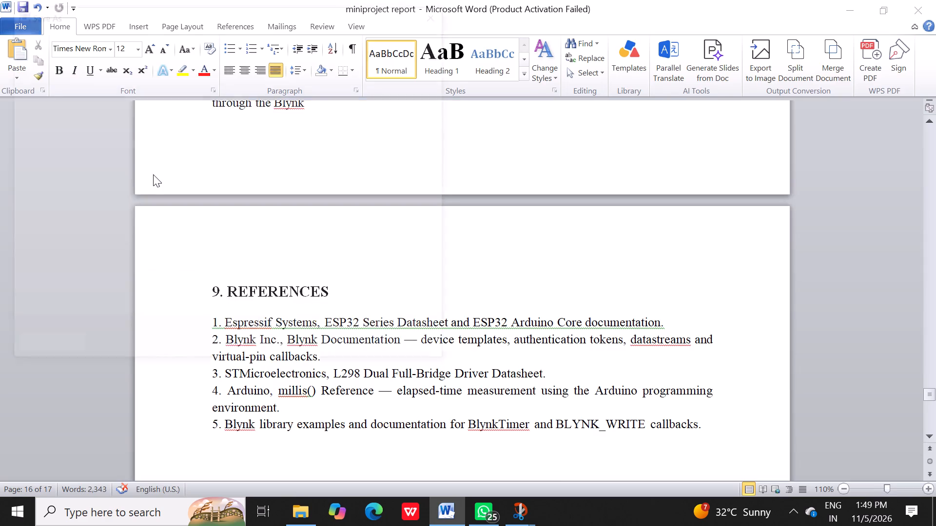
click(188, 244)
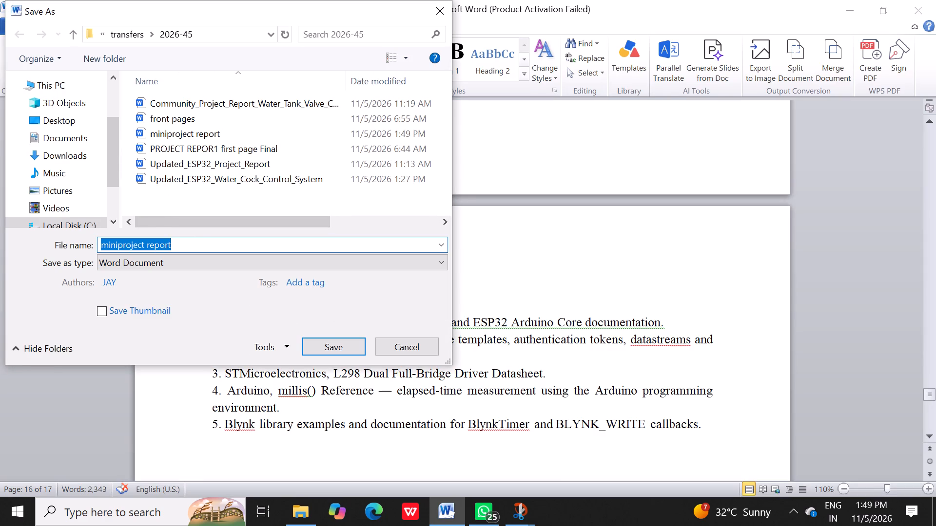
key(space)
text(1)
key(Return)
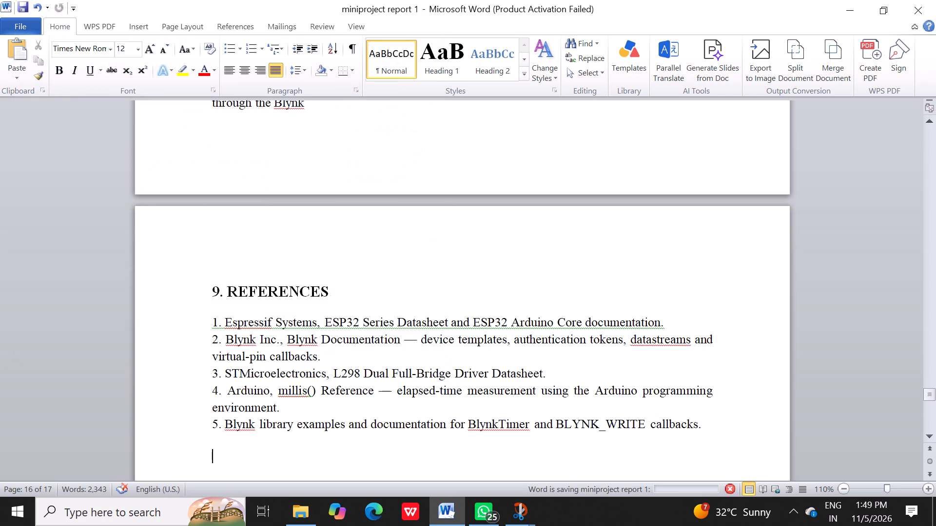
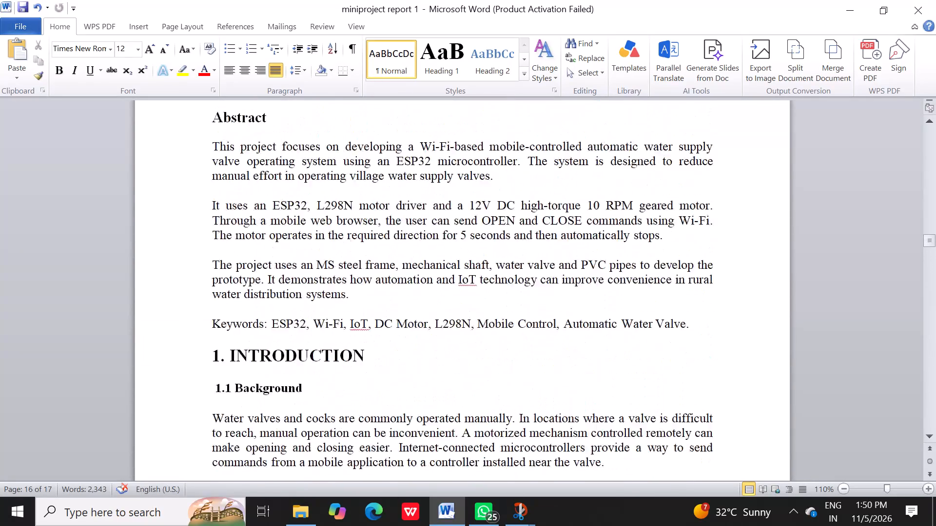
Number the Contents table's front-matter rows in the Page column from 1 for Title Sheet through 7 for Abstract.
scroll(376, 342, down, 20)
scroll(376, 342, down, 12)
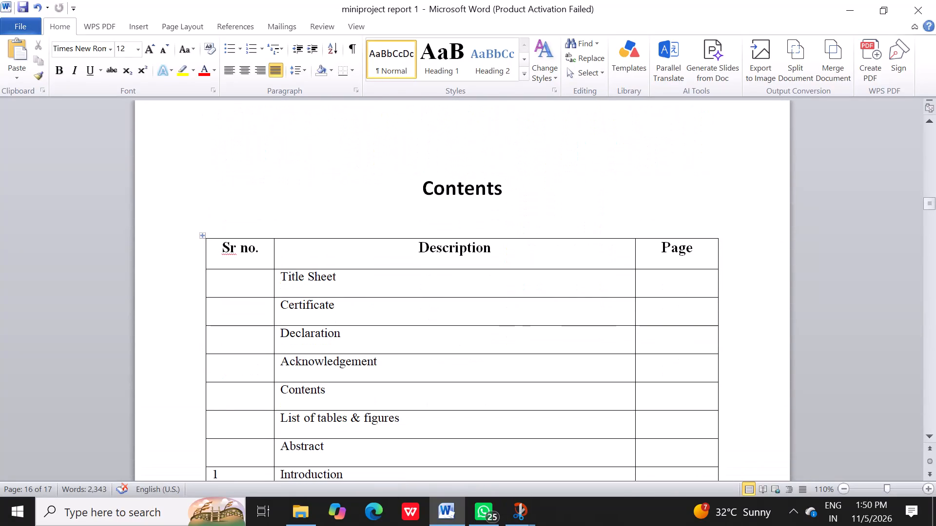
click(664, 286)
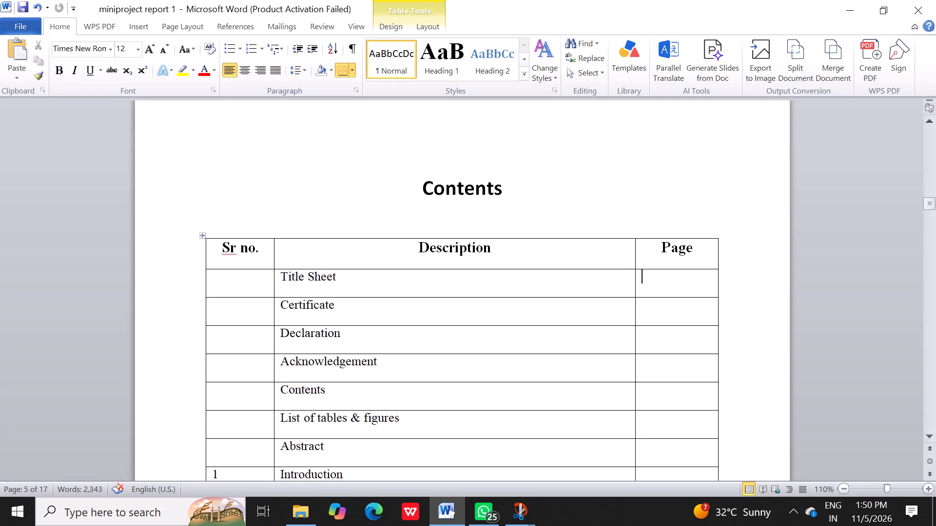
scroll(664, 286, down, 4)
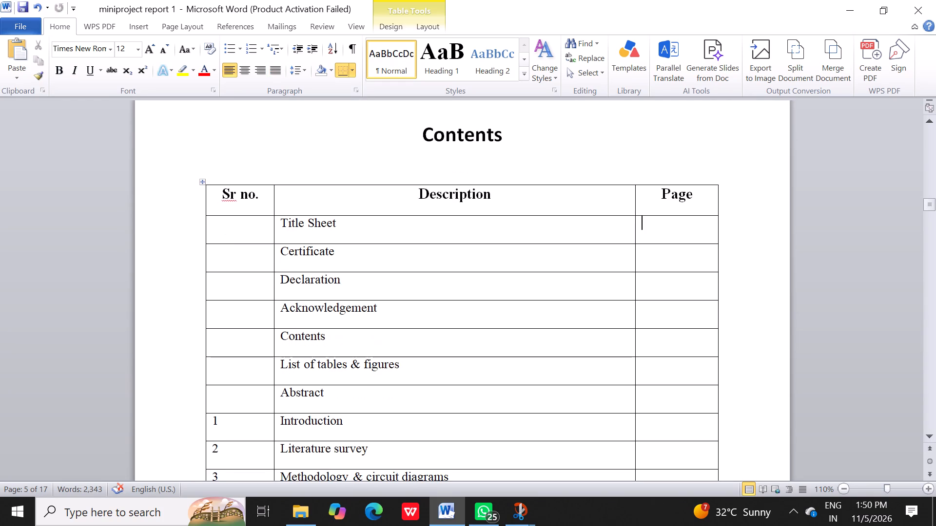
key(1)
key(Down)
key(2)
key(Down)
key(3)
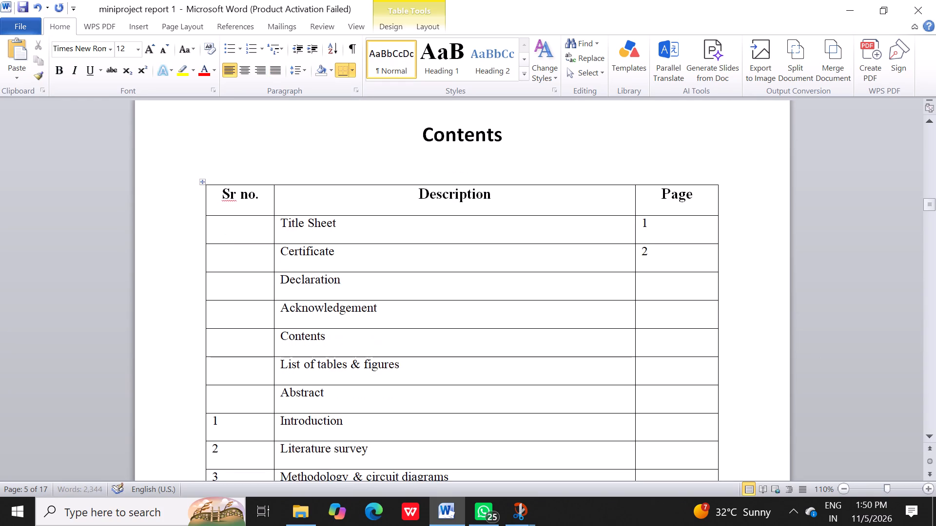
key(Down)
key(4)
key(Down)
key(5)
key(Down)
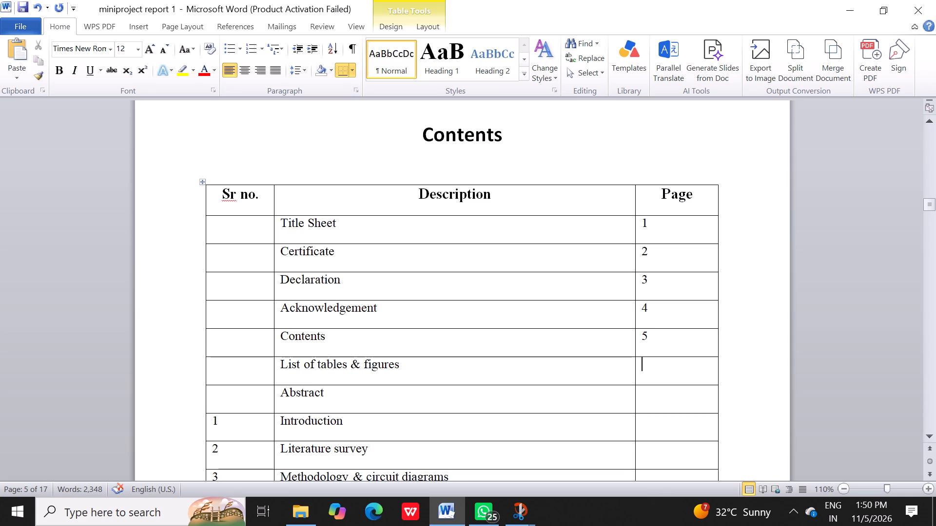
key(6)
key(Down)
key(7)
key(Down)
Enter Contents page numbers: Introduction 8, Literature survey 10, Methodology & circuit diagrams 11, Components used 13, Experimental procedure & testing trials 14, Result & discussion 15.
key(8)
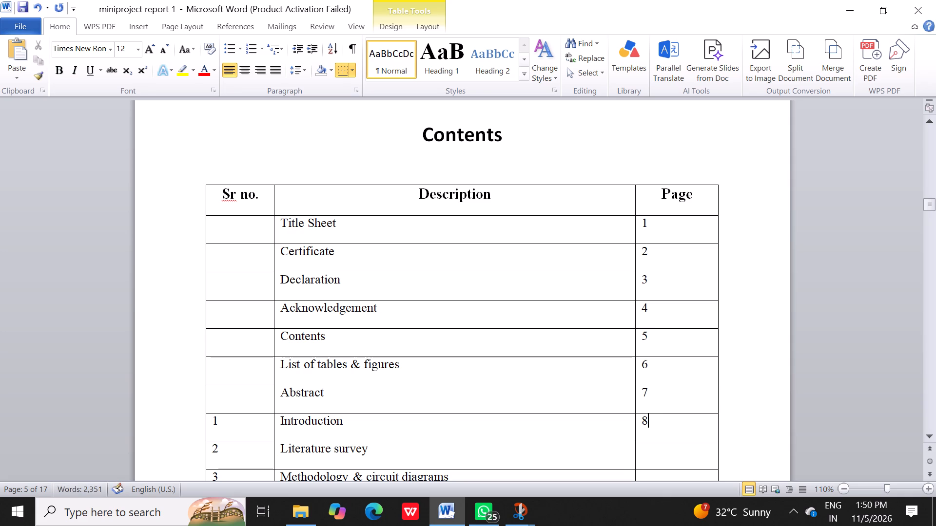
key(Down)
key(1)
key(0)
key(Down)
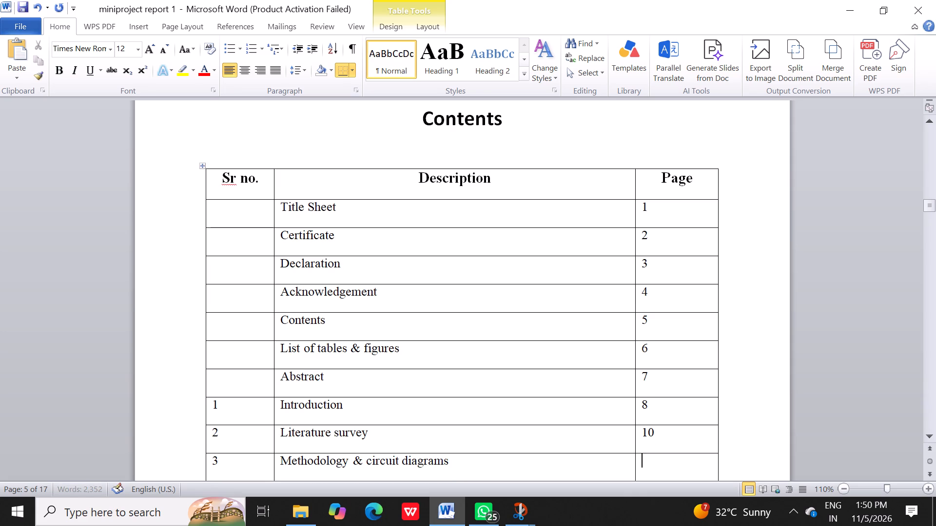
text(11)
key(Down)
text(13)
key(Down)
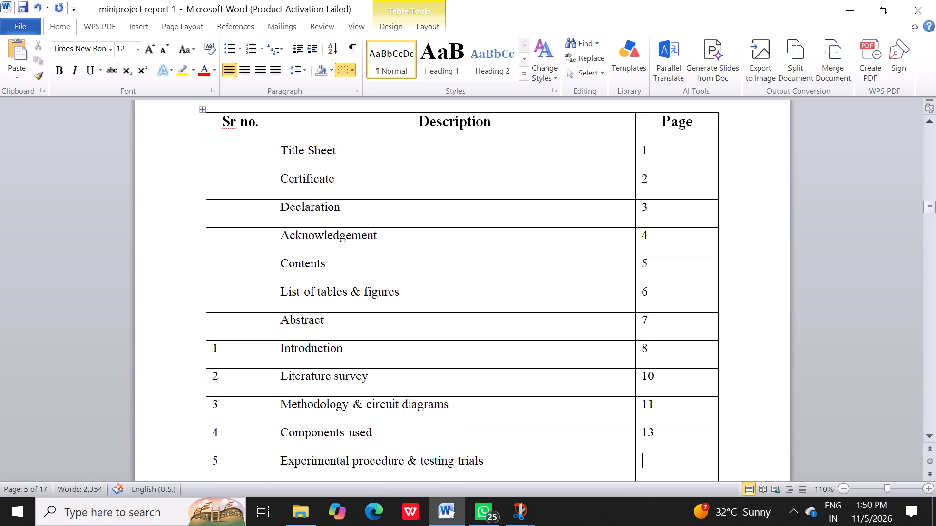
text(14)
key(Down)
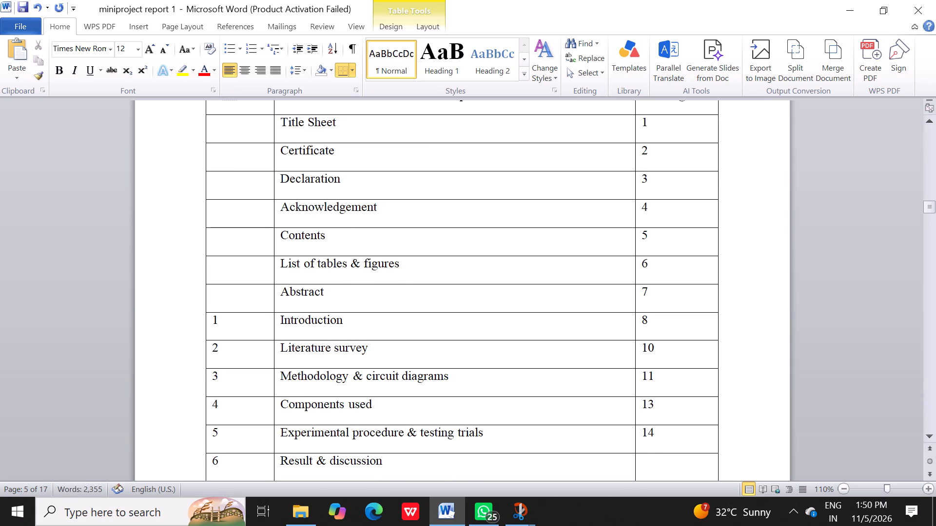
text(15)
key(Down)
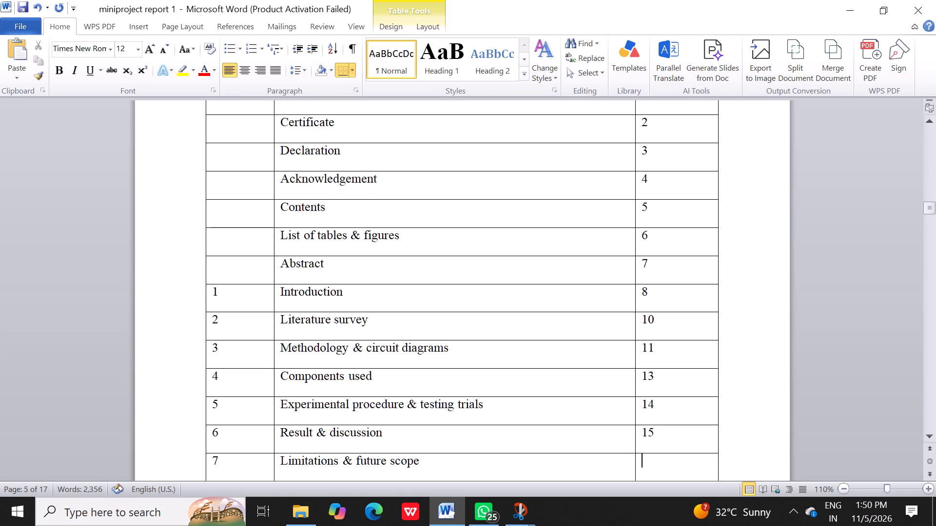
Enter Contents page numbers: Limitations & future scope 16, Conclusion 16, and Refrences 17.
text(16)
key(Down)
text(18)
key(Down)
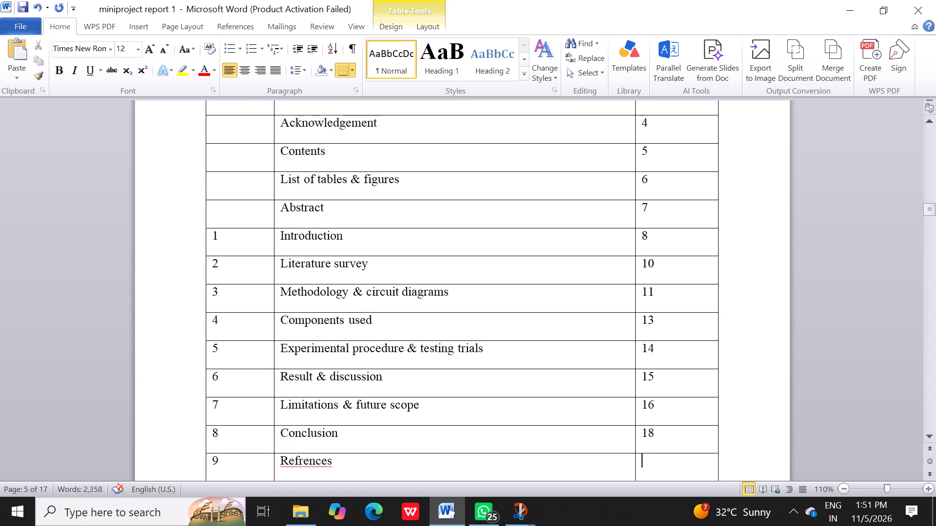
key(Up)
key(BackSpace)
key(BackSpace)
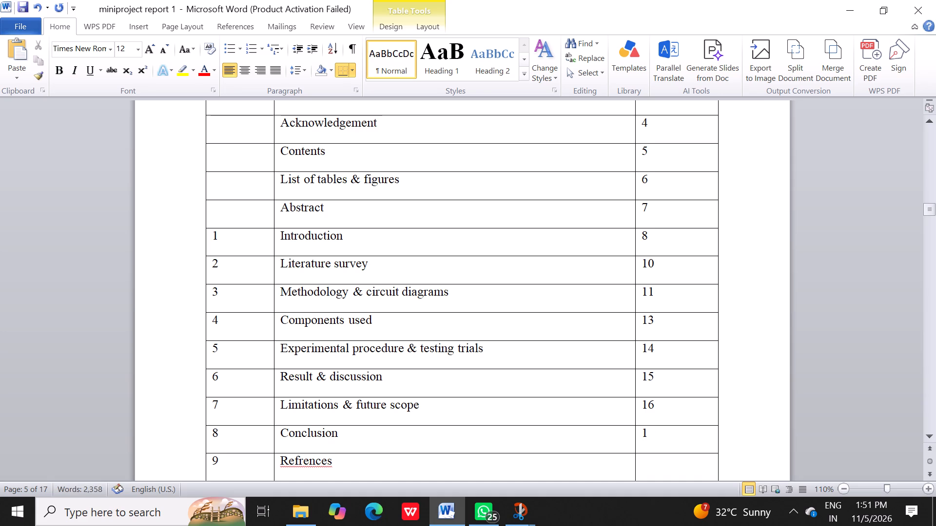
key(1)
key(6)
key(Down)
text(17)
Save the changes to the report document.
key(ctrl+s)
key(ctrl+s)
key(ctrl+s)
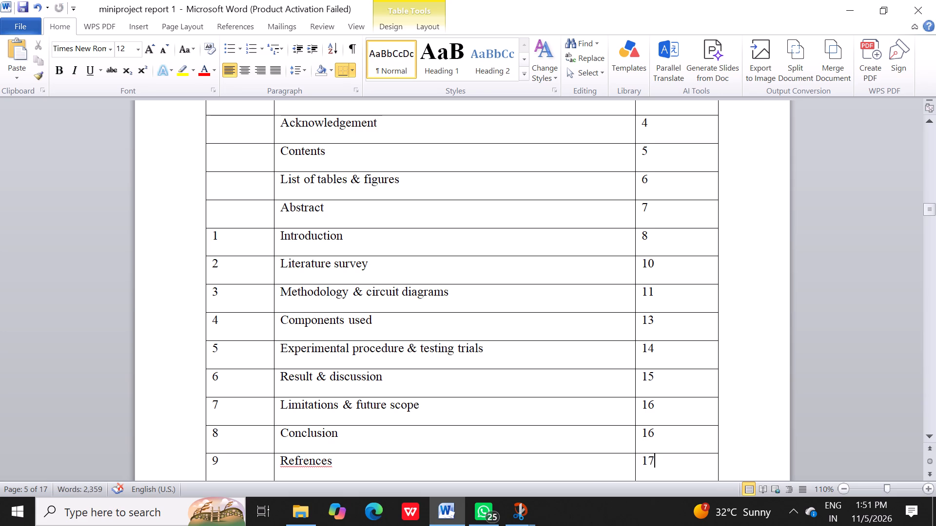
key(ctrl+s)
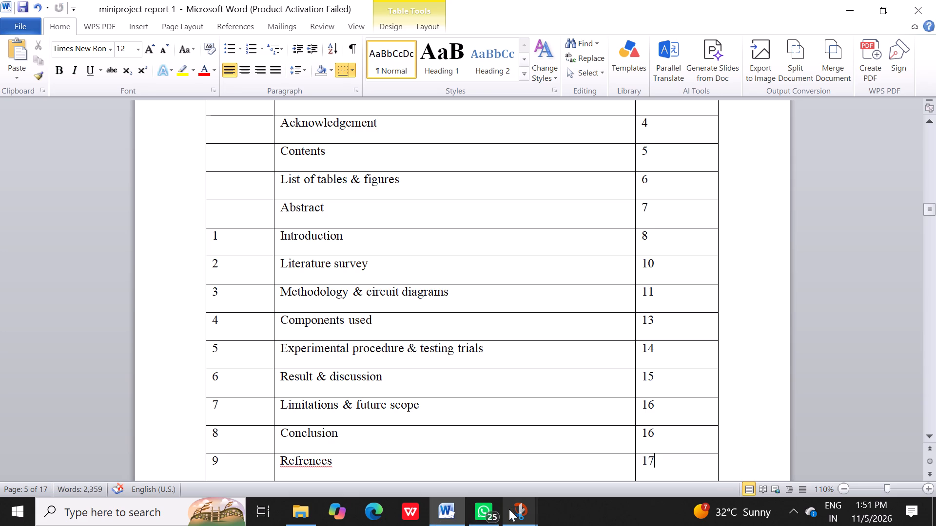
Show the previews of the open Snip & Sketch windows.
click(509, 509)
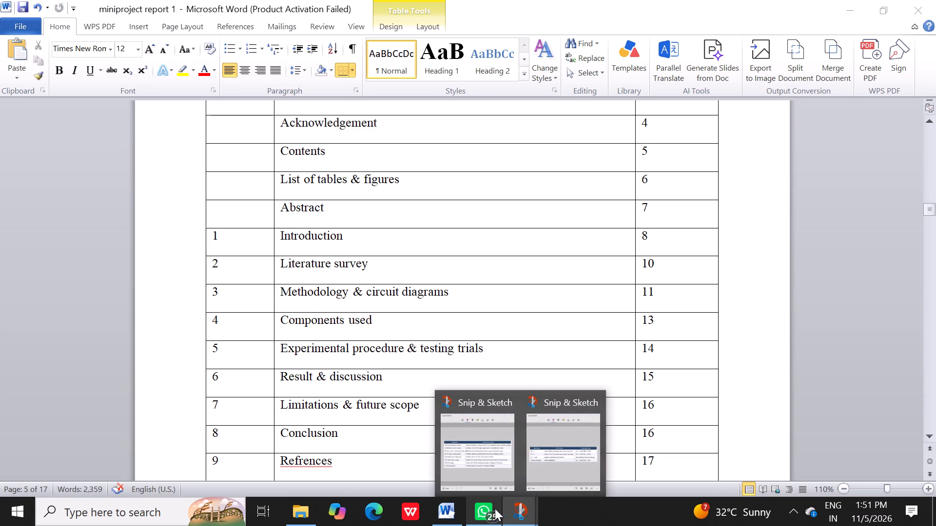
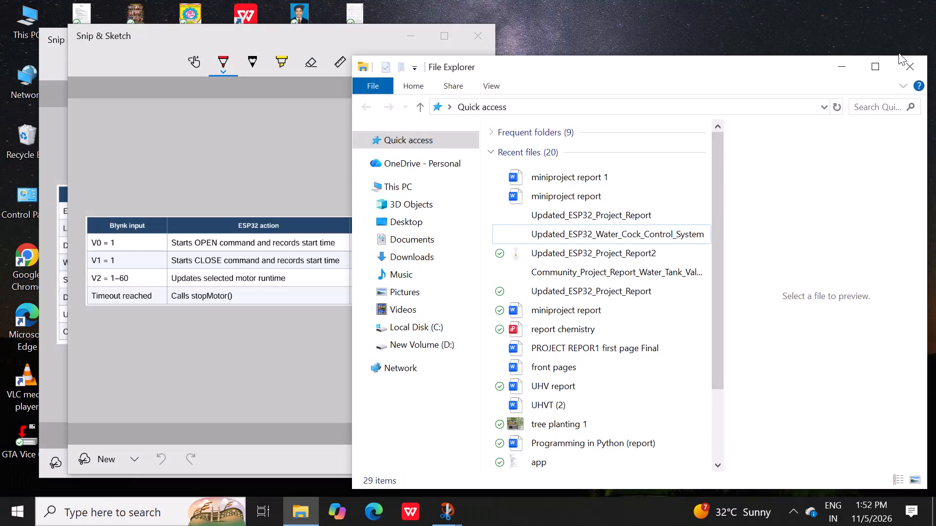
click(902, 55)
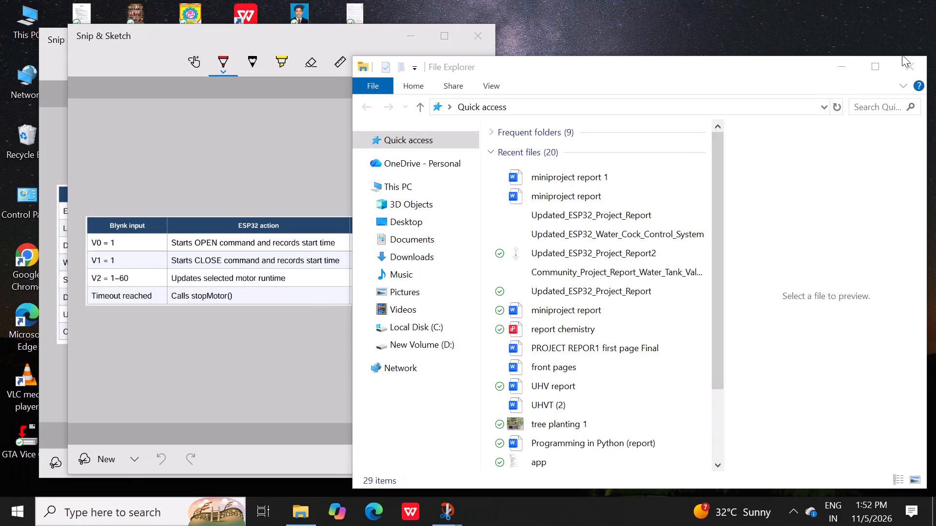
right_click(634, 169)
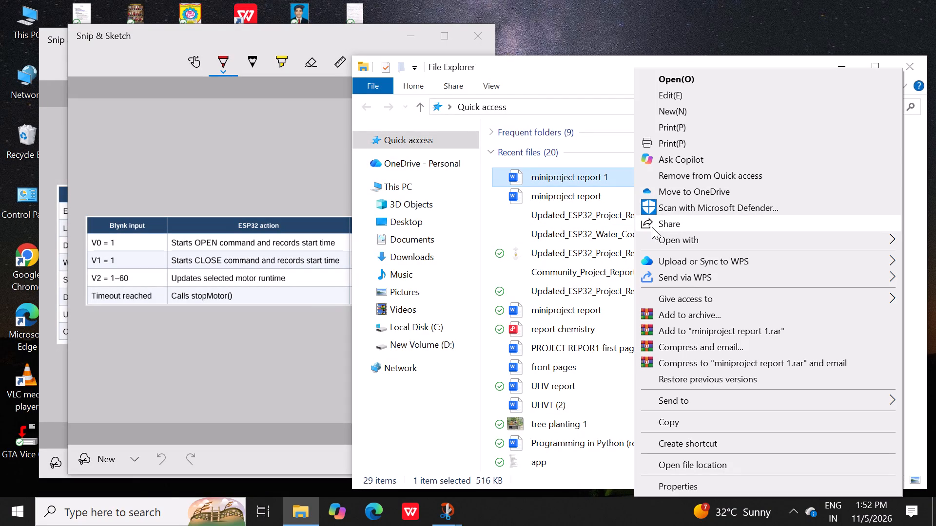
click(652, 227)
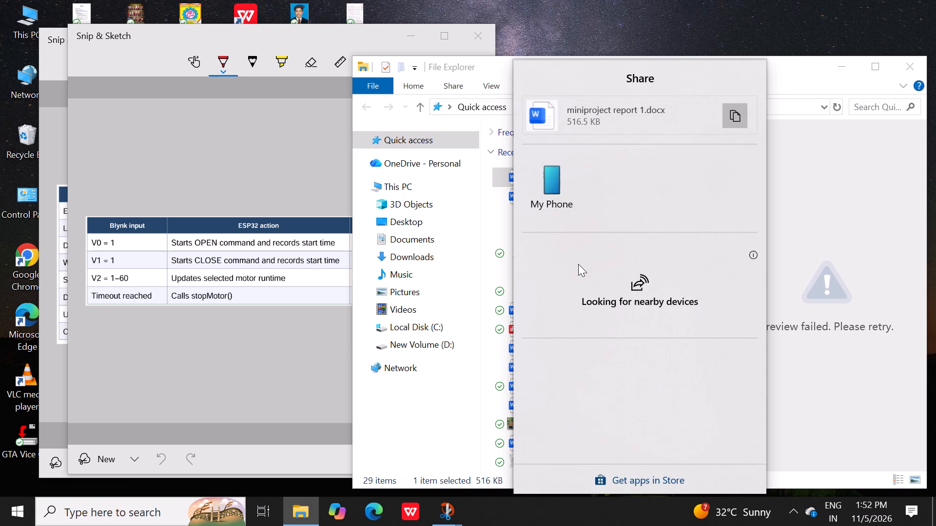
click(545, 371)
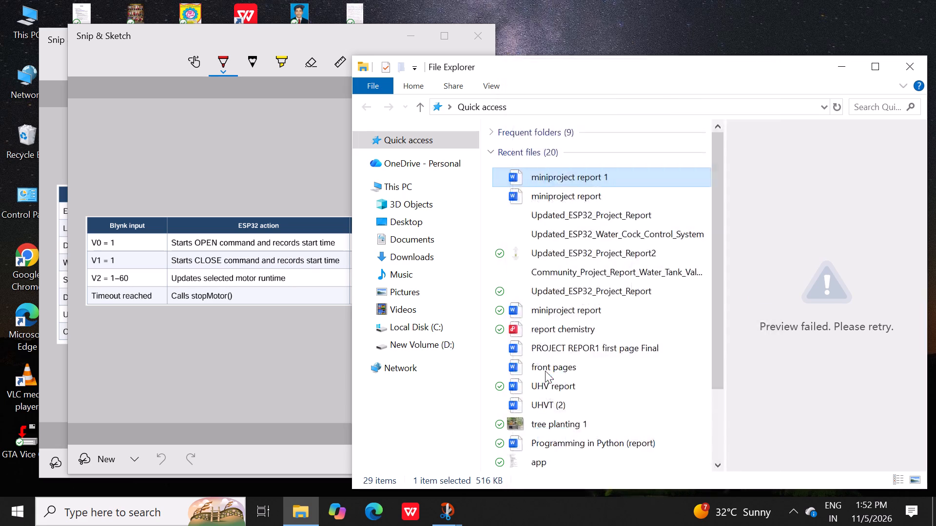